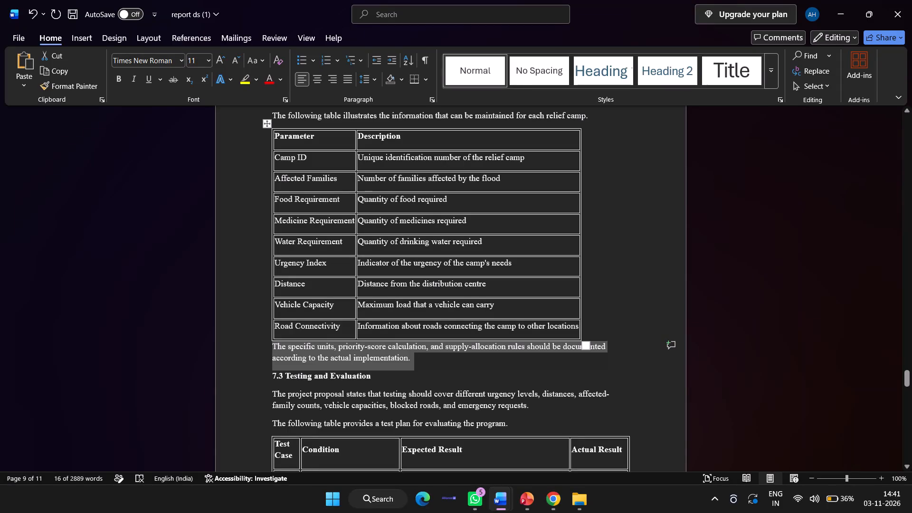
Save the report ds (1) document.
key(ctrl+s)
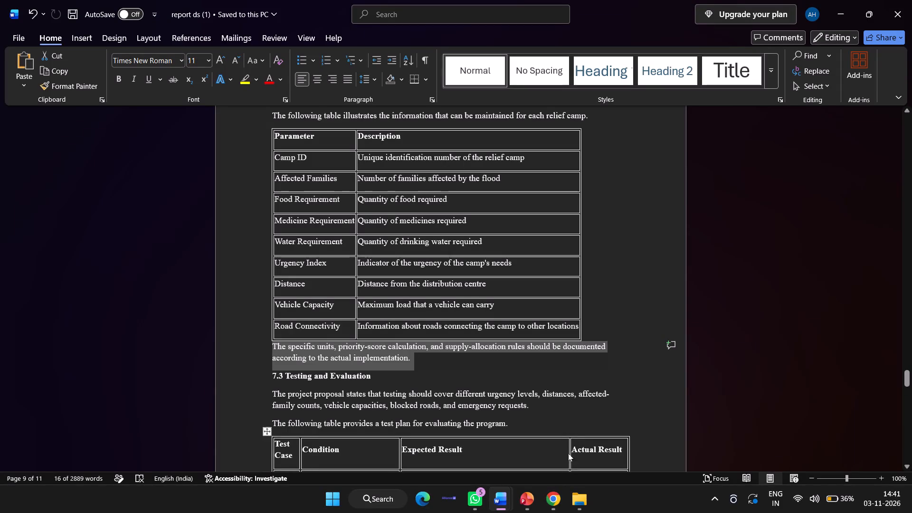
Switch to the Micro_project_Report_Power_Grid_Restoration document and examine the layout, tables and captions of its section 7.
scroll(492, 308, up, 1)
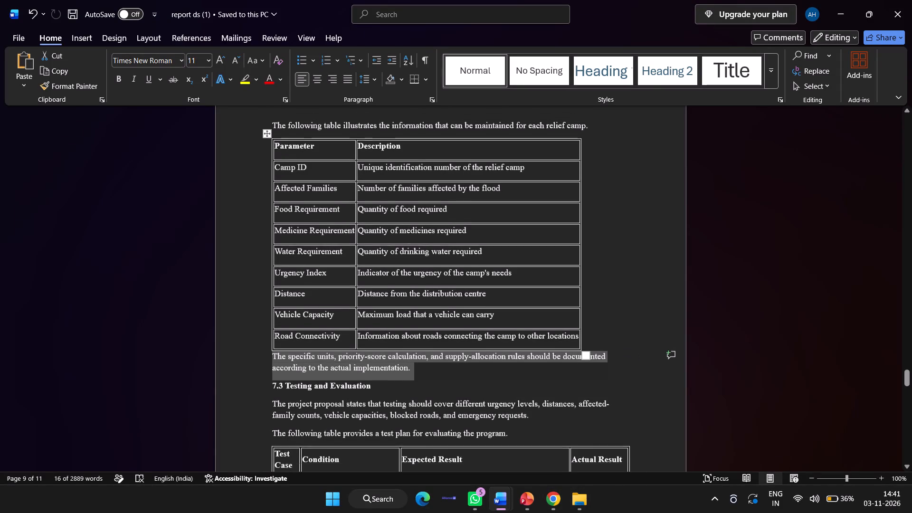
scroll(492, 308, up, 1)
scroll(492, 308, down, 1)
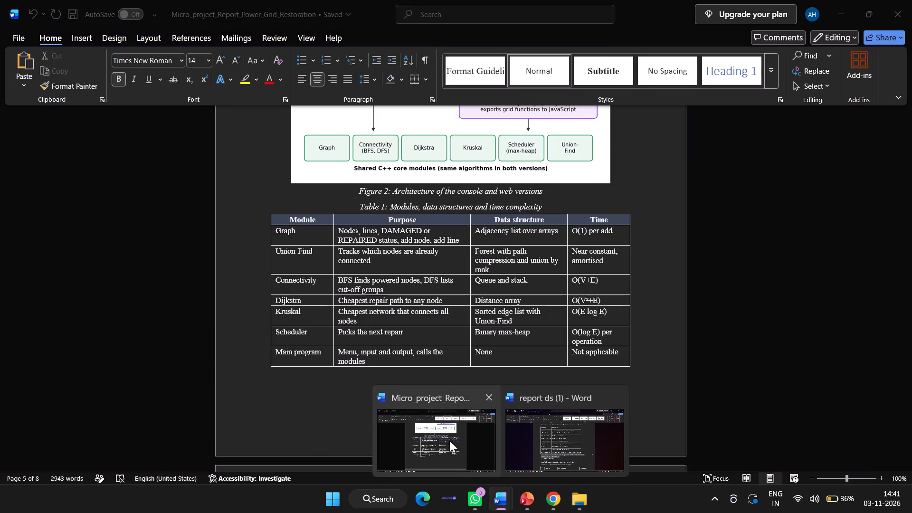
click(449, 440)
scroll(458, 353, up, 1)
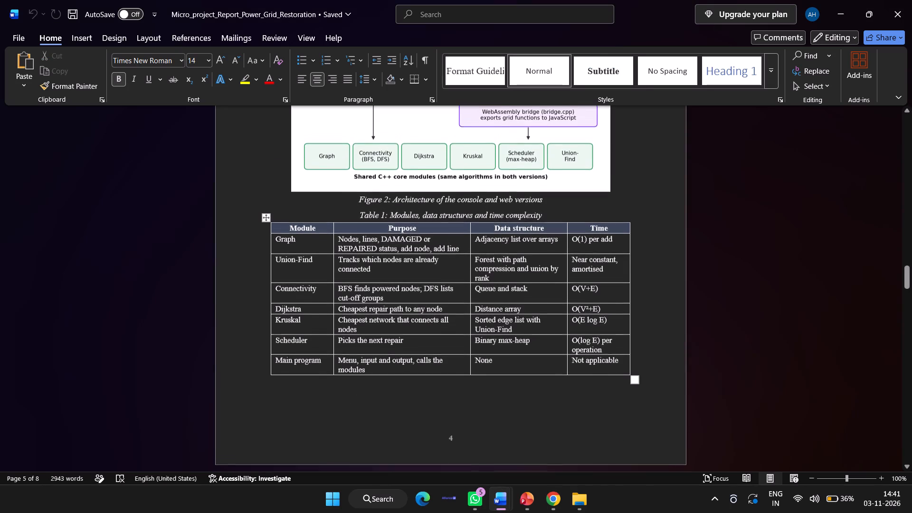
scroll(458, 353, up, 2)
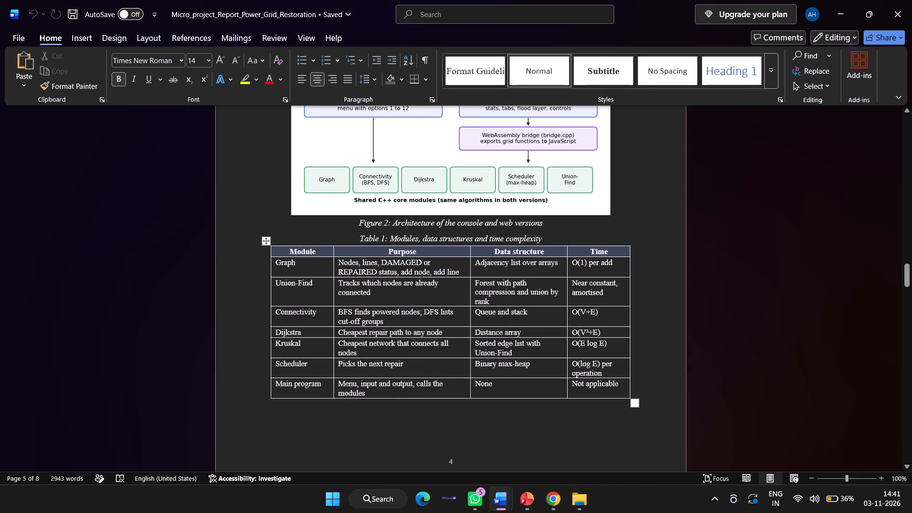
scroll(458, 353, up, 1)
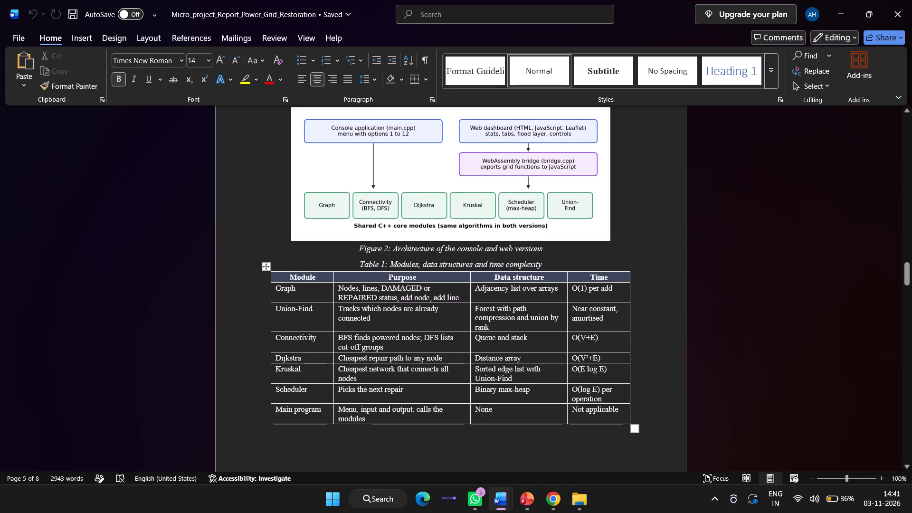
scroll(458, 353, down, 3)
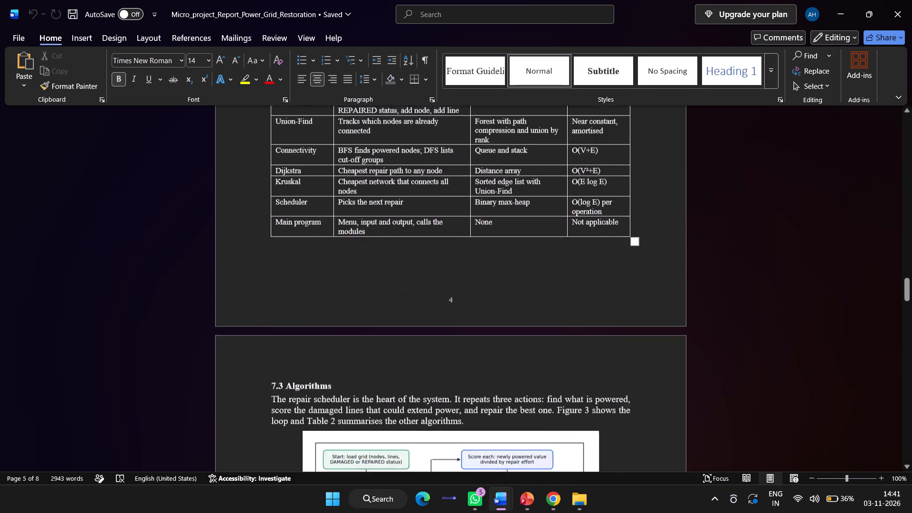
scroll(458, 353, down, 6)
scroll(458, 353, up, 2)
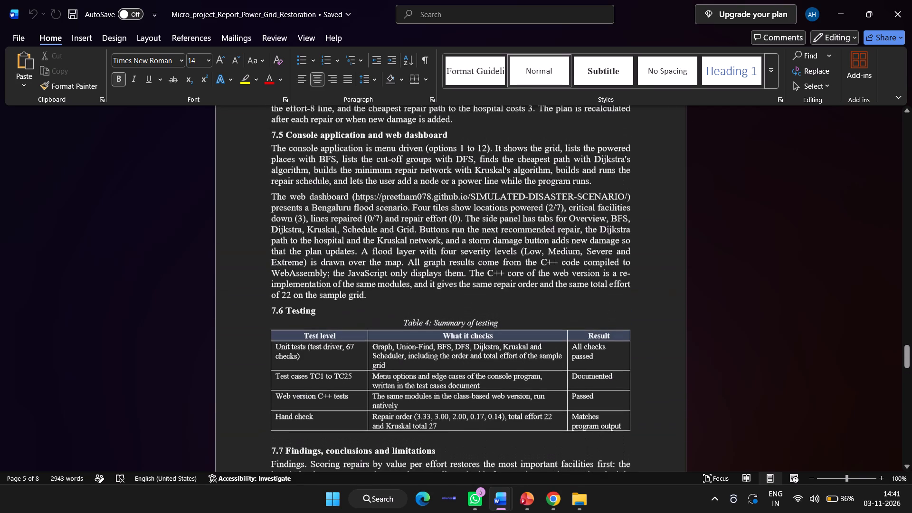
scroll(458, 353, up, 1)
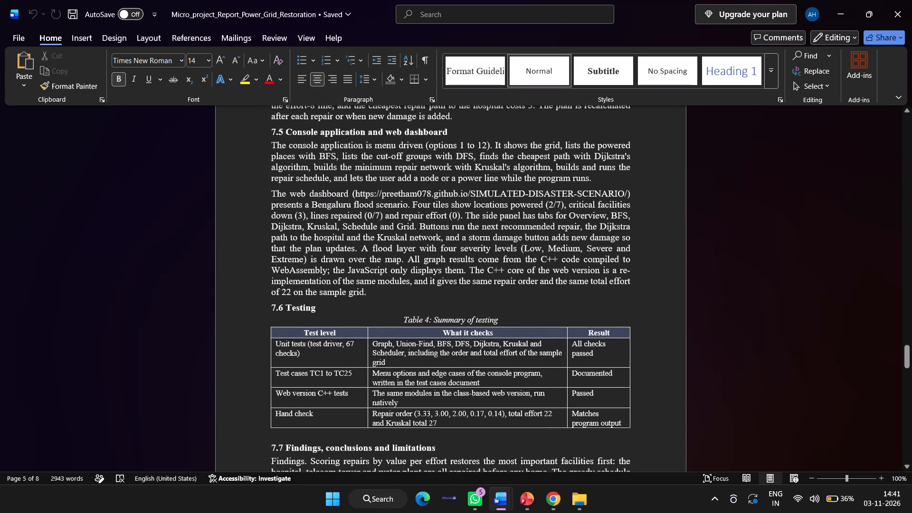
scroll(458, 353, up, 3)
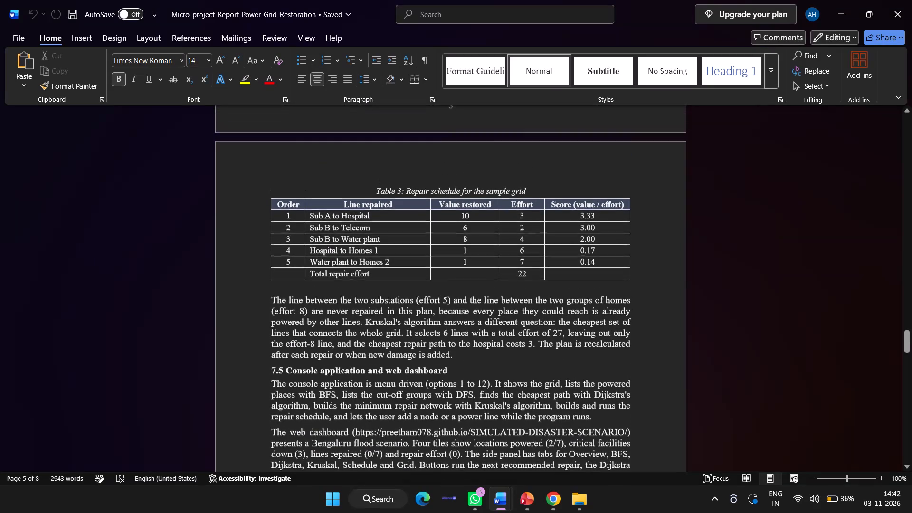
scroll(507, 213, up, 1)
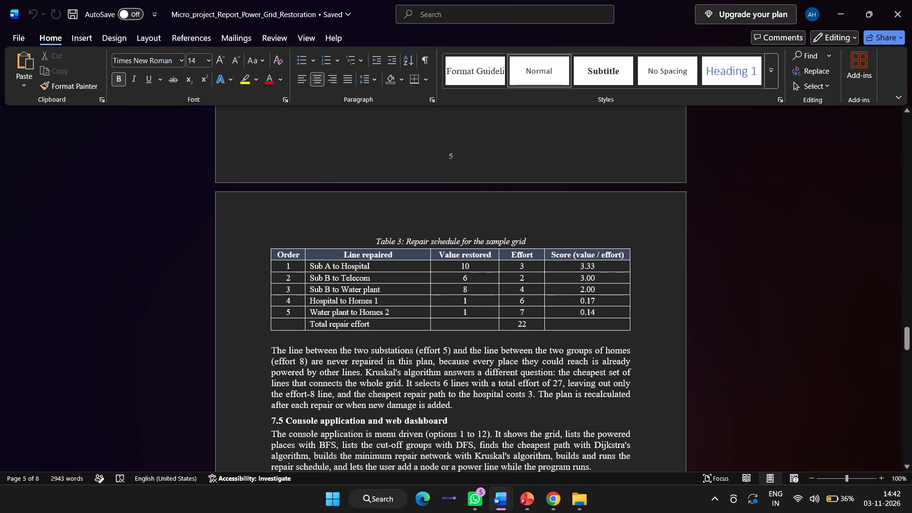
scroll(489, 241, up, 5)
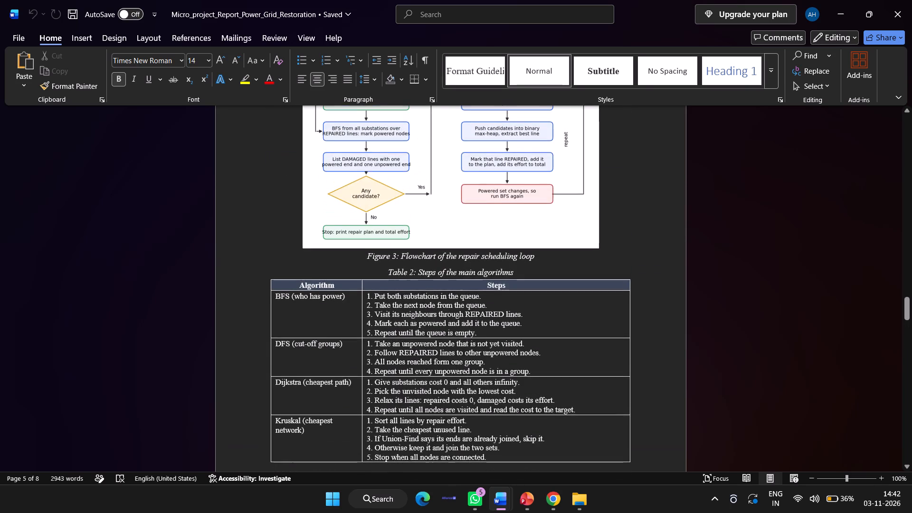
scroll(489, 241, up, 3)
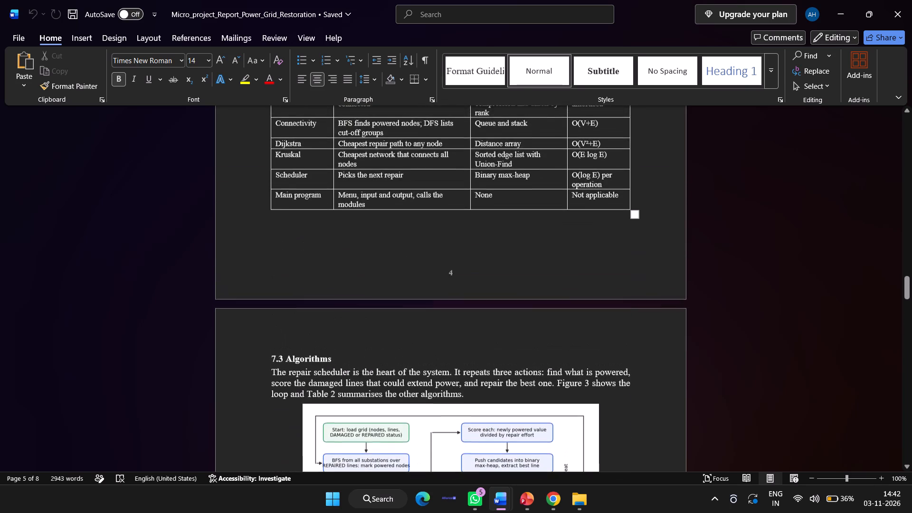
scroll(489, 241, up, 1)
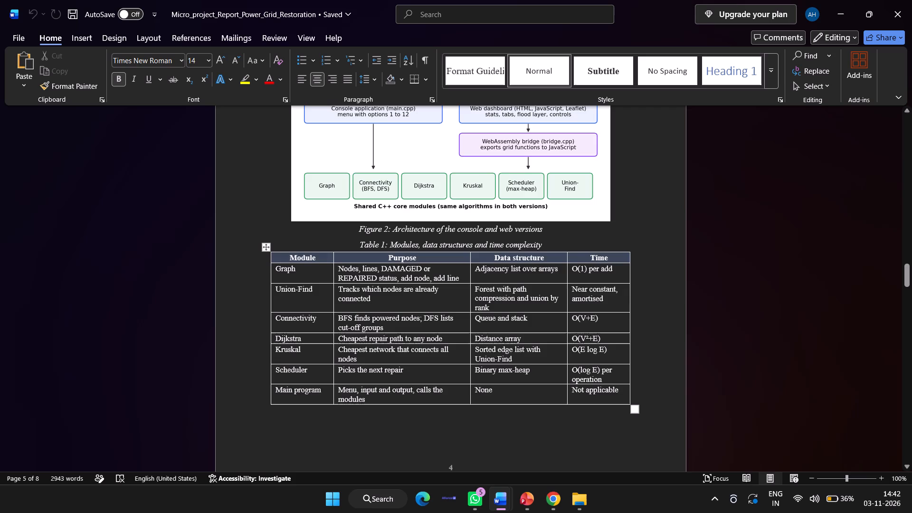
Examine the power grid report's opening sections, resources table, and the captioned figures in sections 7.1 and 7.2.
scroll(522, 249, up, 5)
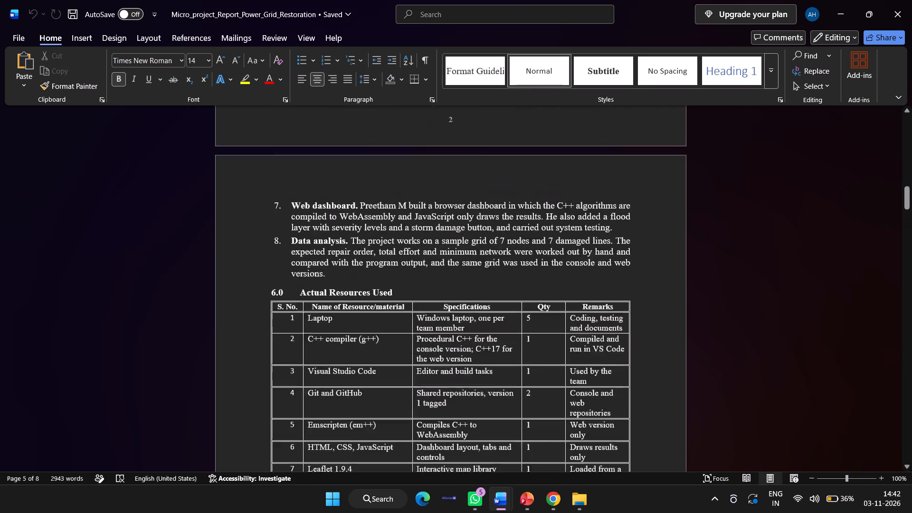
scroll(522, 249, down, 2)
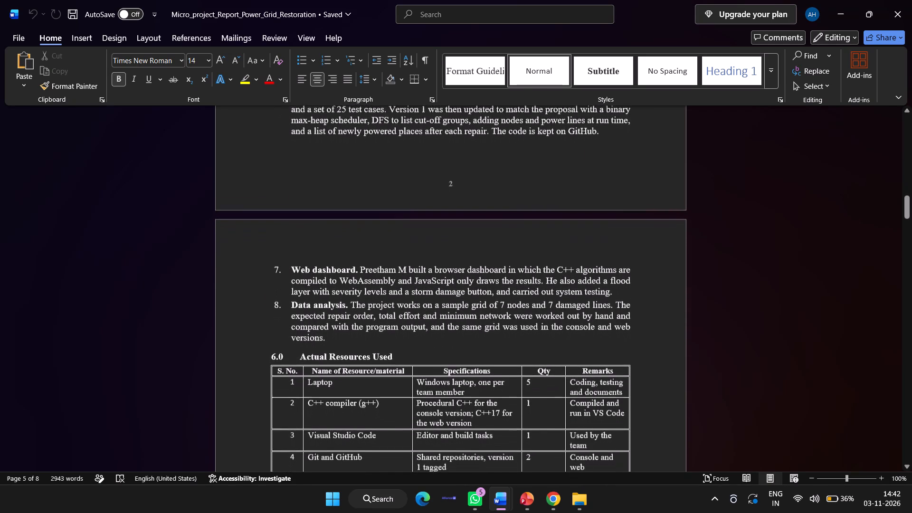
scroll(442, 319, up, 8)
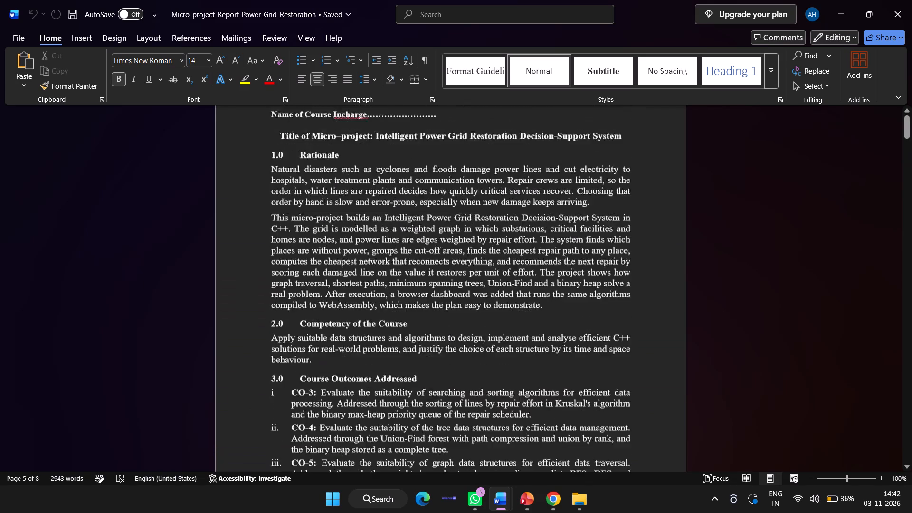
scroll(442, 319, up, 1)
scroll(442, 319, down, 7)
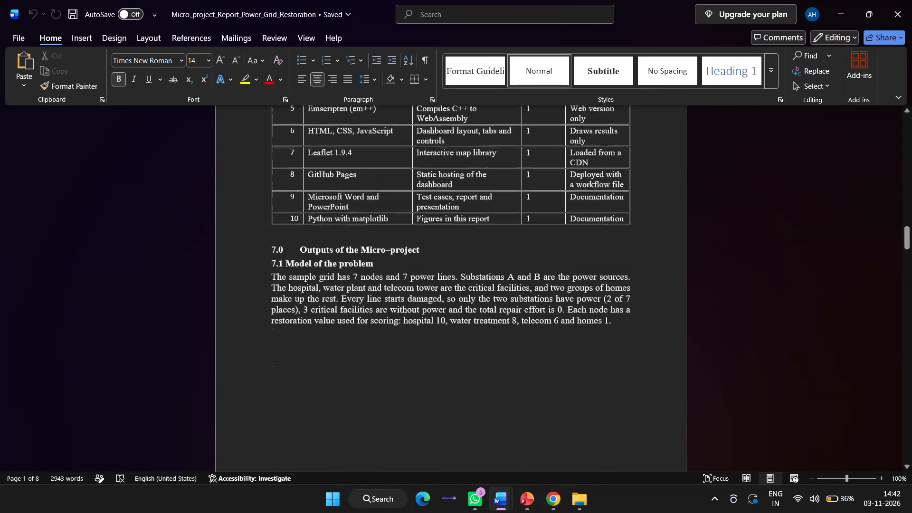
scroll(442, 319, down, 3)
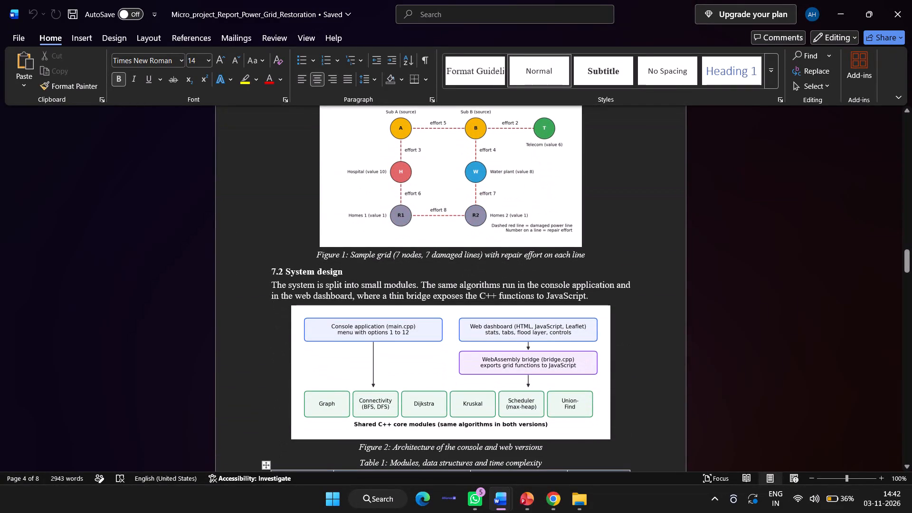
scroll(442, 319, up, 1)
scroll(442, 319, down, 1)
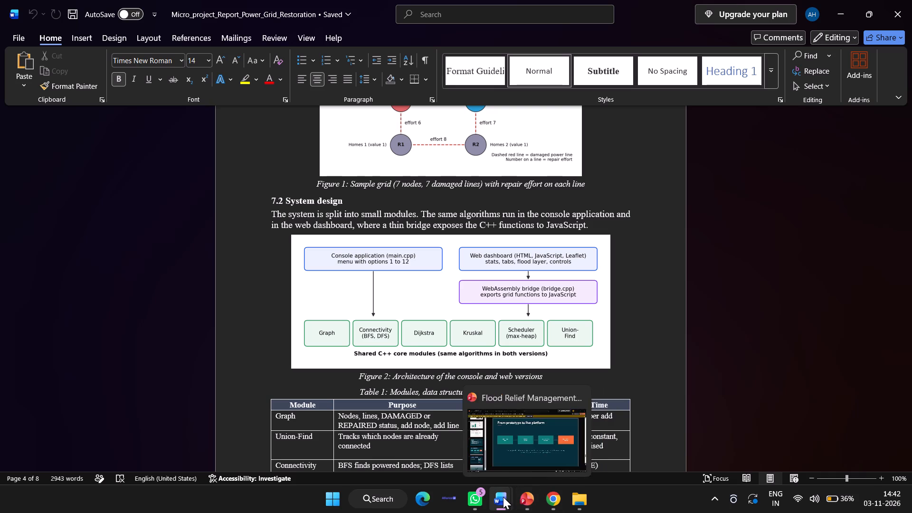
In report ds (1), insert an empty line between the 5.4 flow chart and the paragraph starting "This algorithm describes", placing the cursor on it.
click(518, 443)
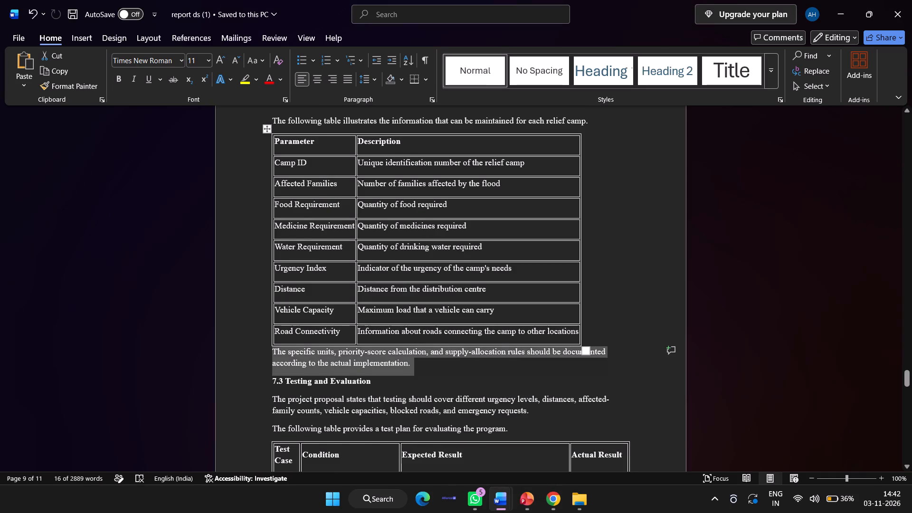
scroll(481, 312, up, 11)
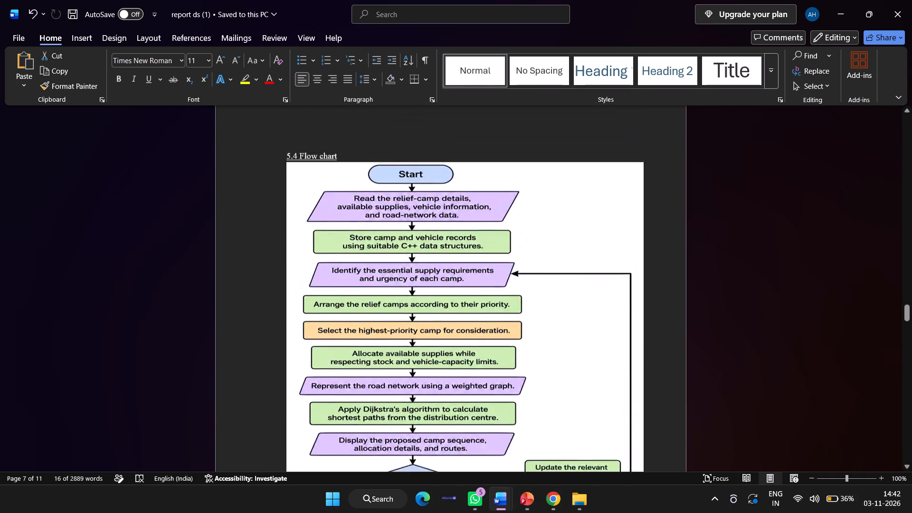
scroll(481, 312, down, 2)
click(406, 399)
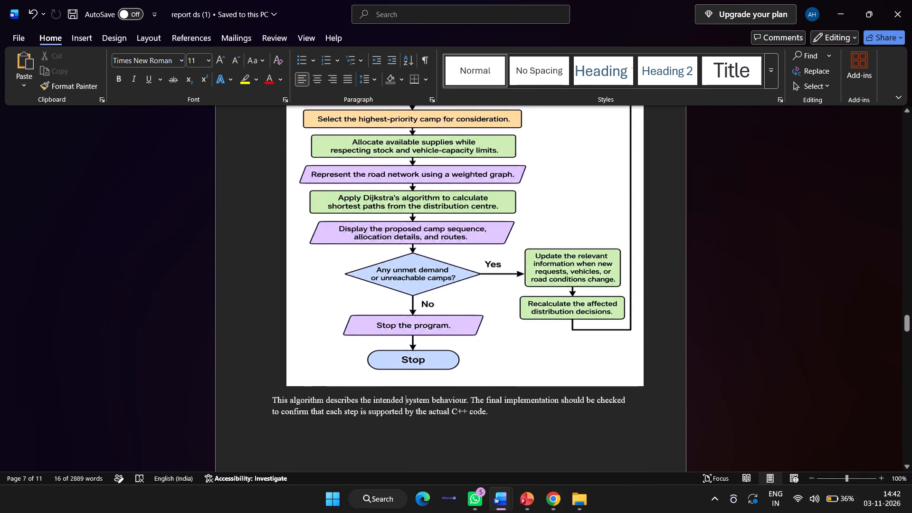
click(344, 390)
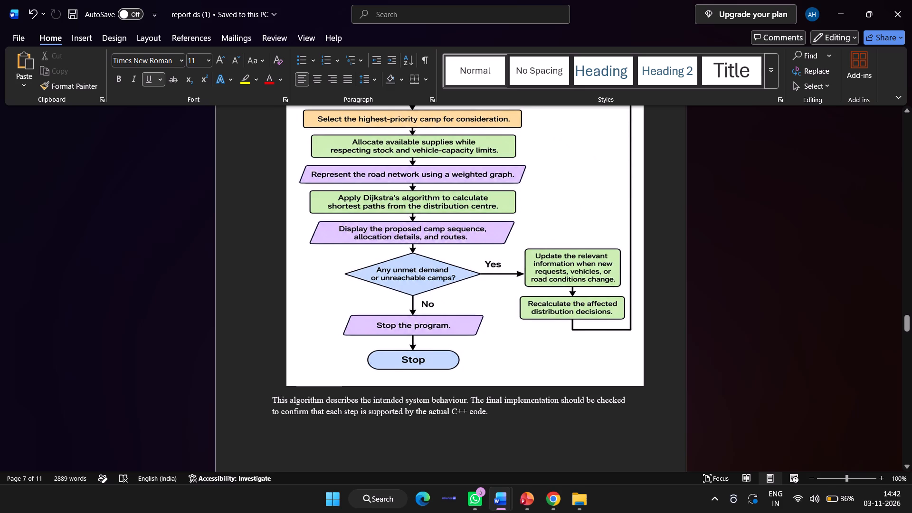
click(272, 397)
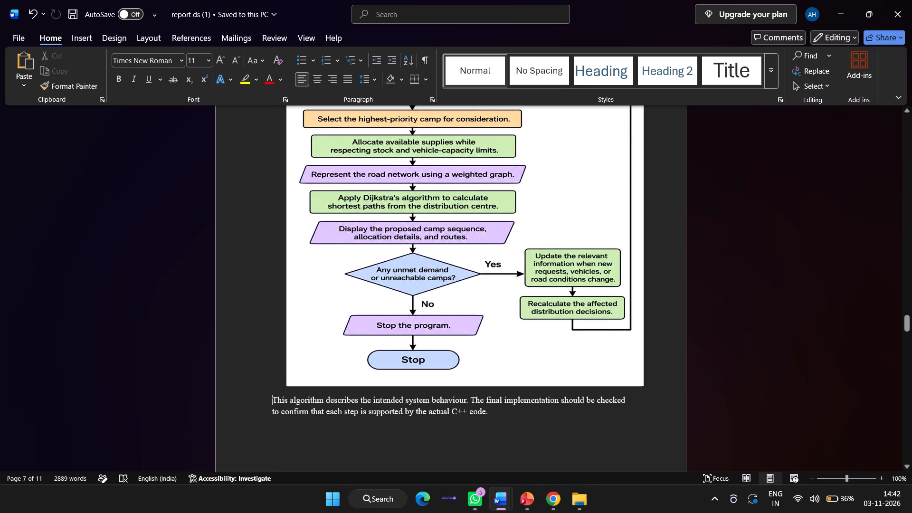
right_click(343, 386)
click(292, 348)
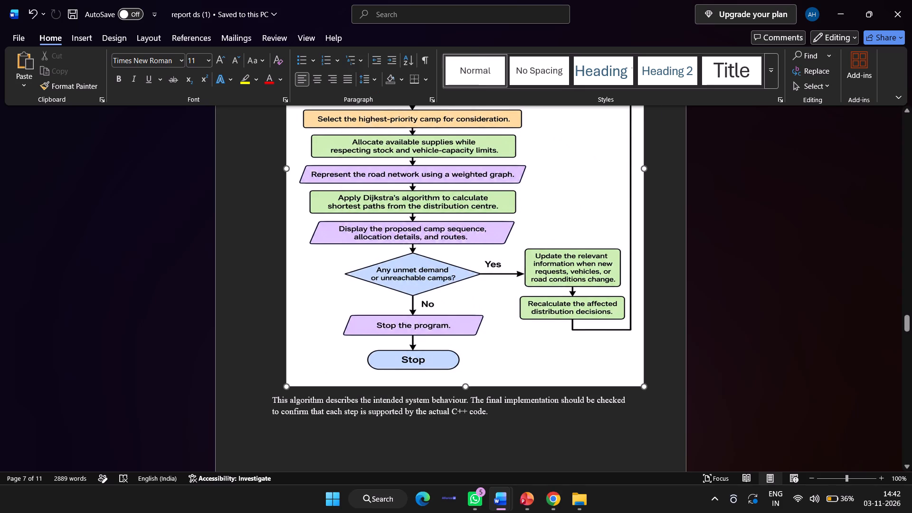
click(274, 401)
key(Up)
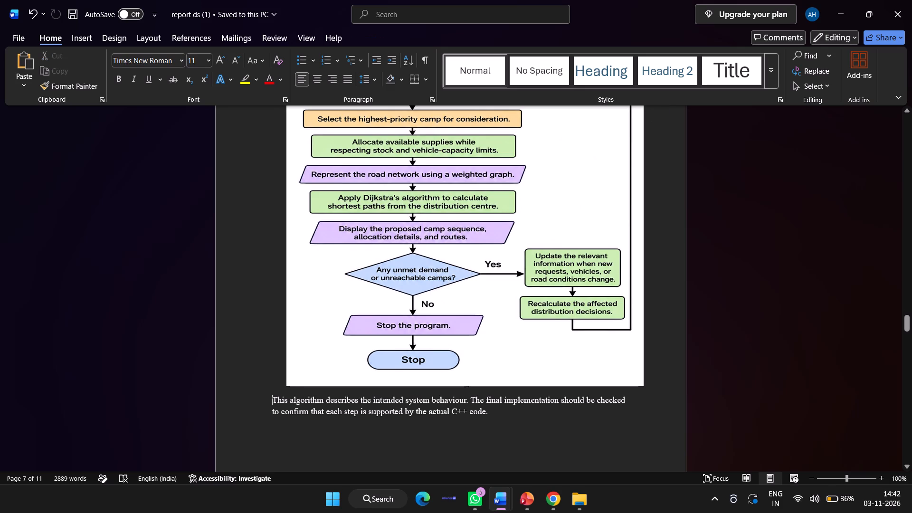
key(Down)
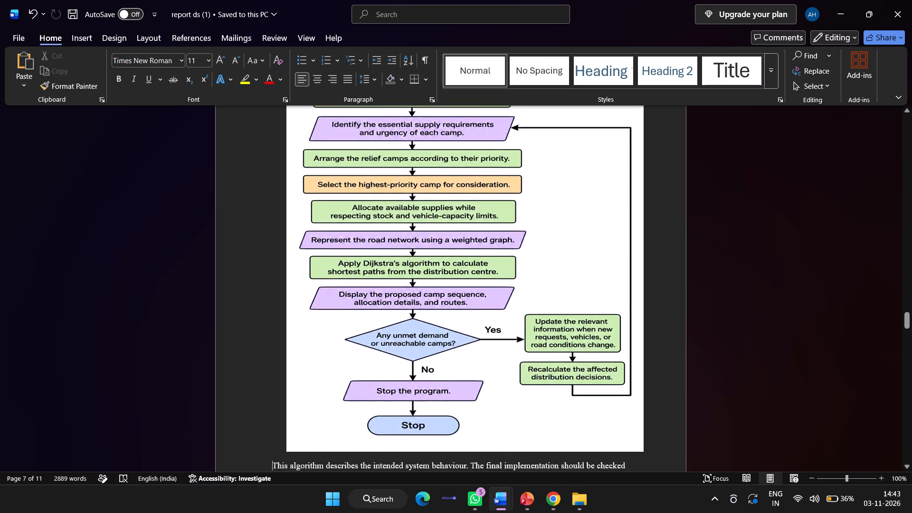
key(Down)
key(Up)
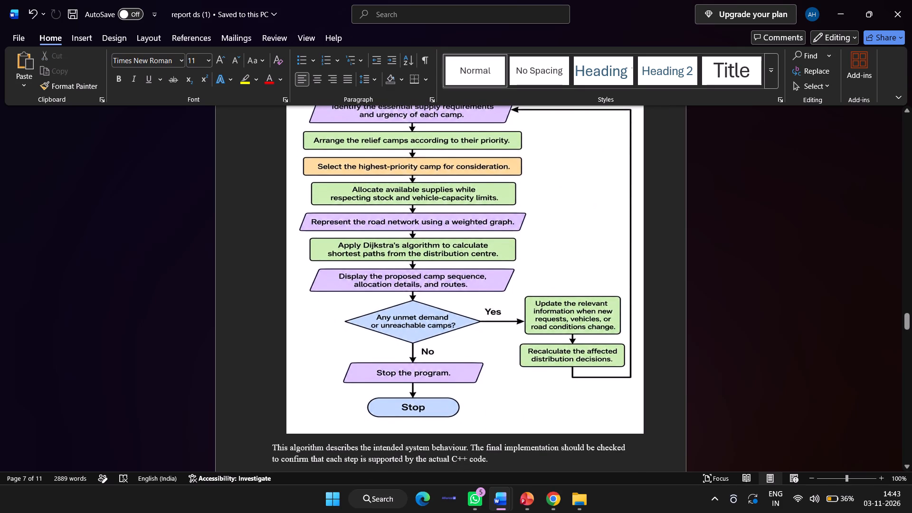
key(Return)
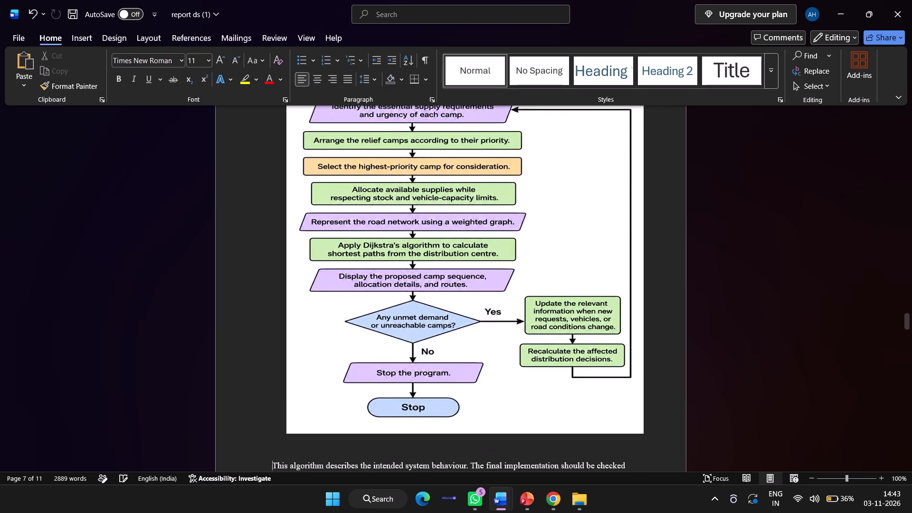
key(Up)
key(Right)
key(Up)
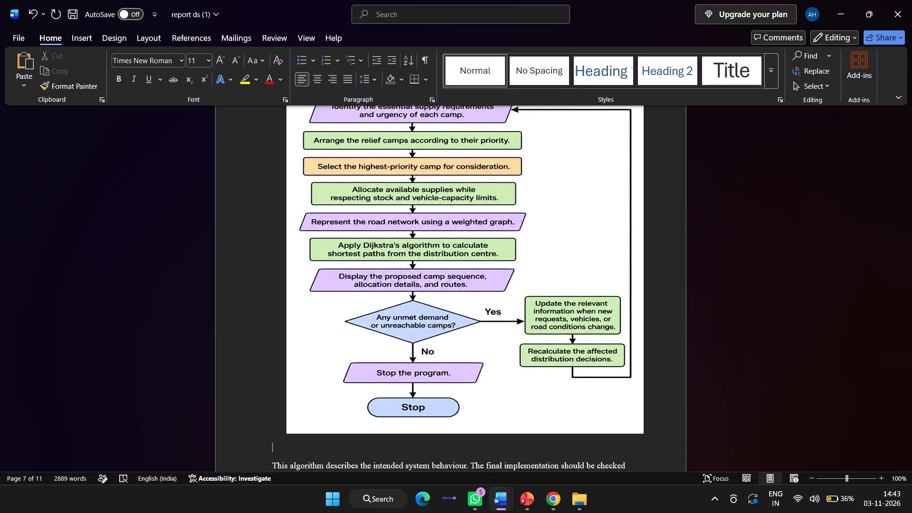
Enter the caption "Figure 1: flow chart" on the empty line below the 5.4 flow chart.
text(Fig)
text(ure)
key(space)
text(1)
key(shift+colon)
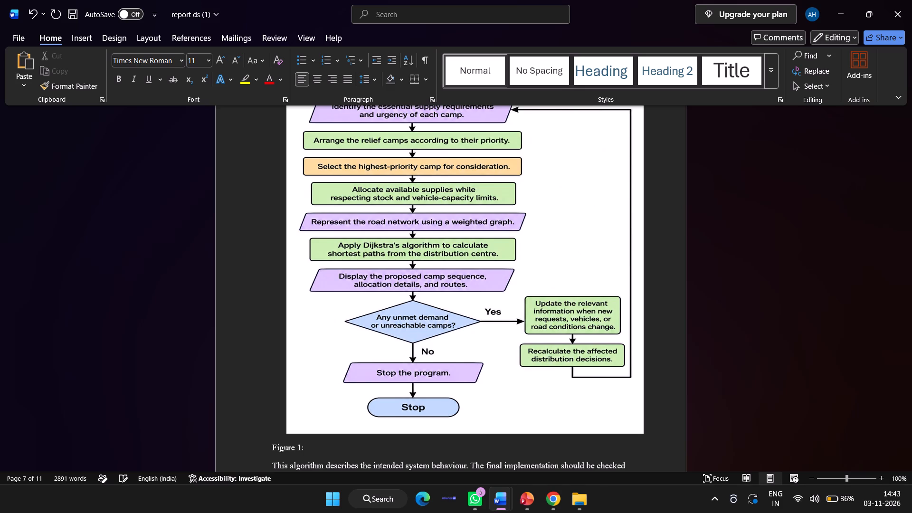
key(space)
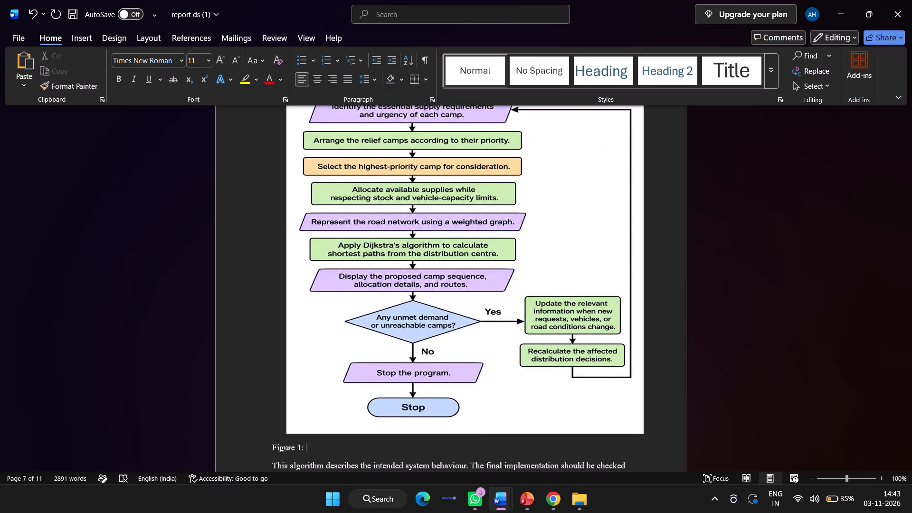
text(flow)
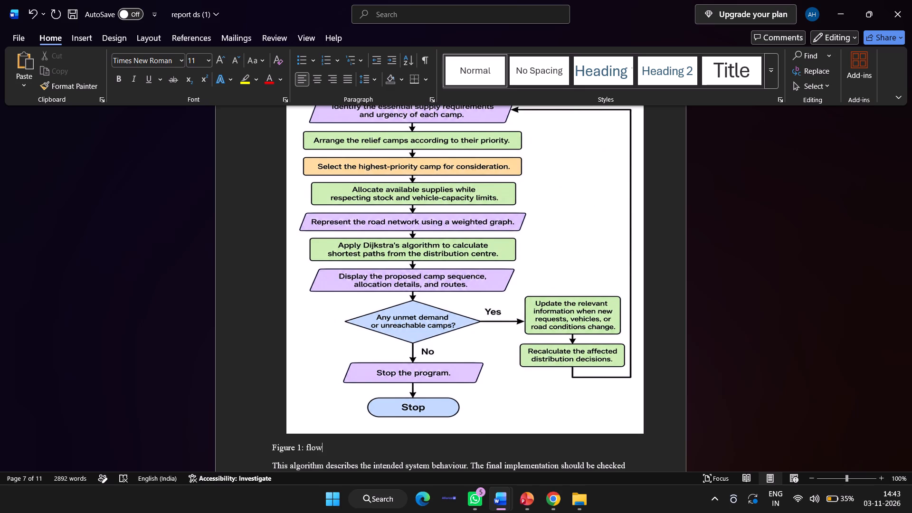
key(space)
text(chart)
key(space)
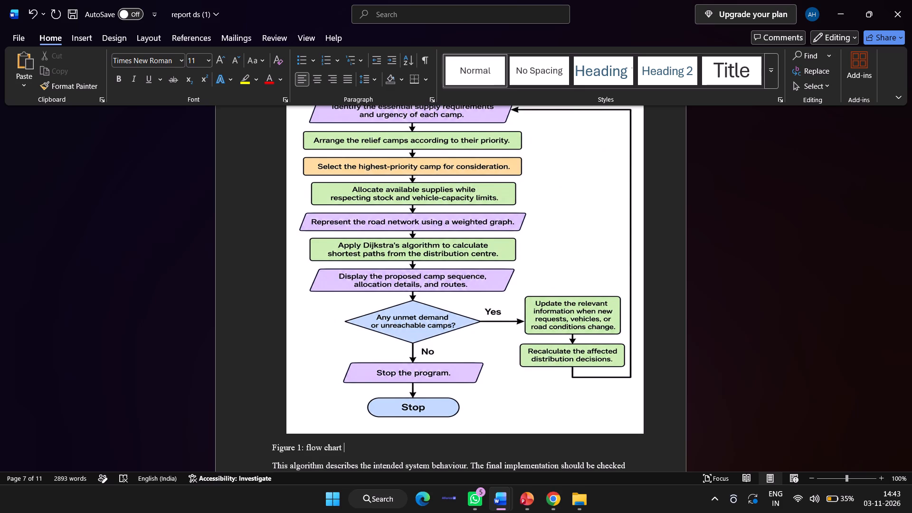
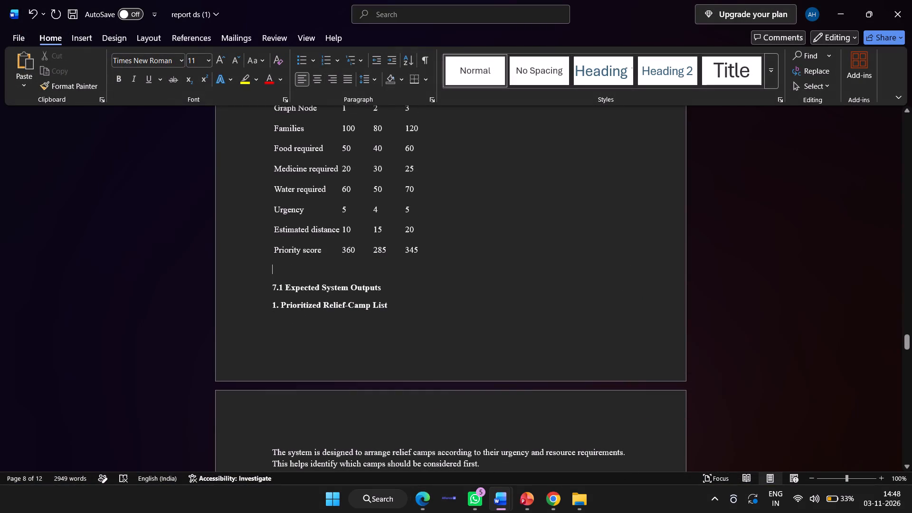
key(ctrl+v)
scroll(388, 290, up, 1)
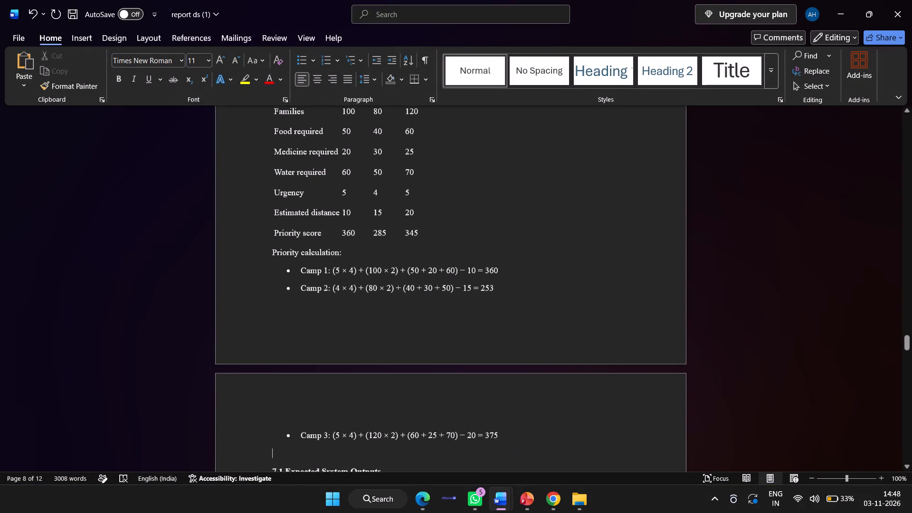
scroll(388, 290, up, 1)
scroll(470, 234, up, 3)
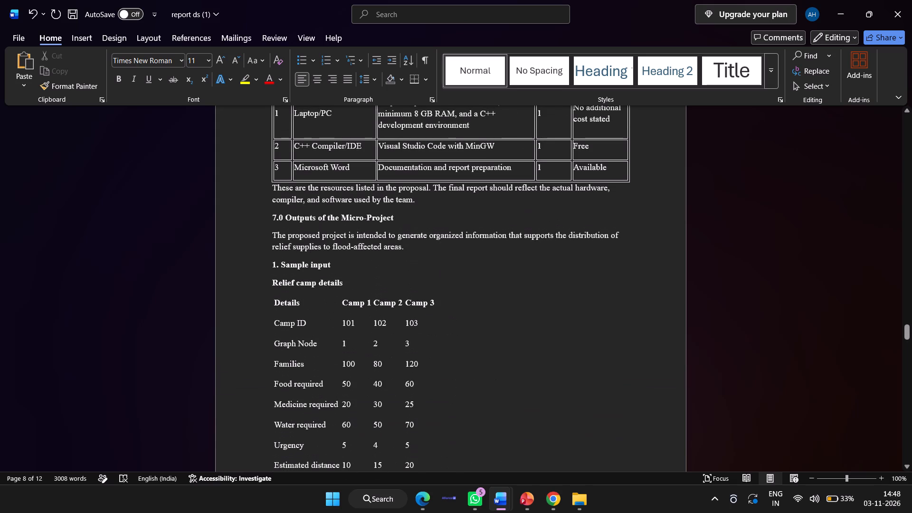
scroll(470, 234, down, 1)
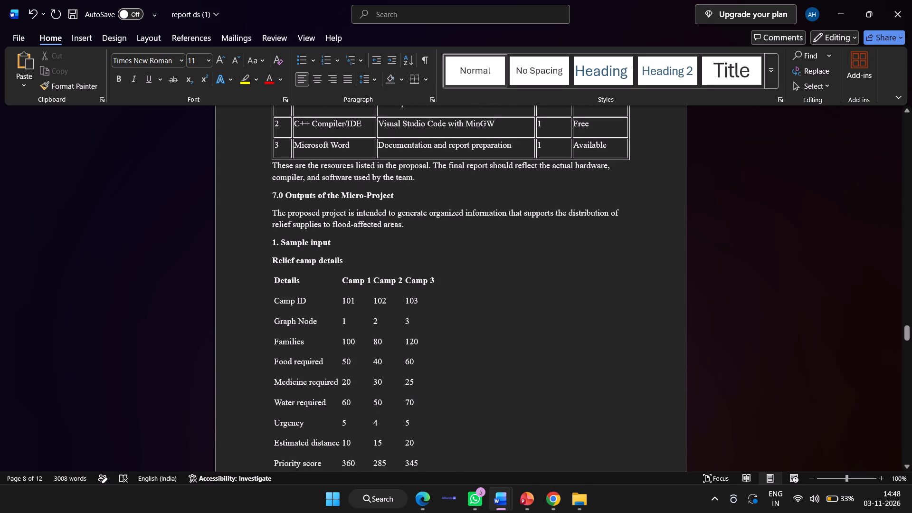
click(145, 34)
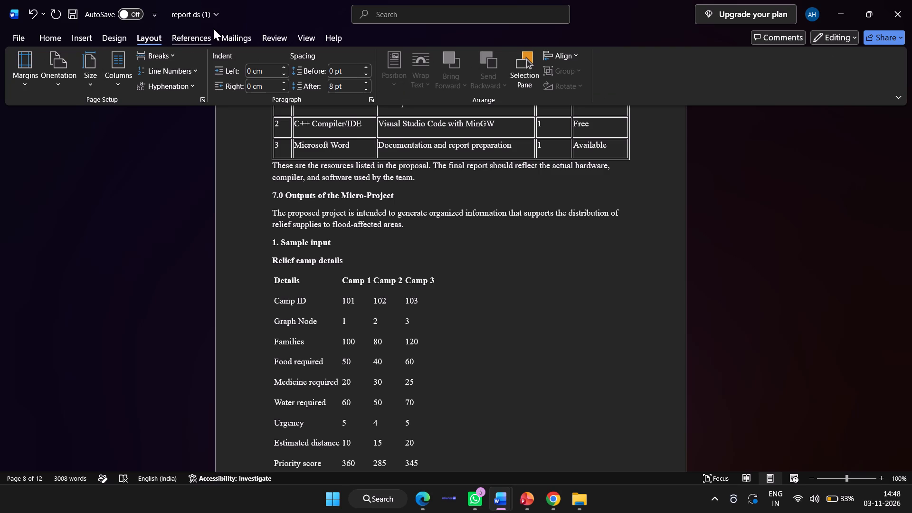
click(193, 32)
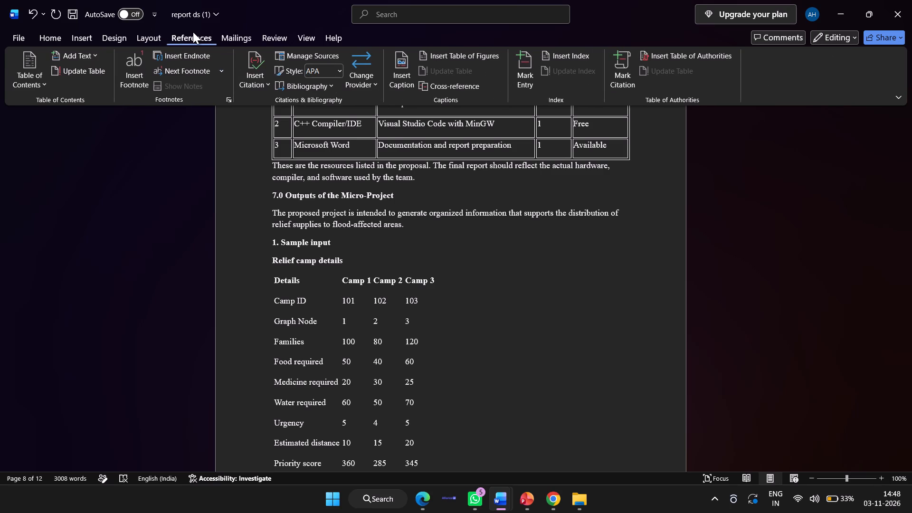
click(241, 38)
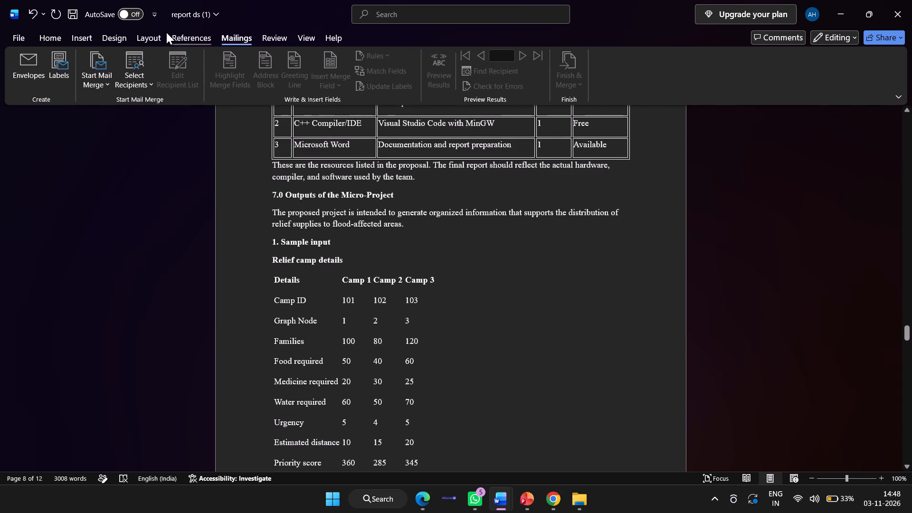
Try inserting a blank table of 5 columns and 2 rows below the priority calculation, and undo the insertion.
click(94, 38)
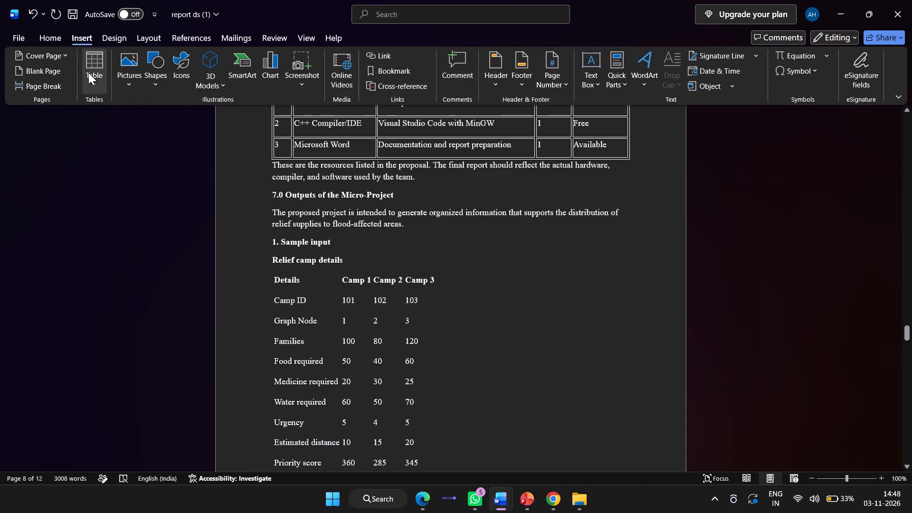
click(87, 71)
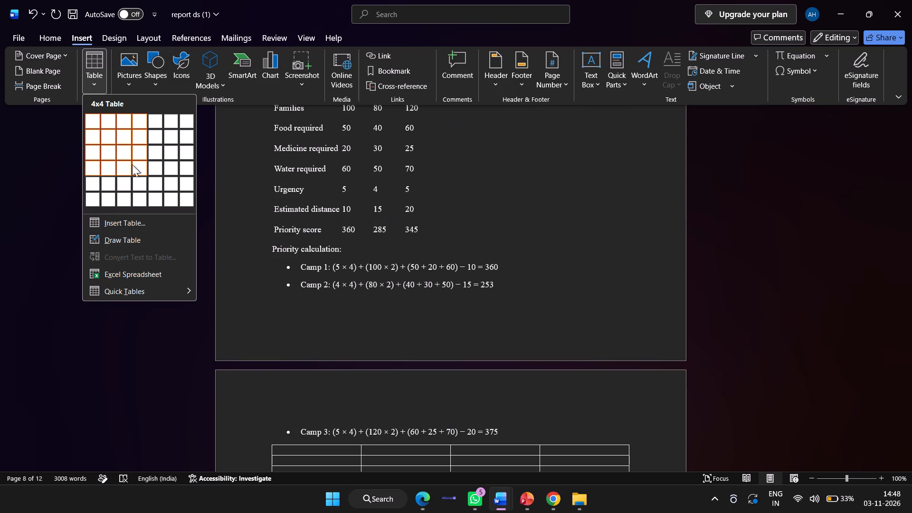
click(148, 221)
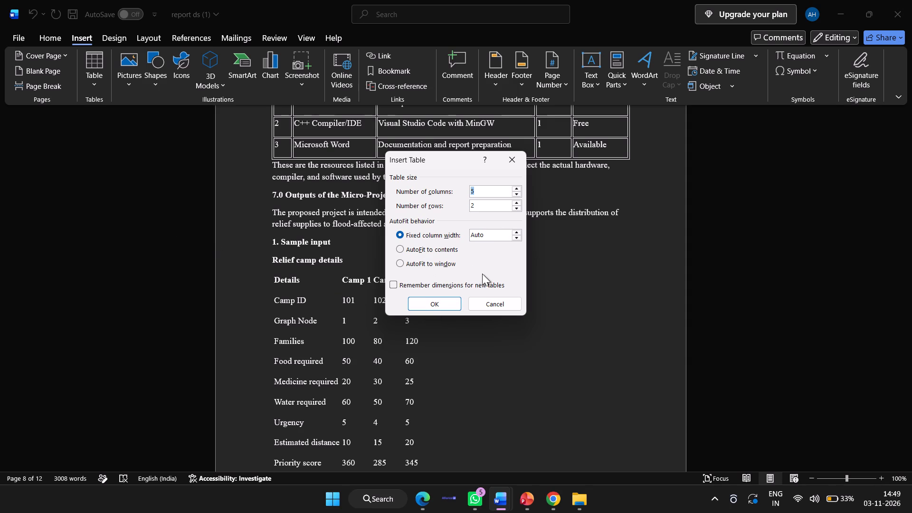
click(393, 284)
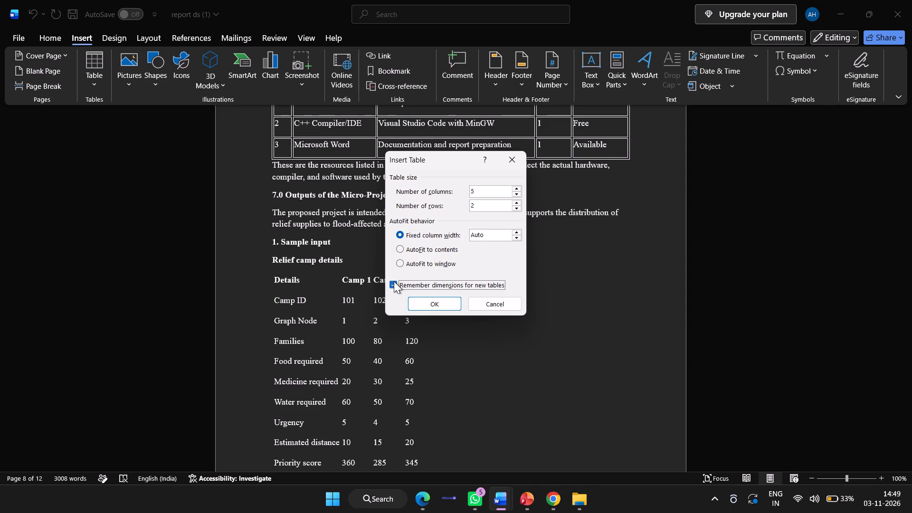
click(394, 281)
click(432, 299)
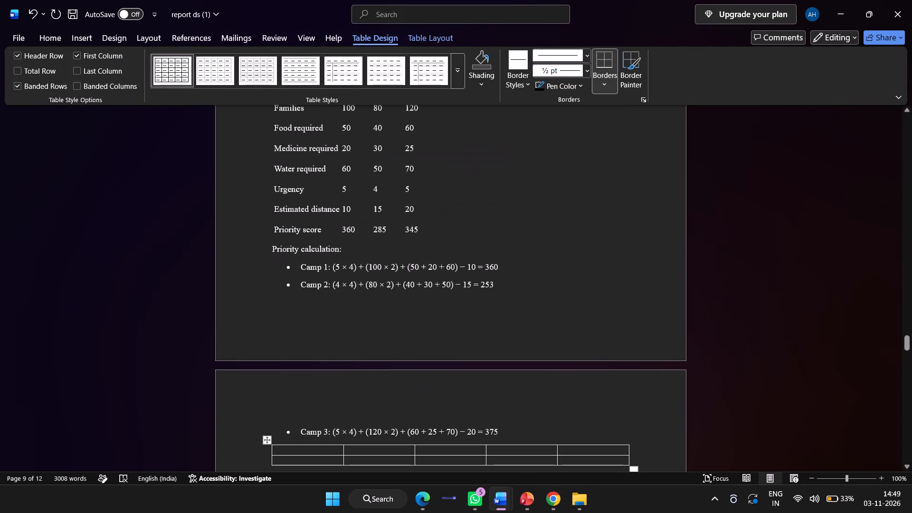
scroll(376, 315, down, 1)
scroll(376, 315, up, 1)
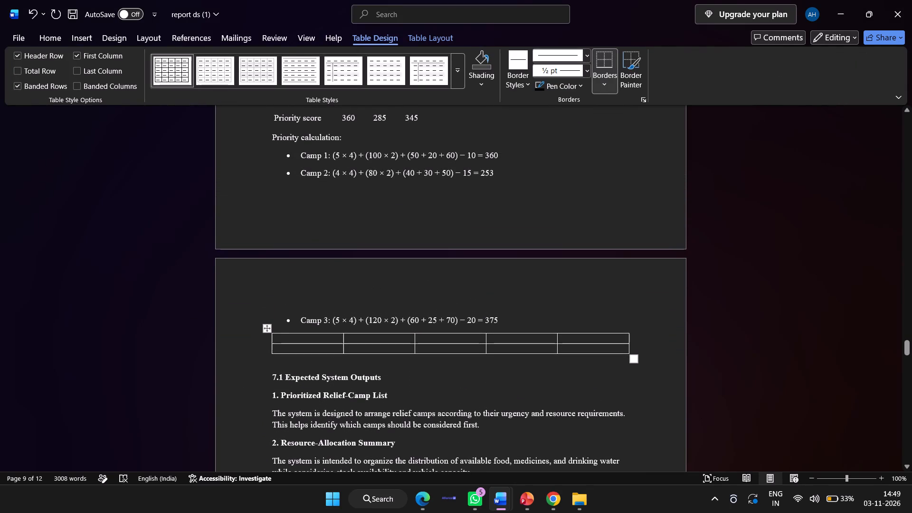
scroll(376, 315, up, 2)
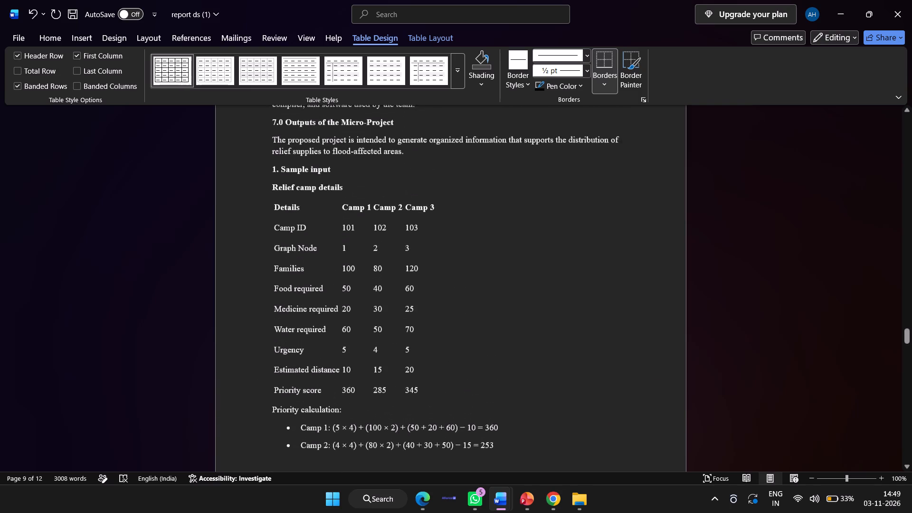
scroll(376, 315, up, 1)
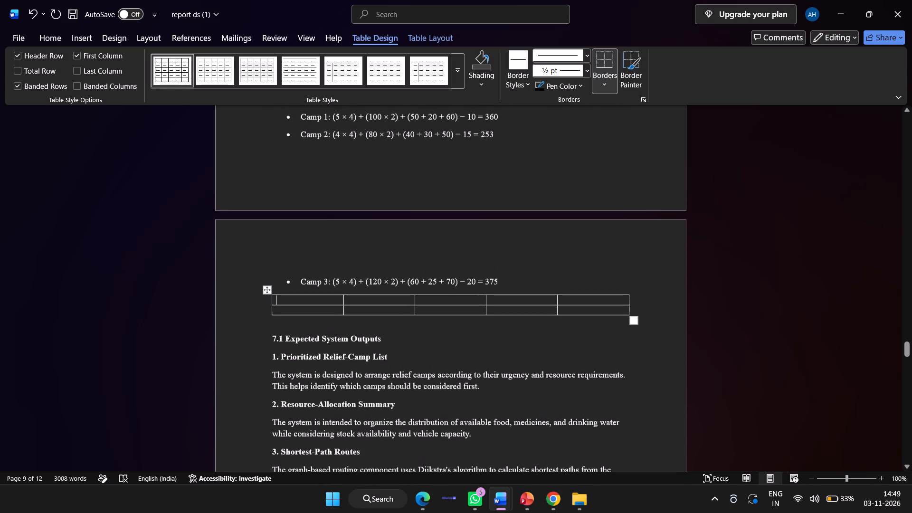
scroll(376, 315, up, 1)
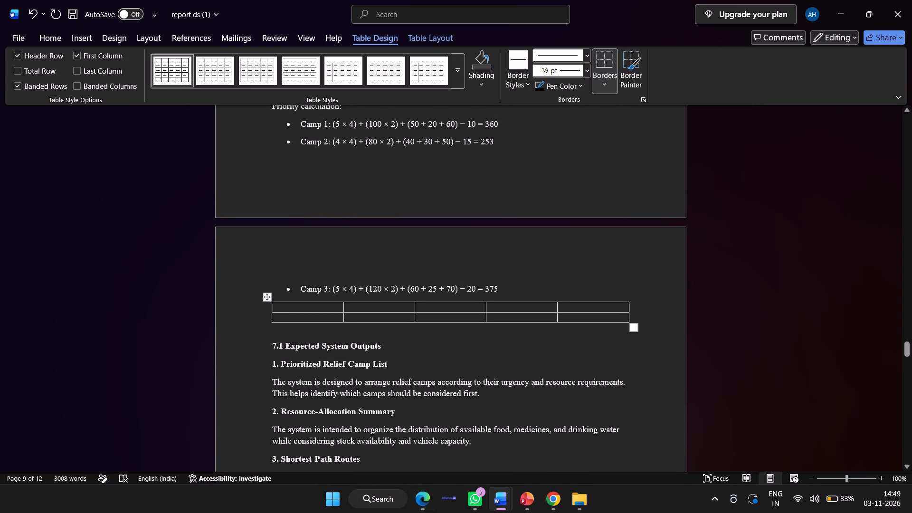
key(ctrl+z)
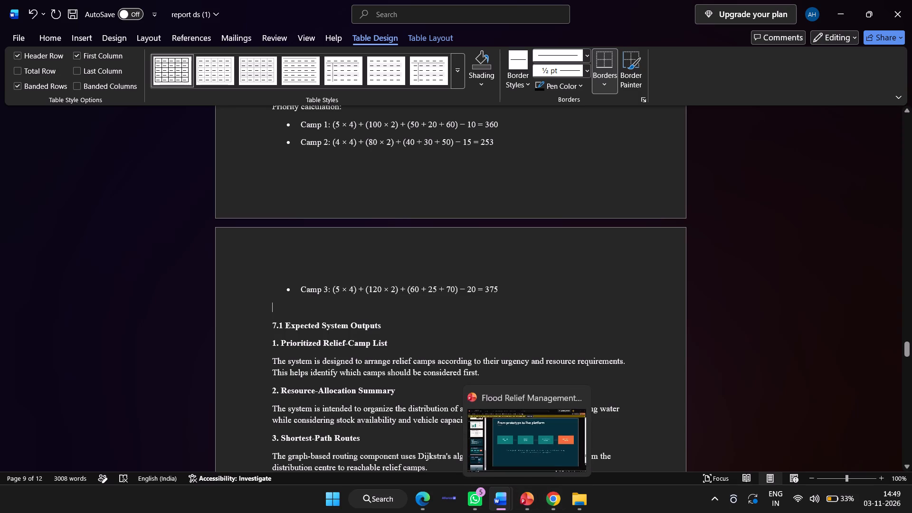
Review the earlier sections of report ds (1), including the bordered table under 5.2 Team Responsibilities.
scroll(412, 316, up, 9)
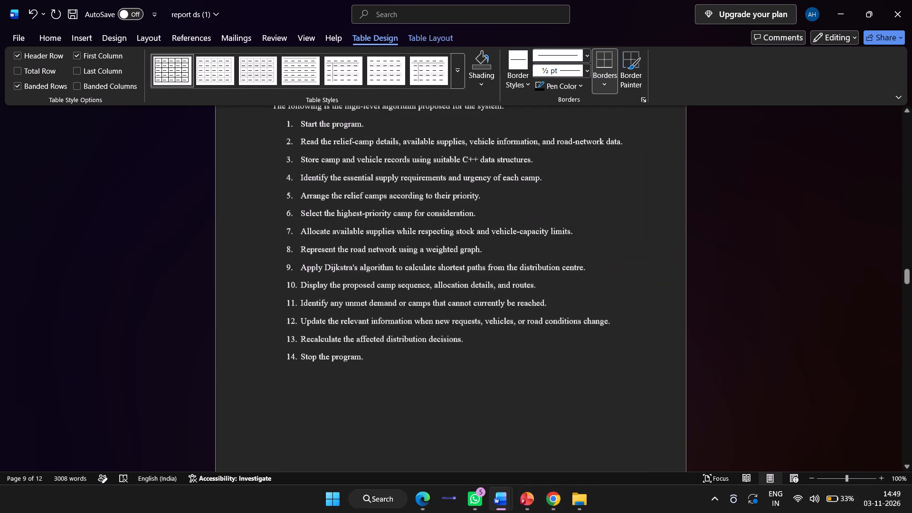
scroll(412, 316, up, 4)
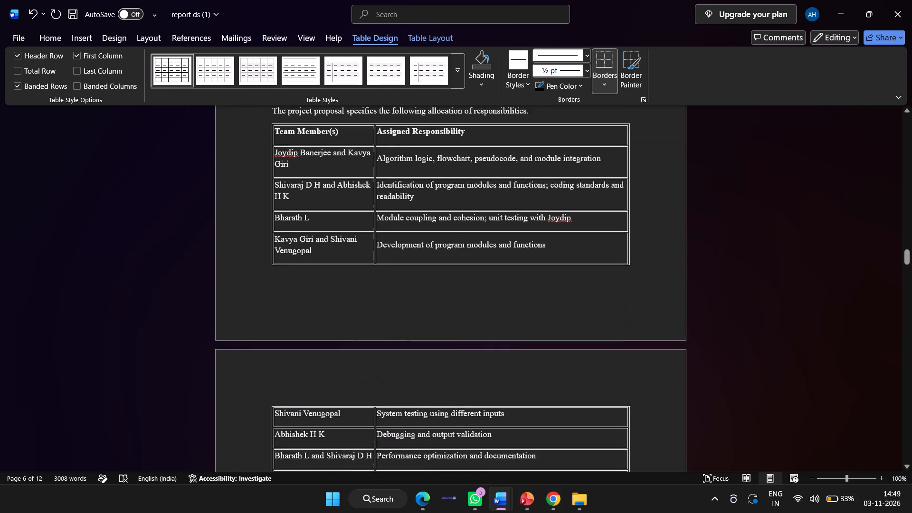
scroll(412, 316, up, 1)
scroll(464, 338, down, 1)
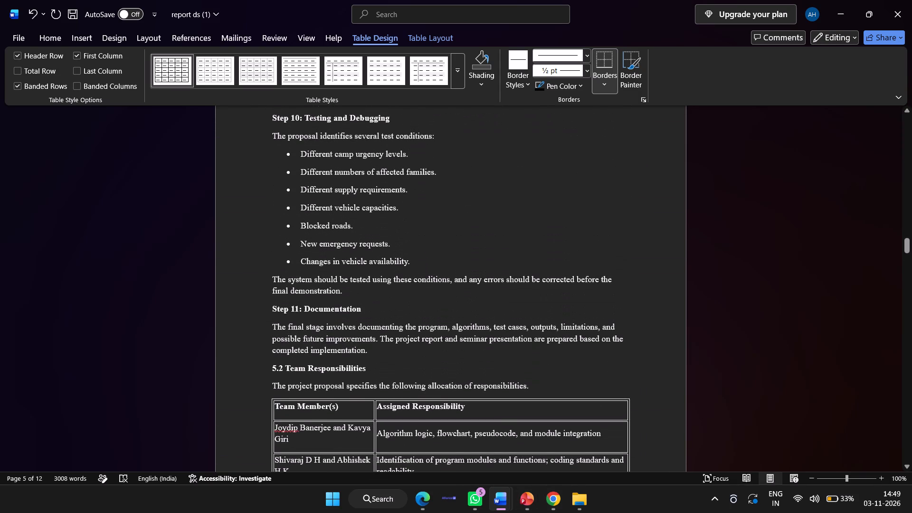
scroll(464, 338, down, 3)
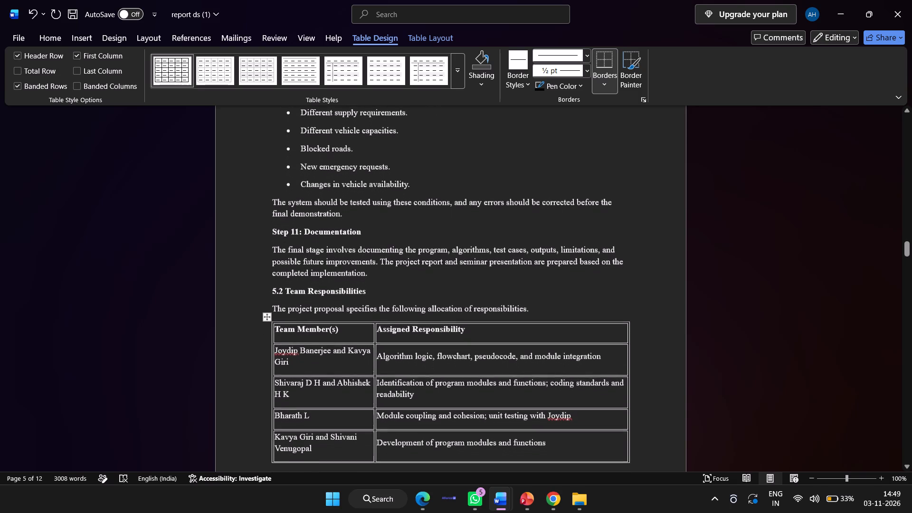
scroll(464, 338, down, 1)
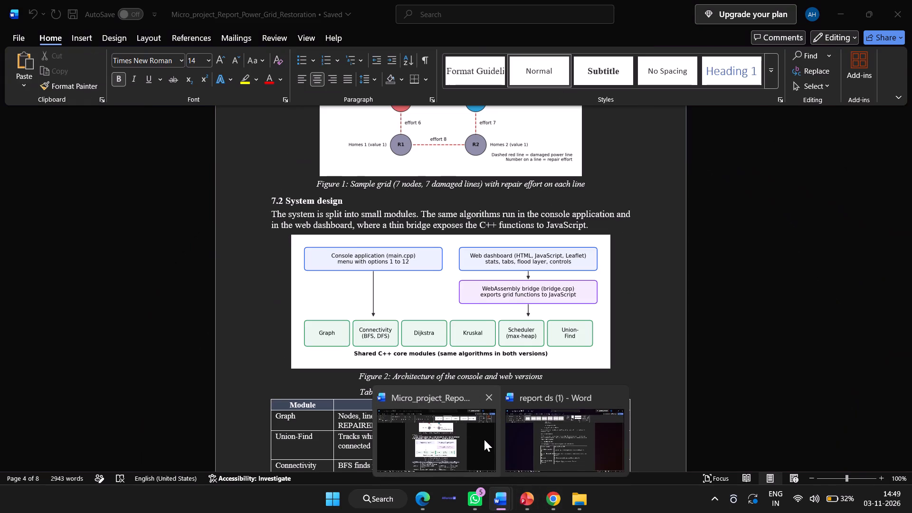
Switch to the Power Grid Restoration report and examine how section 7.0 arranges its subsections, figures and captioned tables.
click(484, 439)
scroll(504, 296, up, 3)
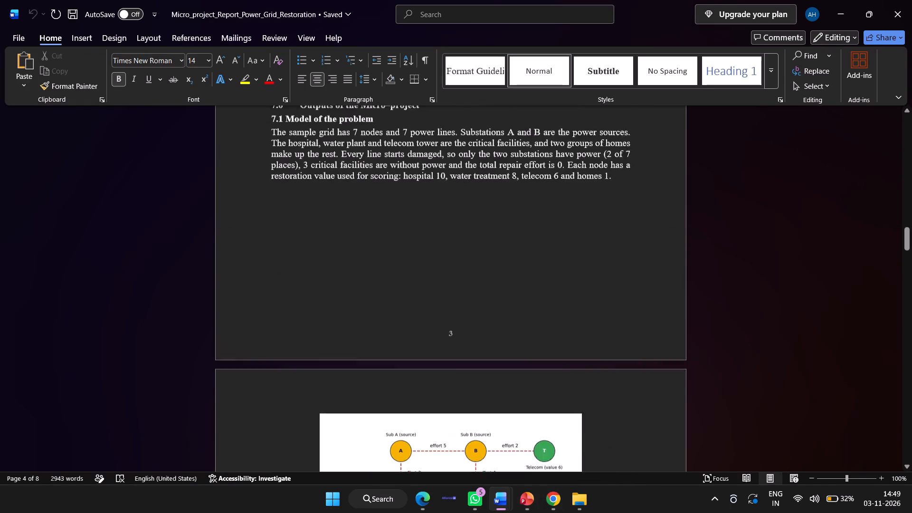
scroll(504, 296, up, 2)
scroll(504, 296, down, 3)
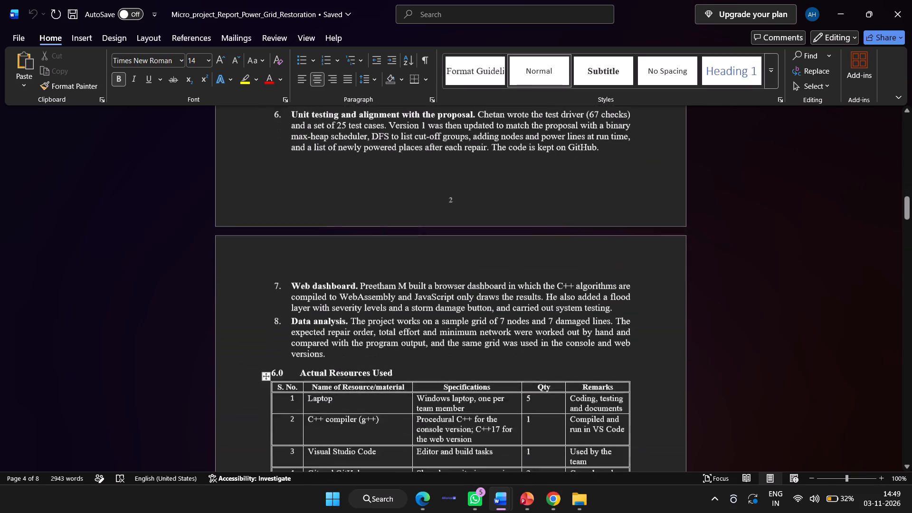
scroll(504, 296, down, 7)
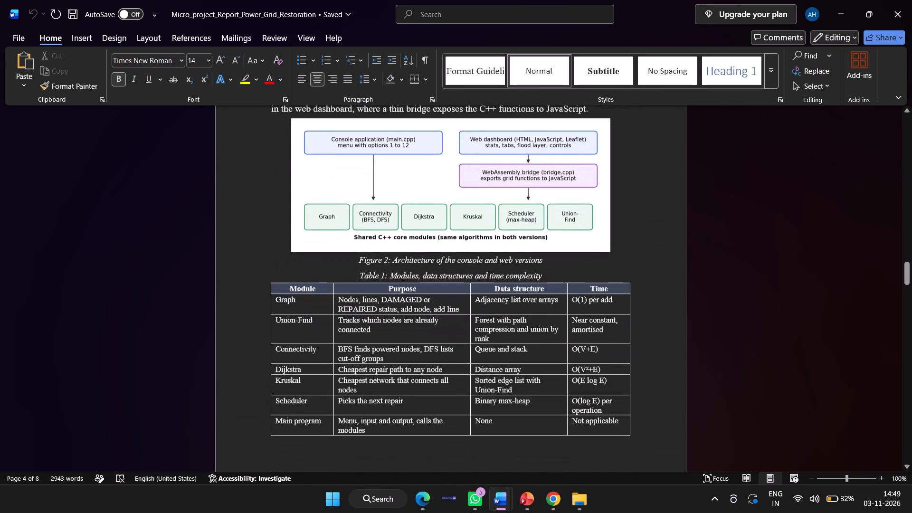
scroll(504, 296, down, 4)
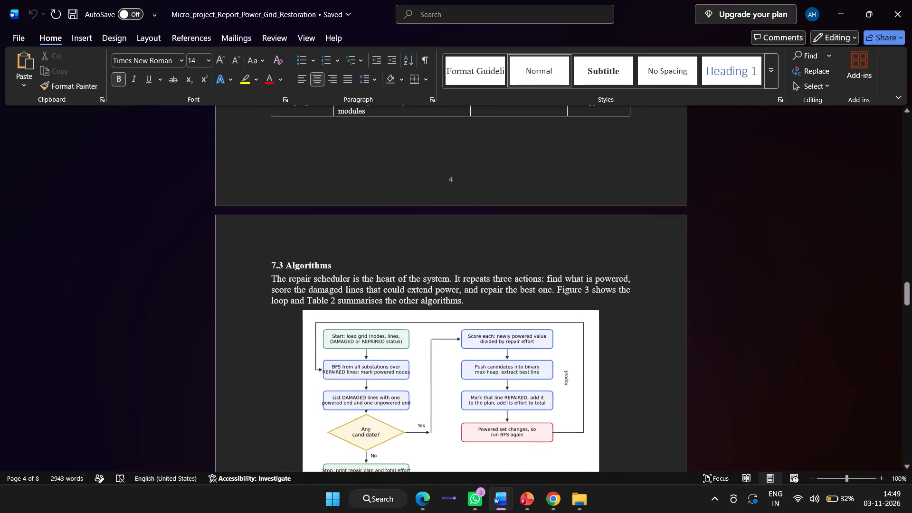
scroll(504, 296, down, 3)
scroll(504, 296, up, 4)
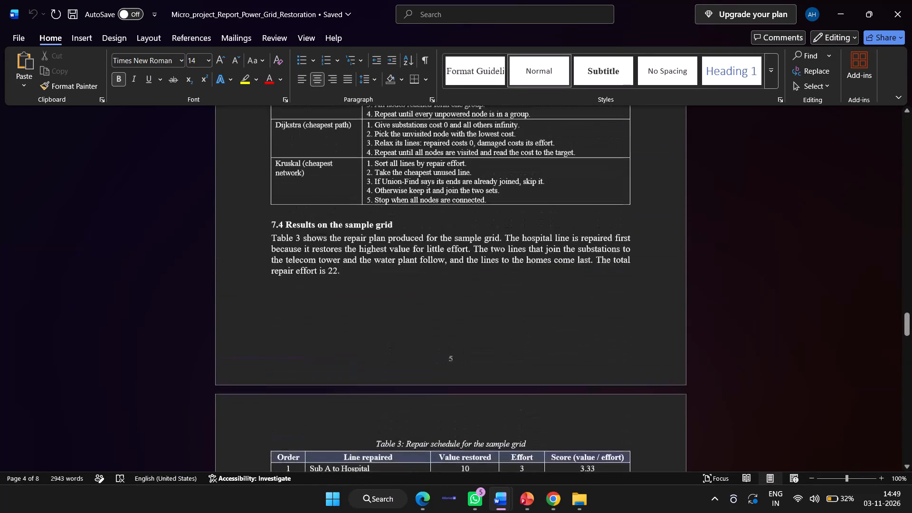
scroll(504, 296, down, 1)
scroll(504, 296, up, 1)
scroll(504, 296, down, 1)
scroll(504, 296, up, 1)
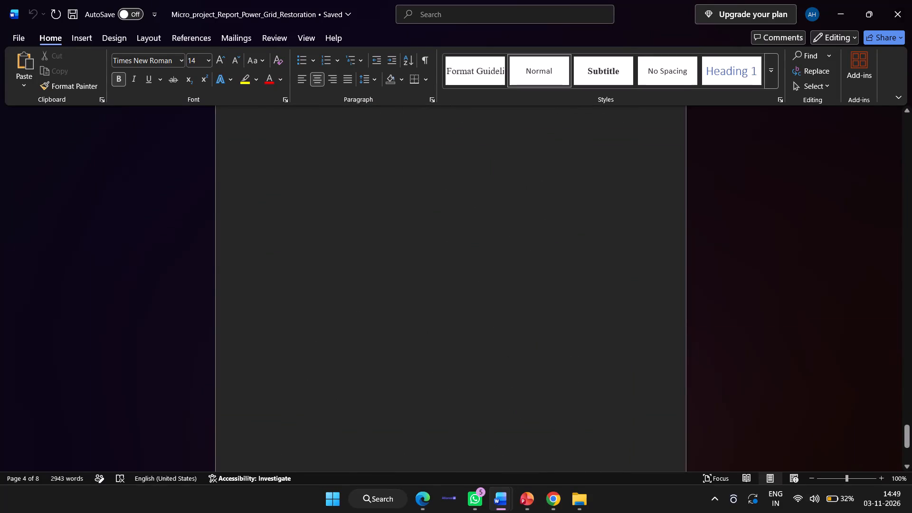
scroll(504, 296, up, 6)
scroll(504, 296, down, 1)
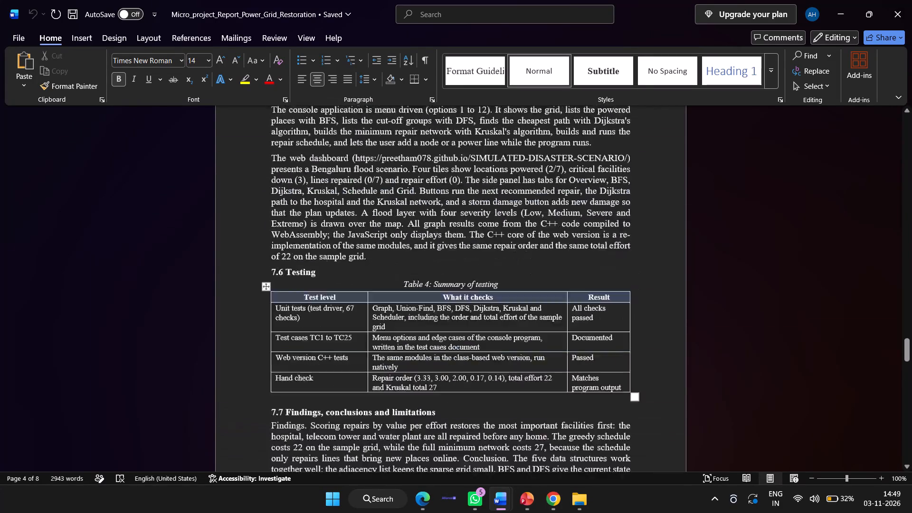
scroll(504, 296, up, 3)
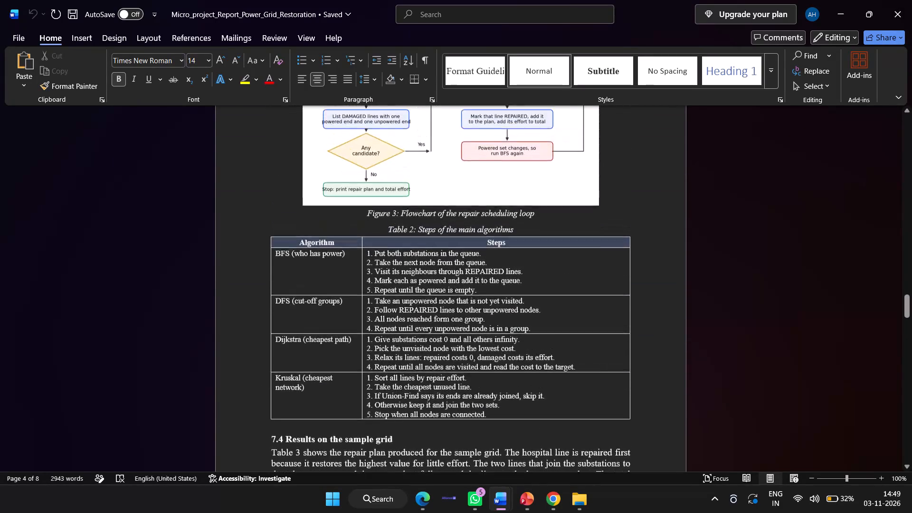
Review sections 4.0 to 7.2 of the Power Grid Restoration report, including how its methodology credits team members and its resources table.
scroll(504, 296, up, 2)
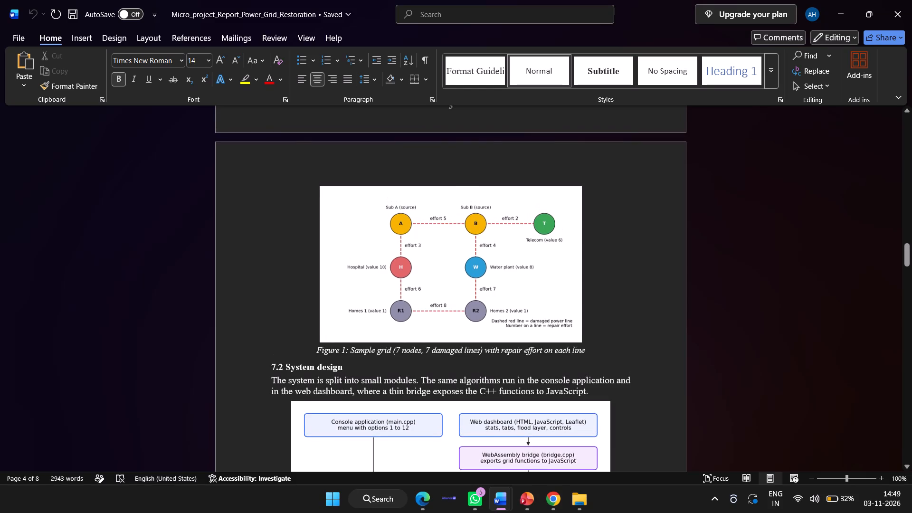
scroll(504, 296, up, 7)
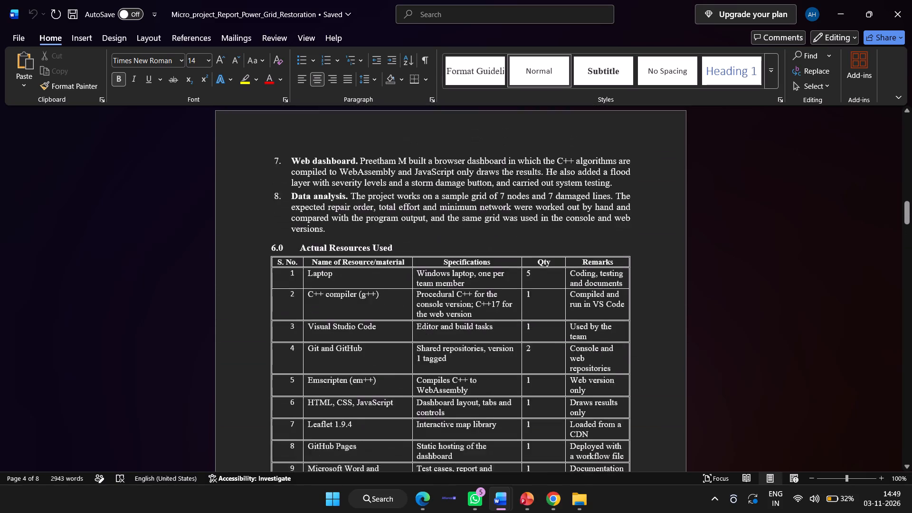
scroll(504, 296, up, 4)
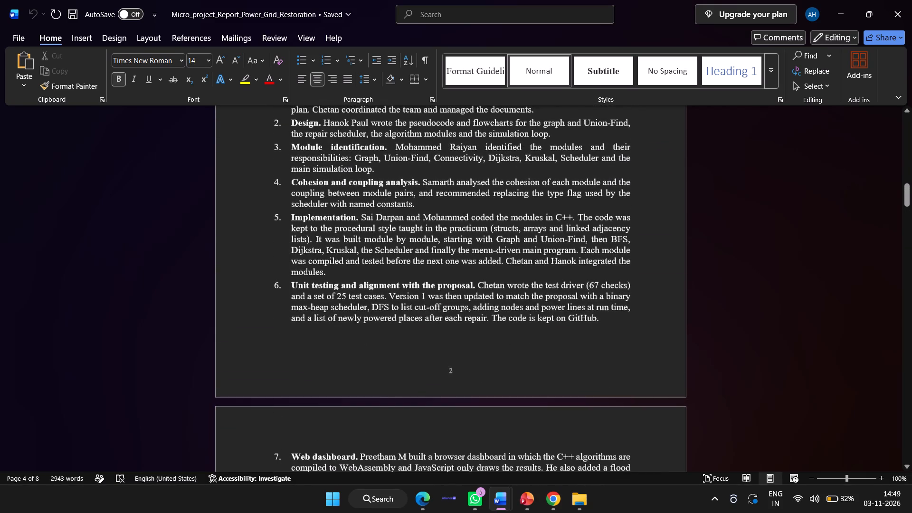
scroll(504, 296, up, 4)
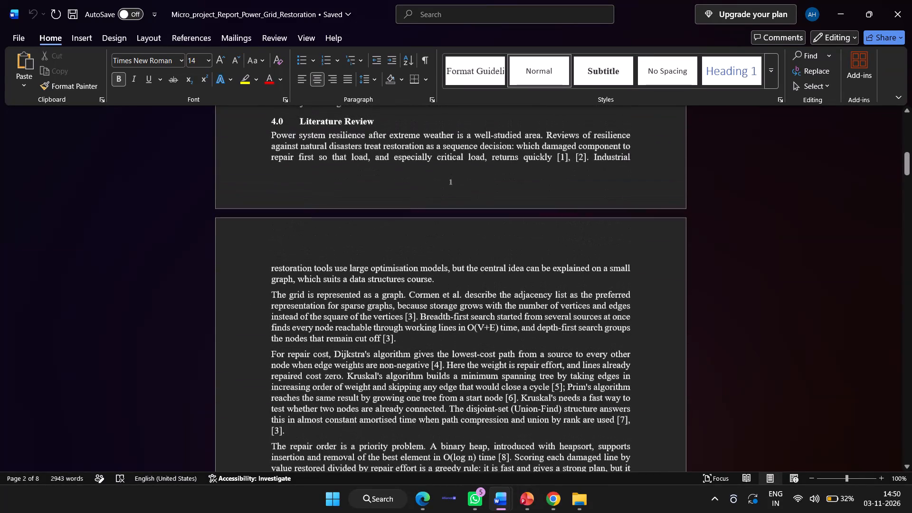
scroll(504, 296, down, 8)
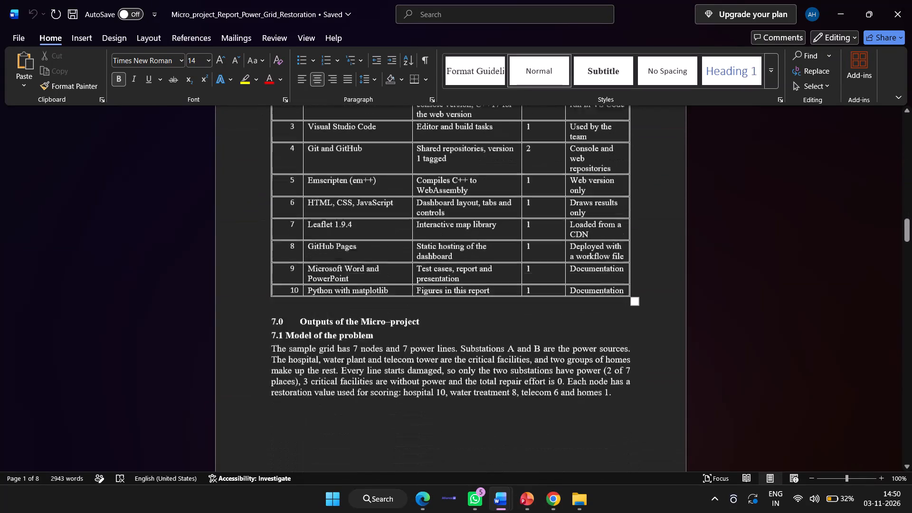
scroll(504, 296, down, 2)
scroll(498, 349, down, 2)
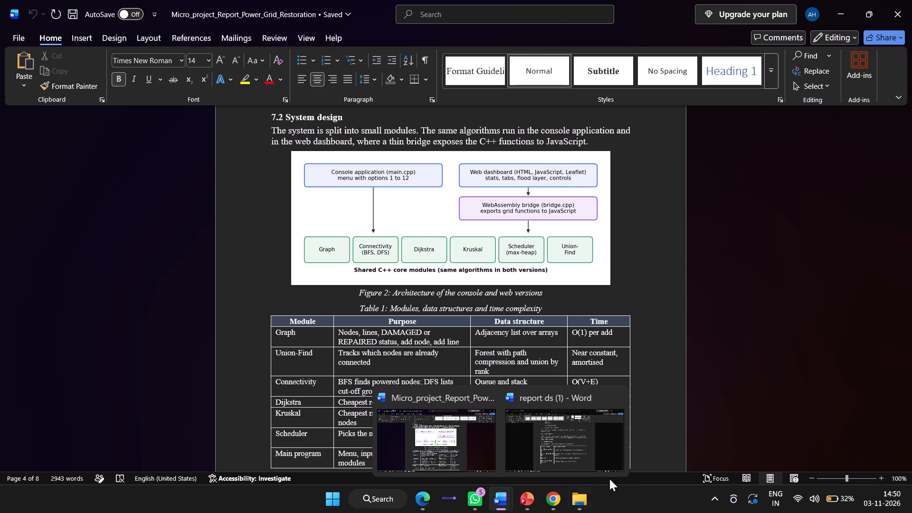
Switch to report ds (1) and check methodology Steps 9 to 11 and the start of 5.2 Team Responsibilities.
click(553, 439)
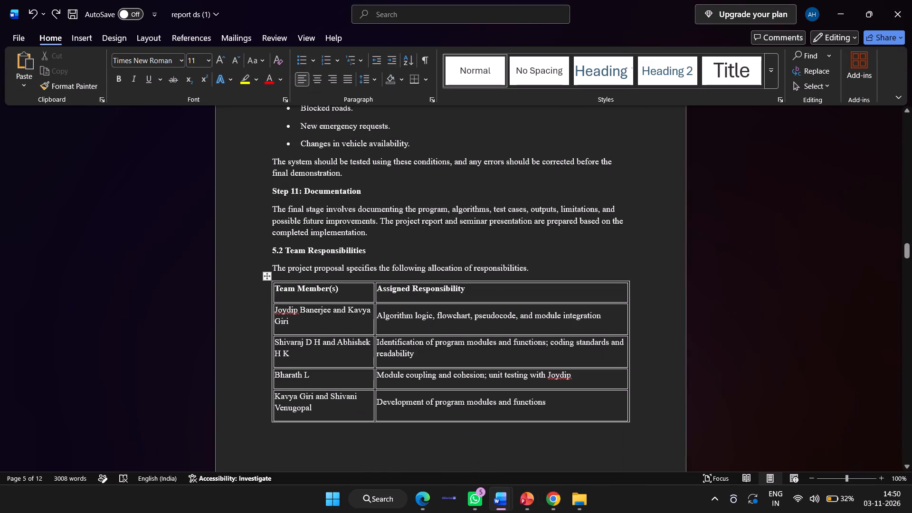
scroll(470, 236, up, 1)
scroll(470, 236, down, 1)
scroll(470, 236, up, 1)
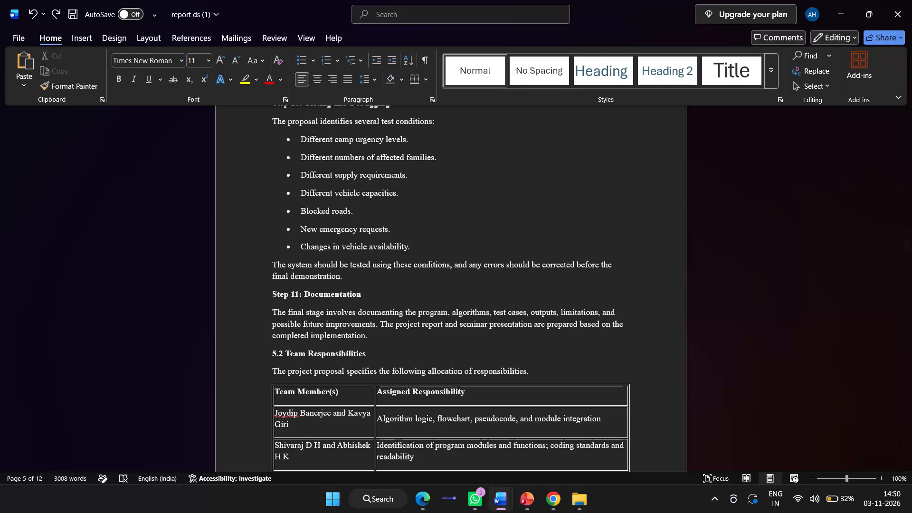
scroll(470, 236, up, 2)
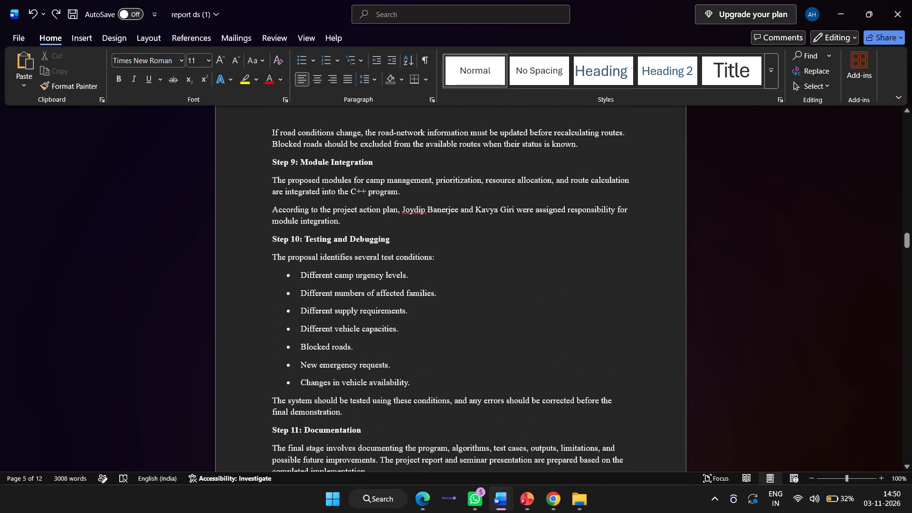
scroll(470, 236, down, 1)
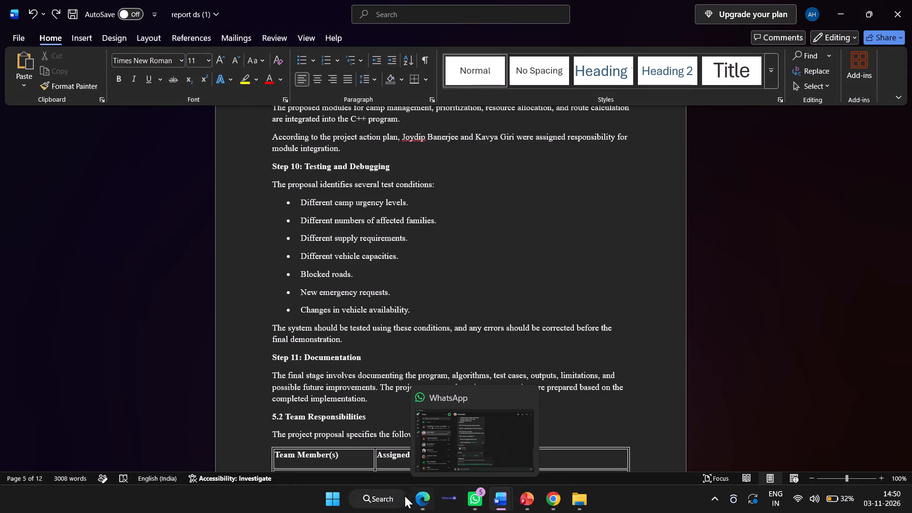
Open the Micro project - Report Template from the recent files in File Explorer and read its requirements for each numbered section.
click(579, 456)
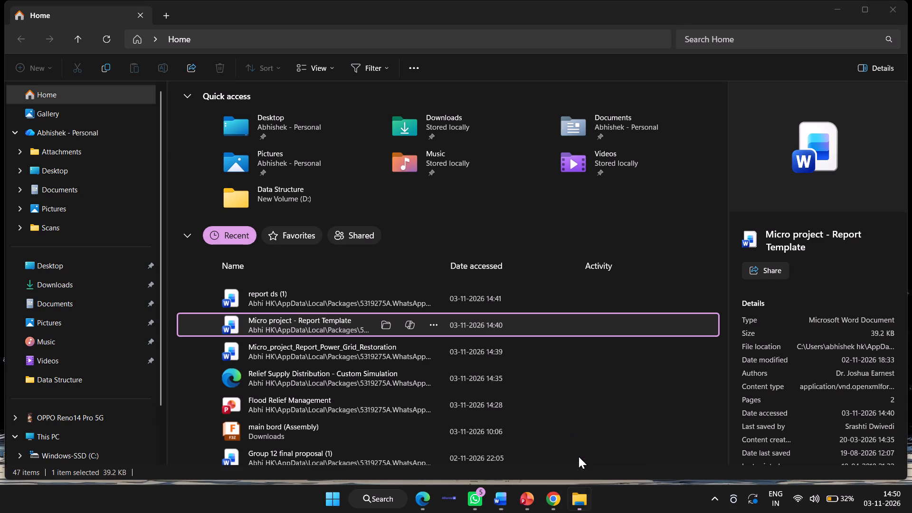
scroll(303, 454, down, 1)
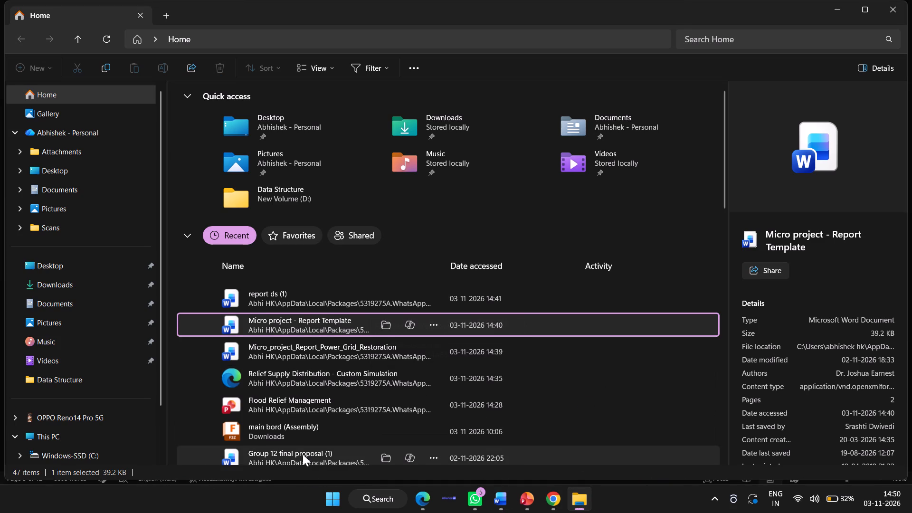
scroll(303, 454, down, 1)
scroll(330, 413, down, 1)
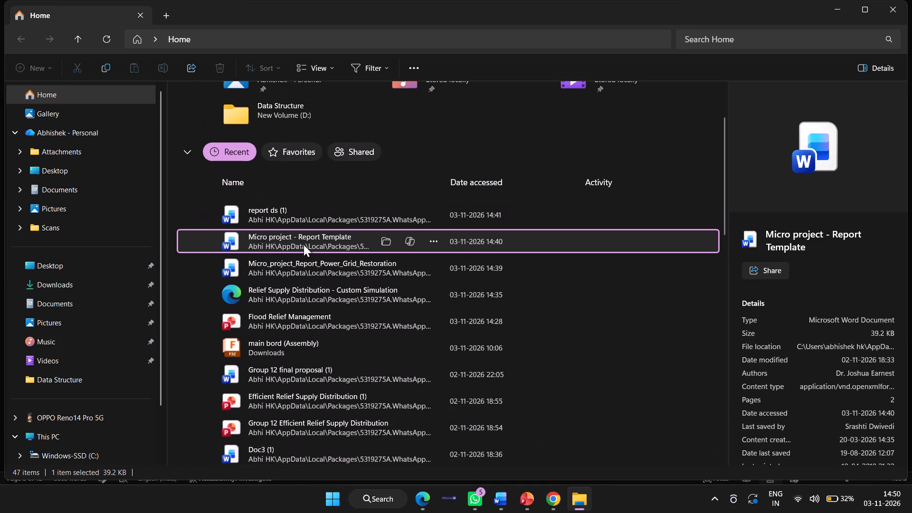
double_click(296, 242)
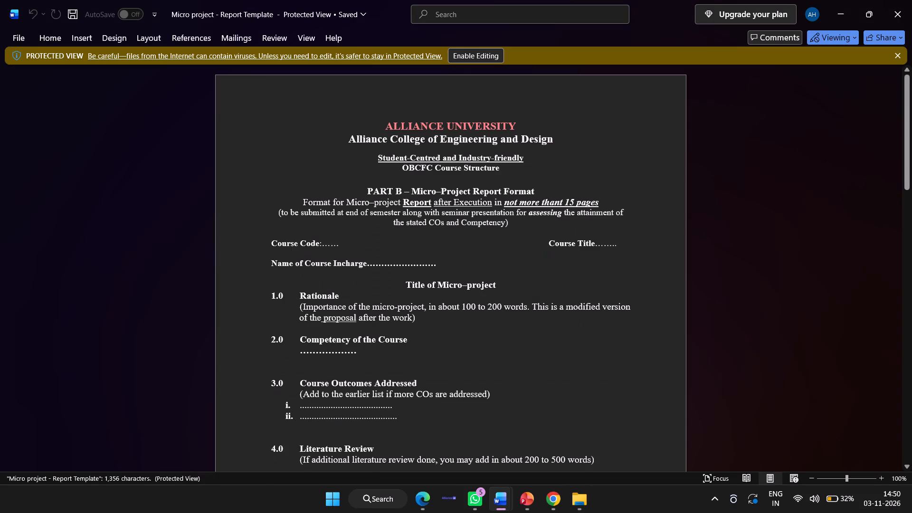
scroll(552, 254, down, 2)
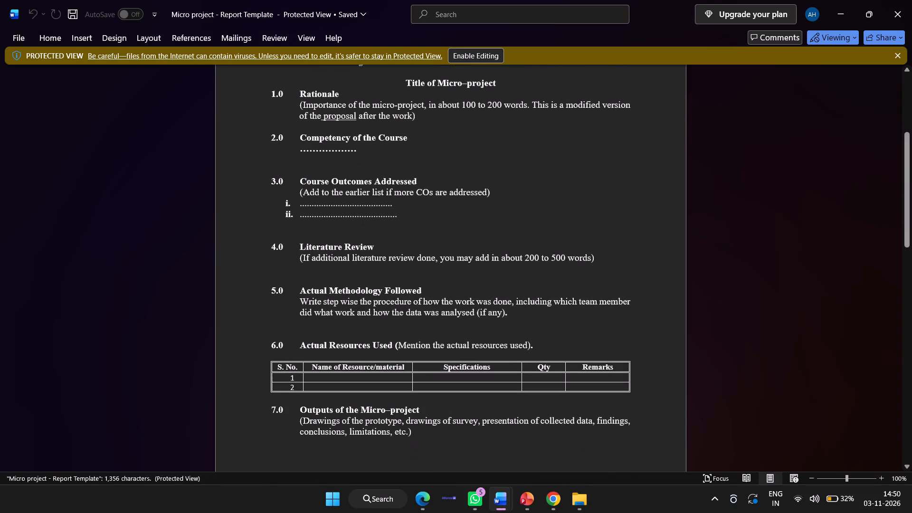
scroll(552, 254, down, 2)
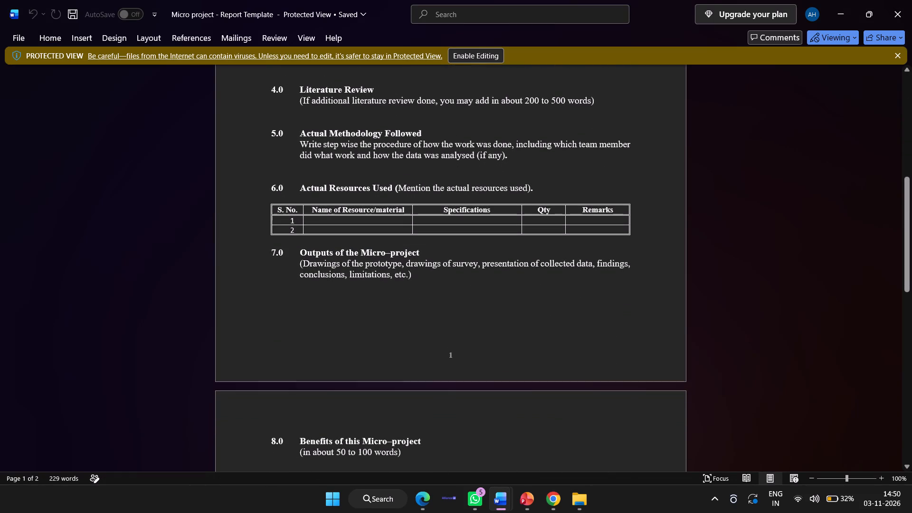
scroll(426, 258, down, 2)
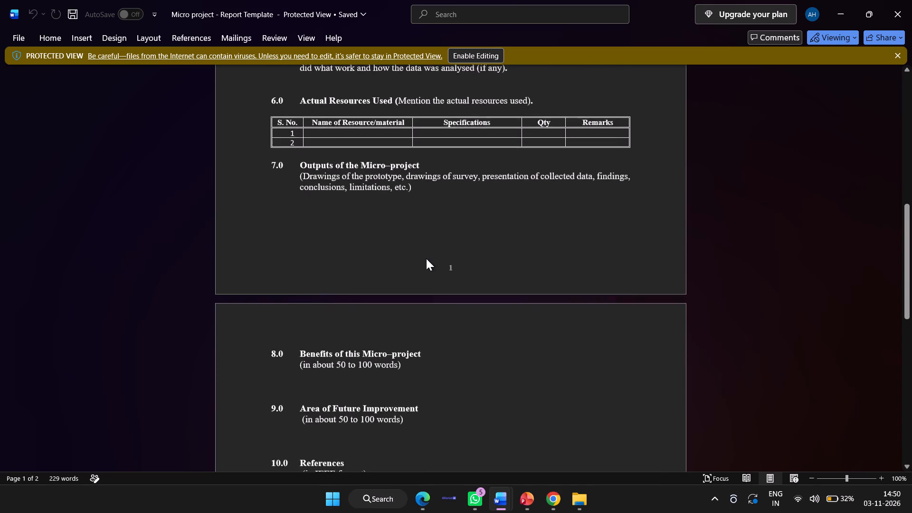
scroll(426, 258, down, 2)
scroll(448, 281, up, 3)
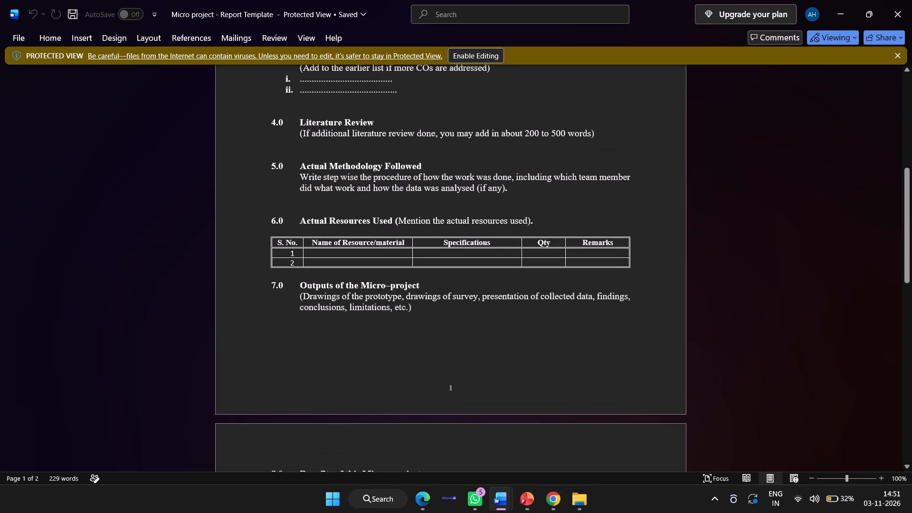
scroll(427, 296, up, 1)
scroll(469, 246, up, 1)
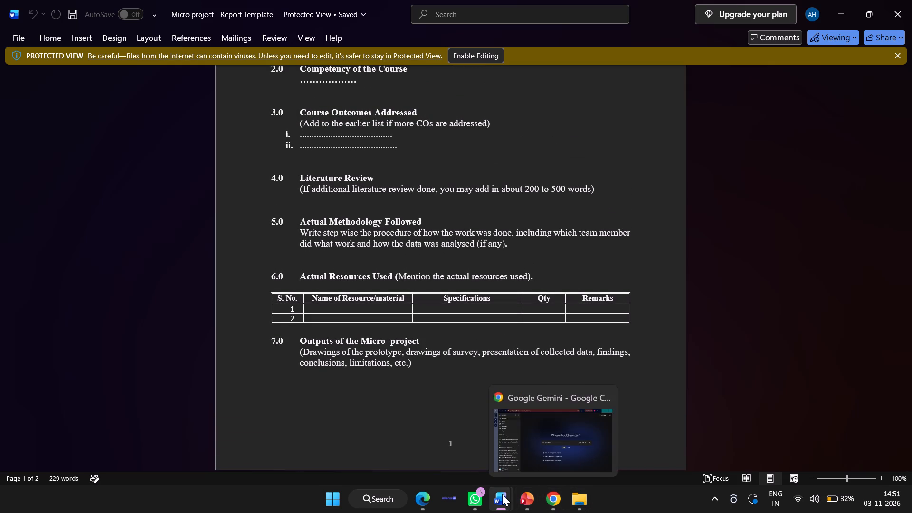
Return to report ds (1) and review the literature review, the methodology steps and 5.2 Team Responsibilities against the template.
click(489, 443)
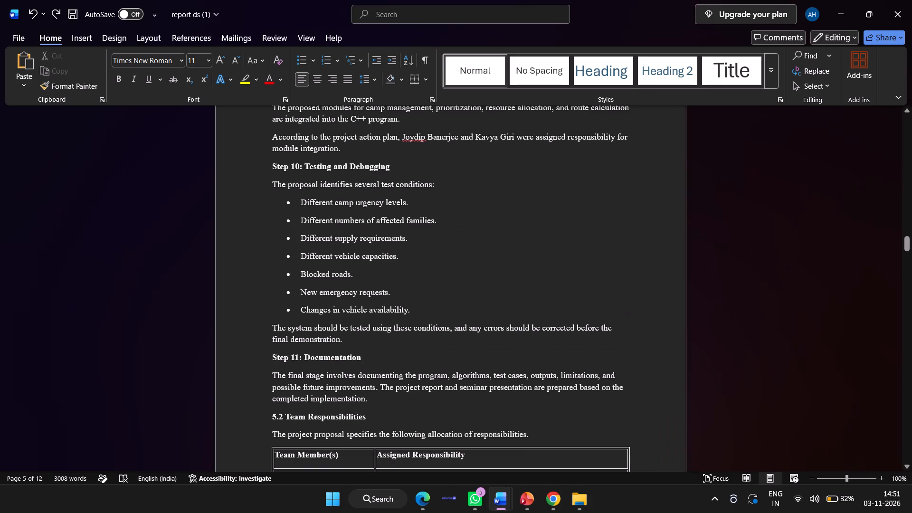
scroll(414, 335, up, 4)
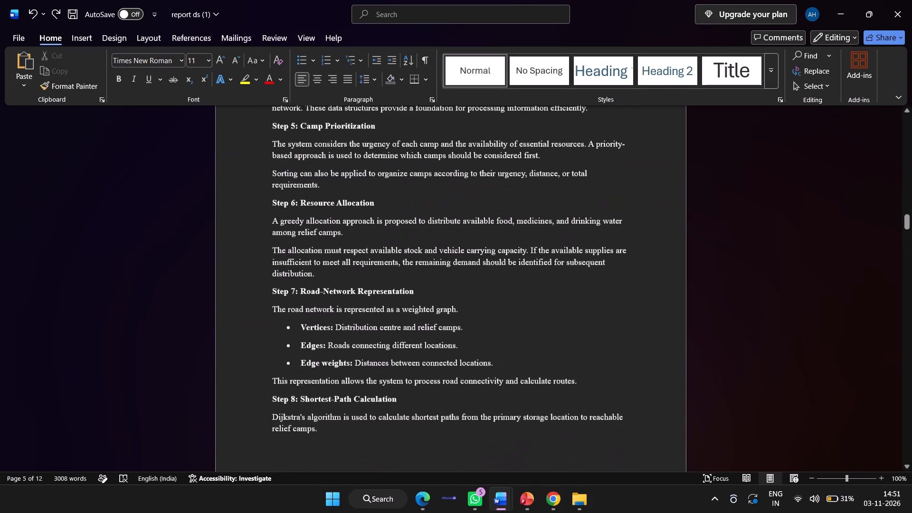
scroll(414, 335, up, 2)
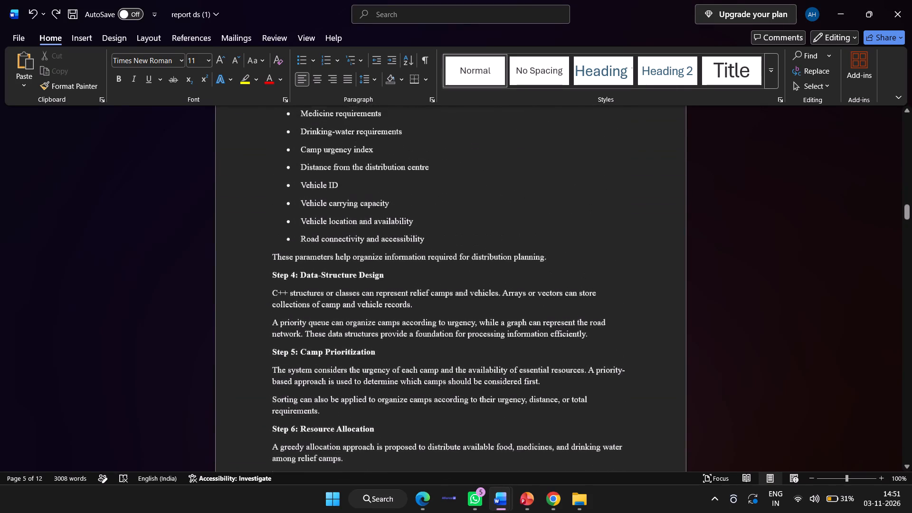
scroll(414, 335, up, 5)
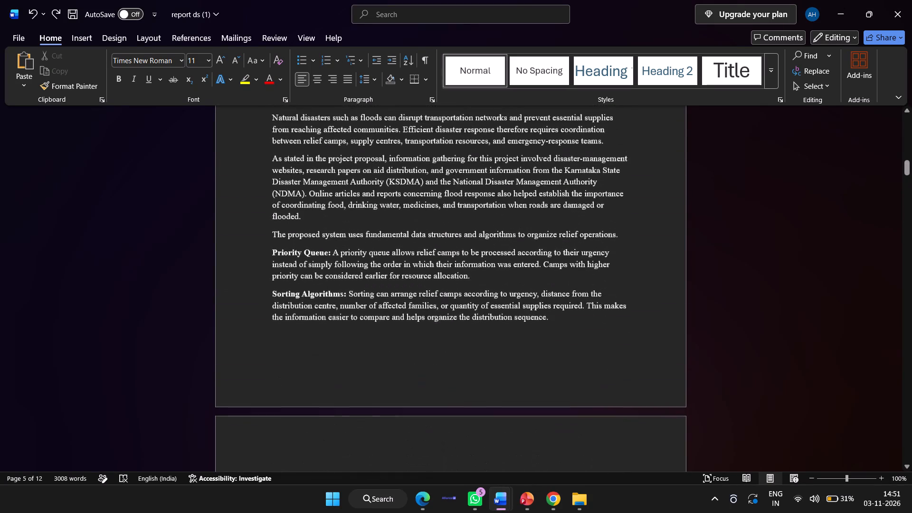
scroll(414, 335, up, 8)
scroll(414, 335, down, 6)
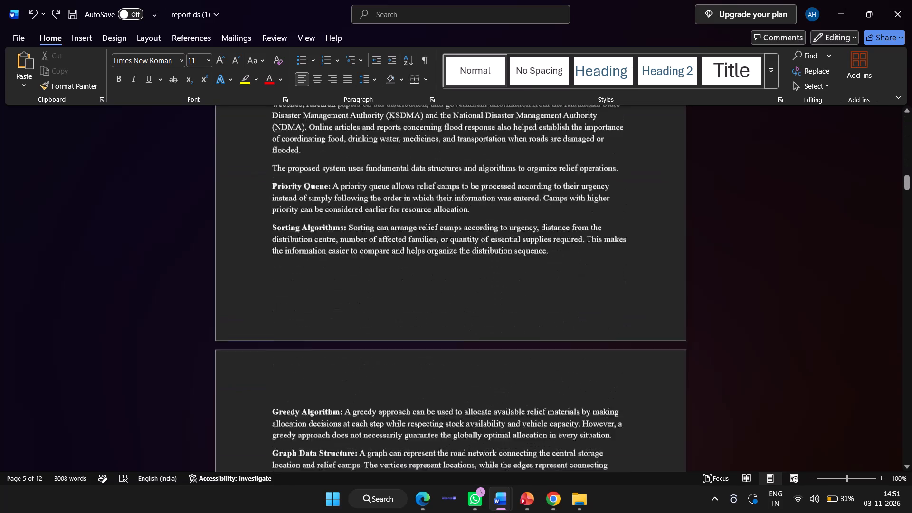
scroll(414, 335, down, 4)
scroll(414, 335, up, 2)
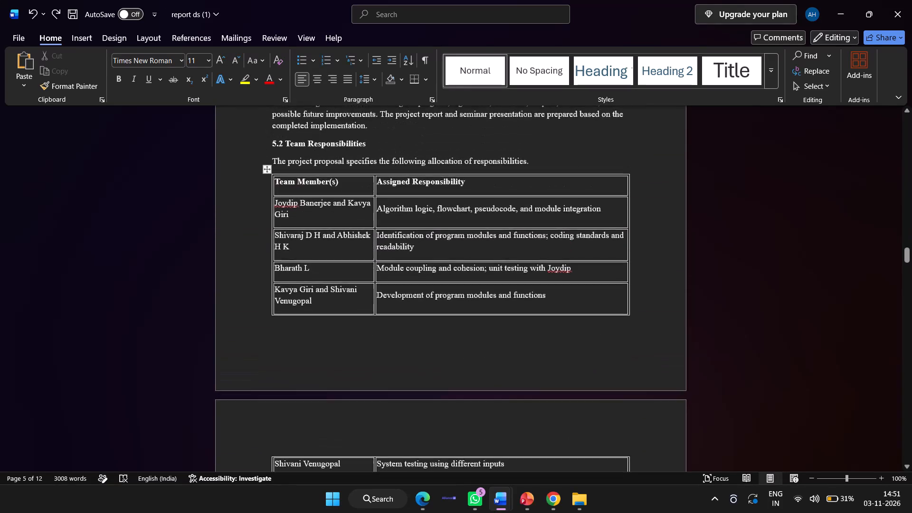
scroll(414, 335, up, 1)
scroll(414, 335, down, 1)
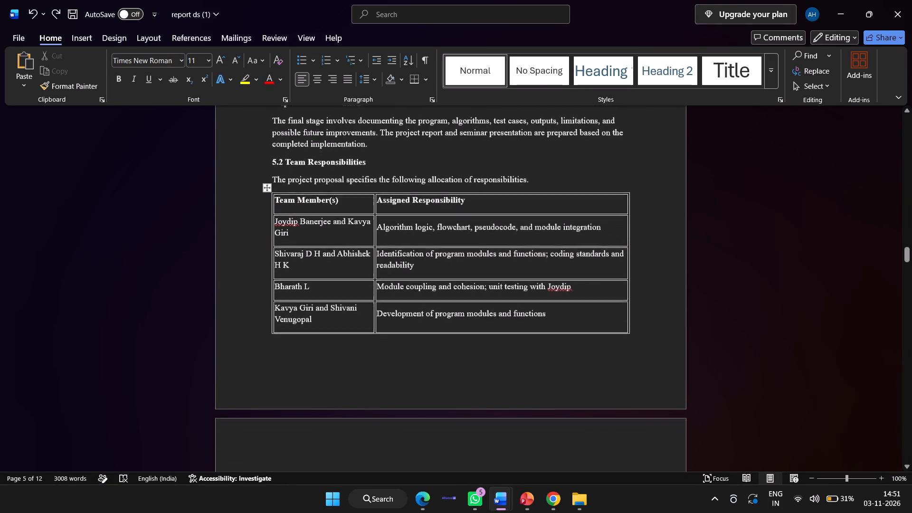
scroll(414, 335, down, 3)
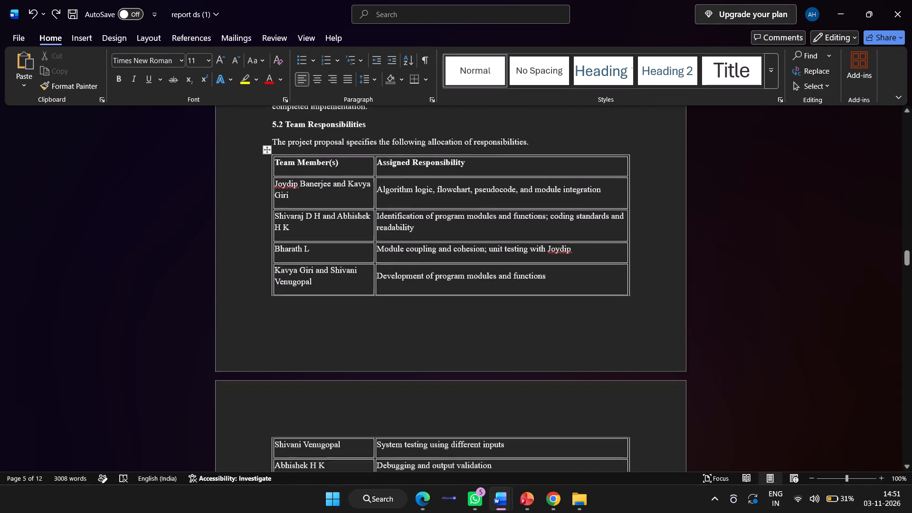
scroll(414, 335, down, 1)
Delete the whole 5.2 Team Responsibilities subsection from report ds (1), including its heading, introduction, table and italic note.
scroll(414, 335, up, 3)
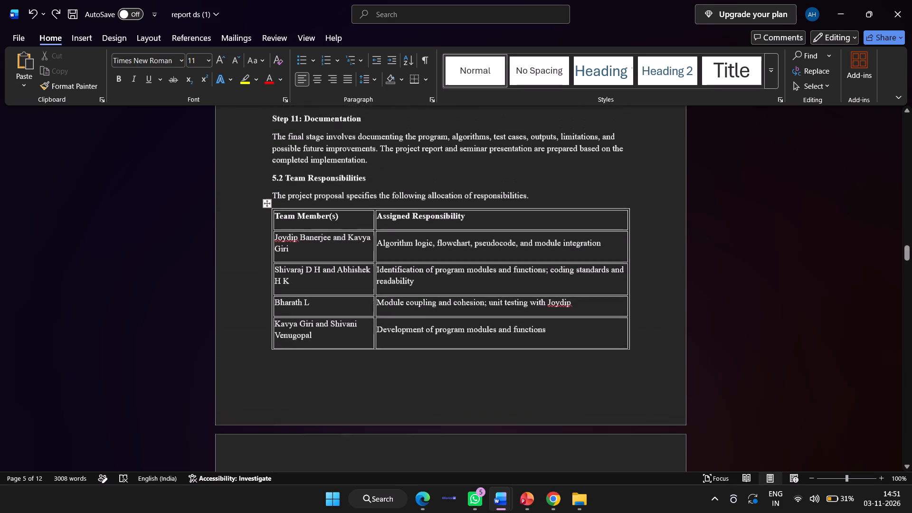
scroll(414, 335, up, 1)
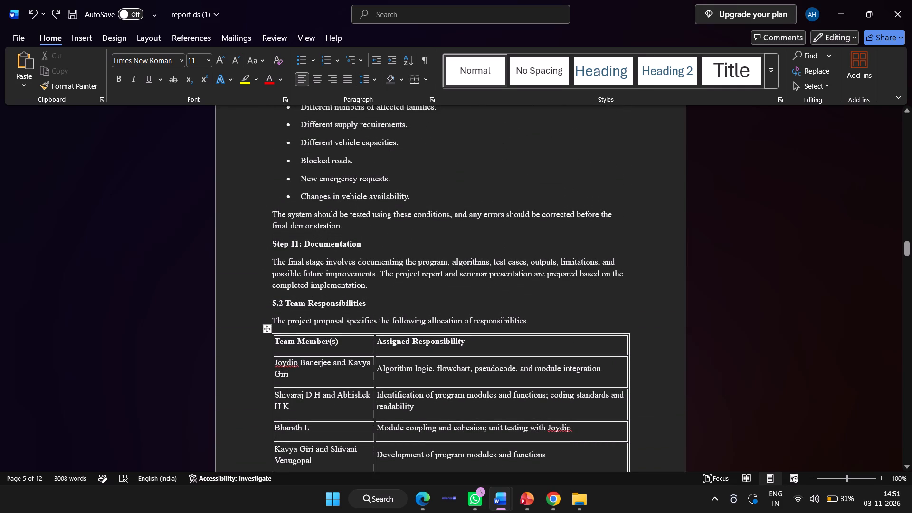
drag(269, 303, 431, 478)
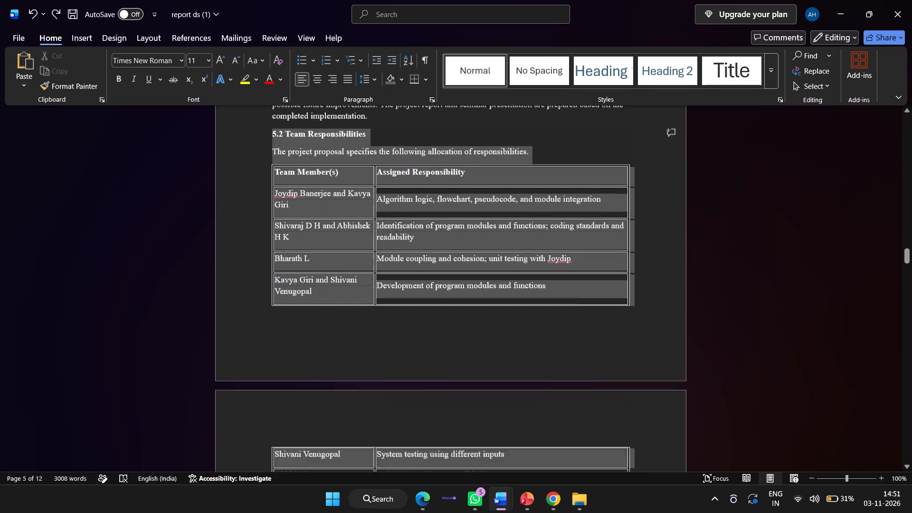
drag(431, 478, 481, 438)
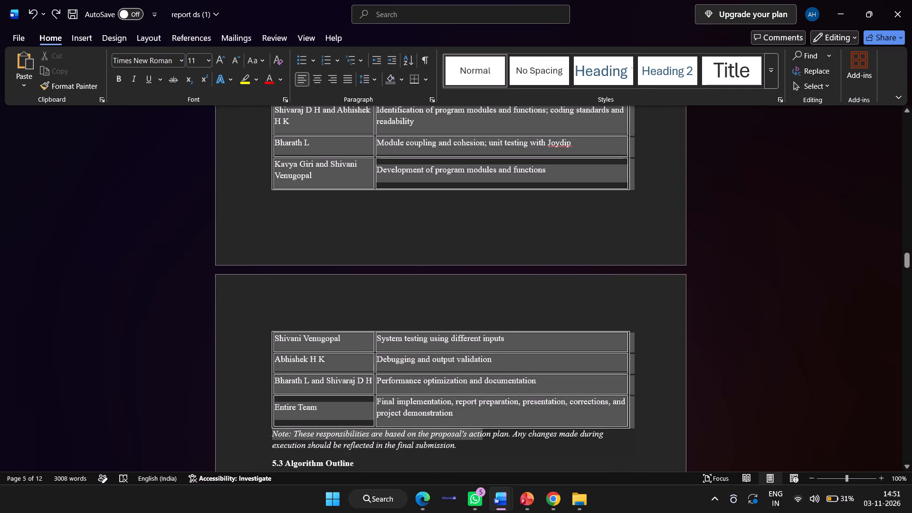
drag(481, 438, 476, 446)
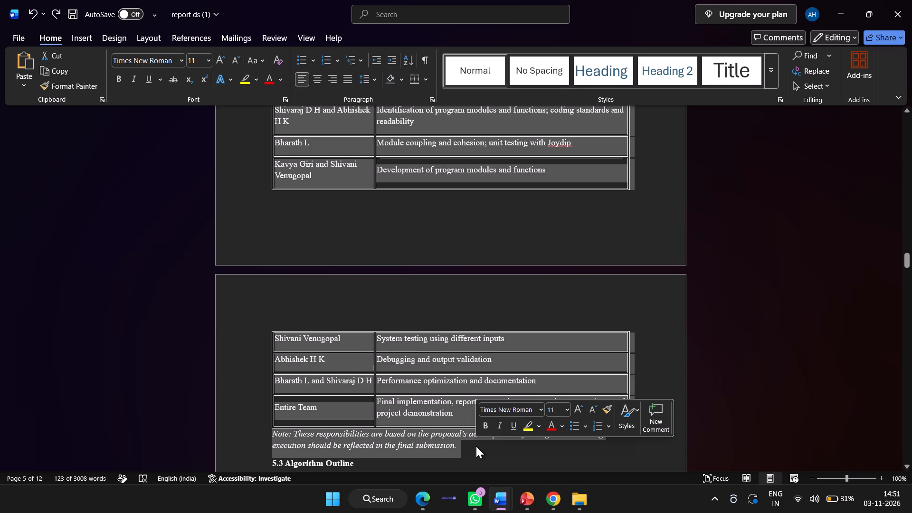
key(BackSpace)
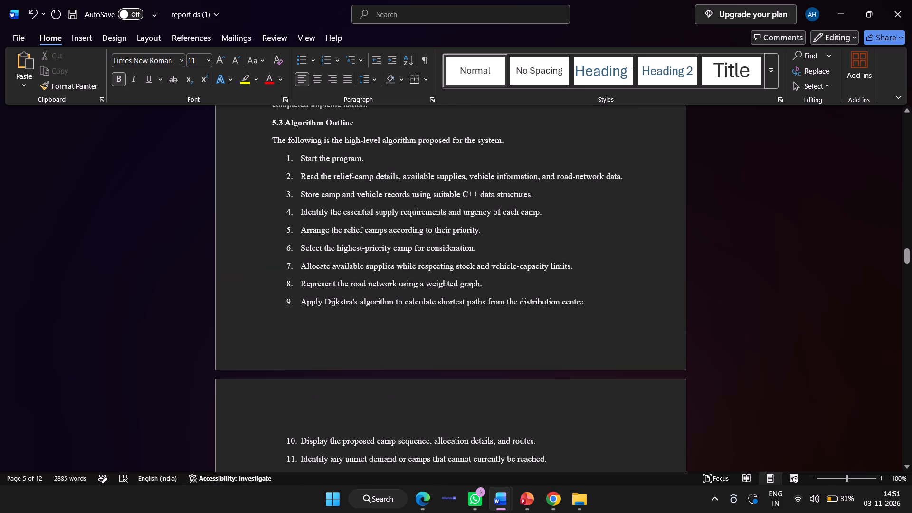
scroll(497, 367, up, 3)
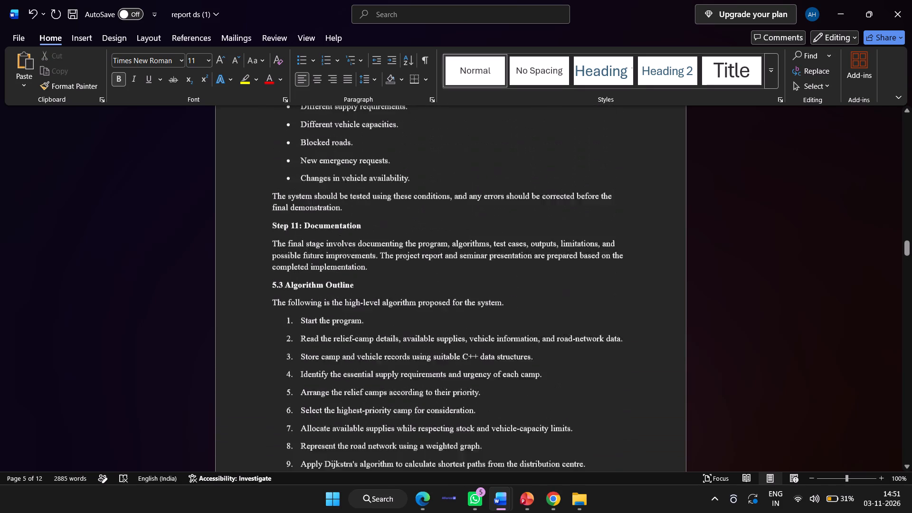
Renumber the Algorithm Outline heading from 5.3 to 5.2.
key(Right)
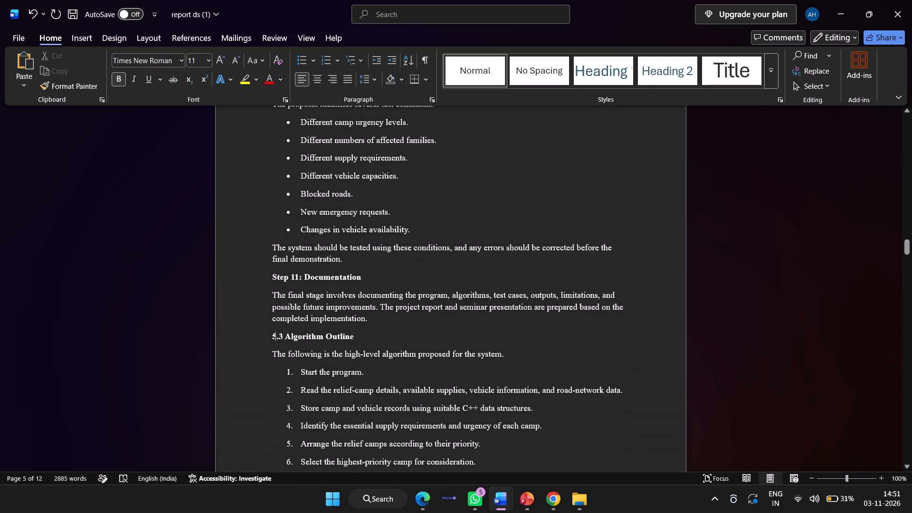
key(Right)
key(Right)
key(BackSpace)
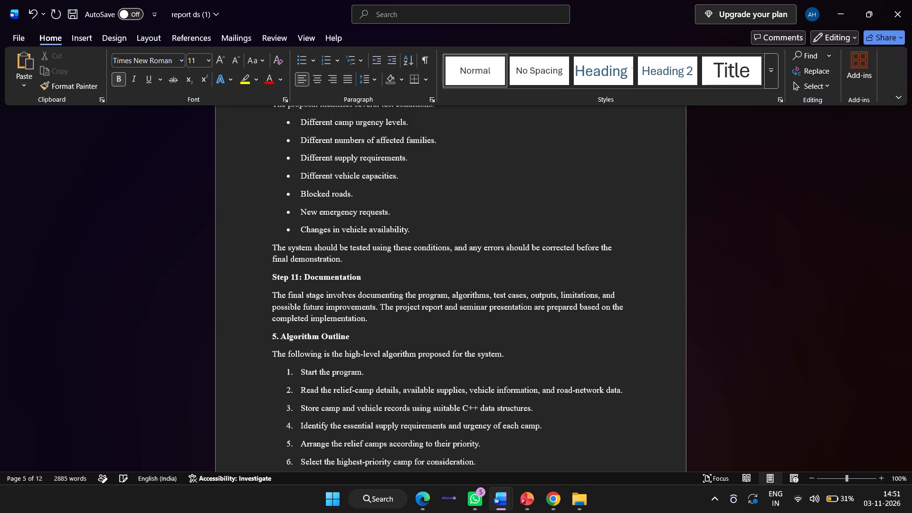
key(2)
Review section 5.0 from the methodology introduction through Steps 1 to 11 and the Algorithm Outline.
scroll(296, 346, up, 1)
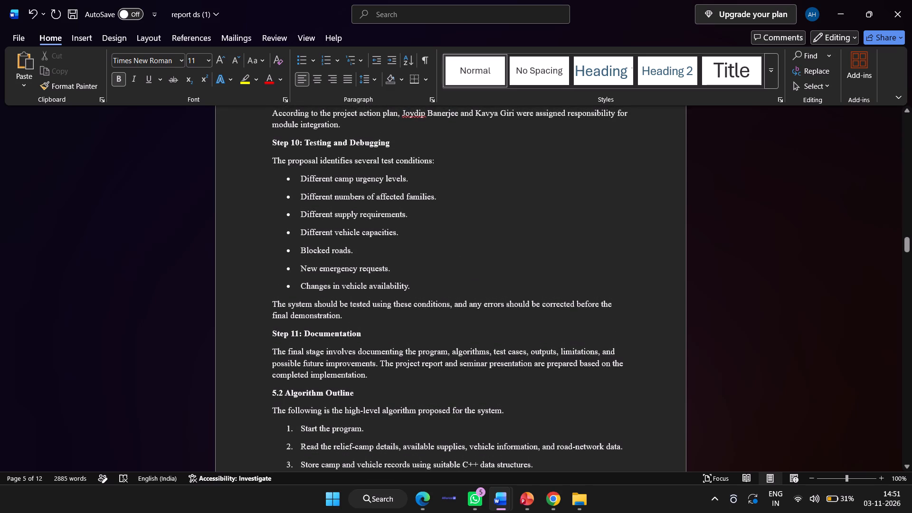
scroll(392, 275, up, 5)
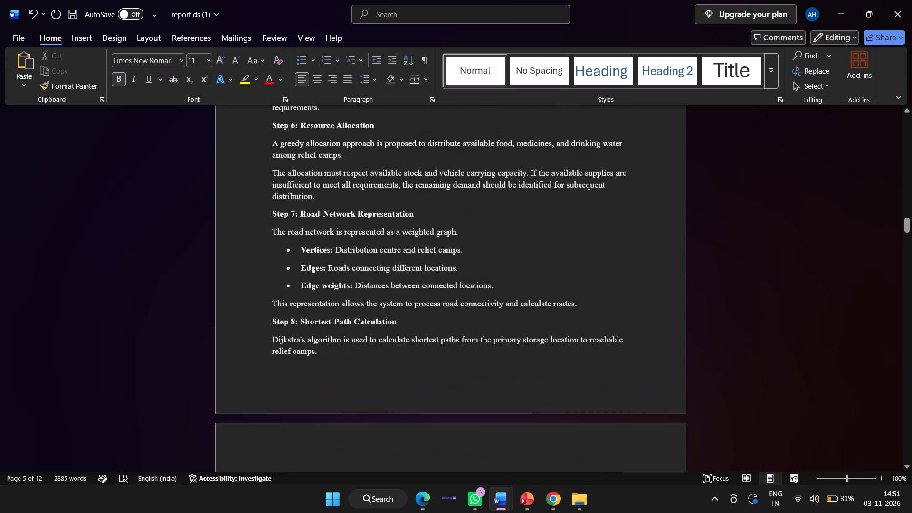
scroll(392, 275, up, 5)
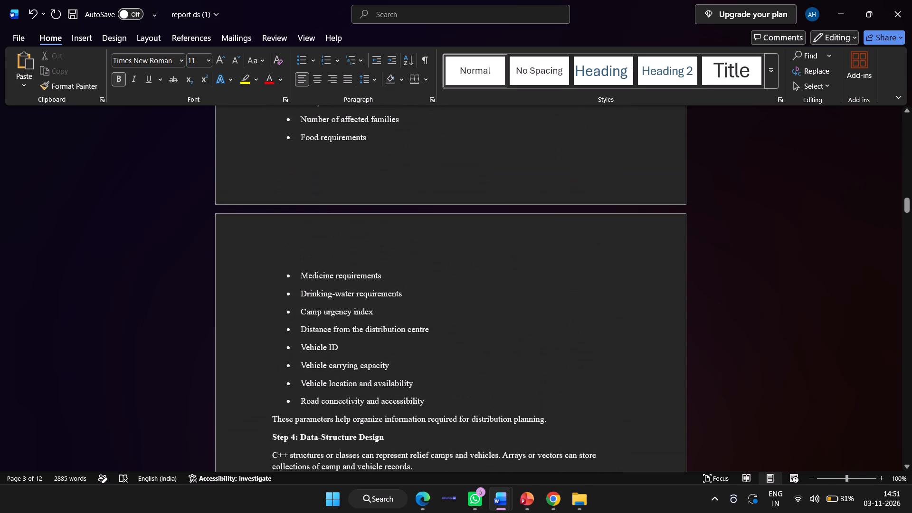
scroll(392, 275, up, 3)
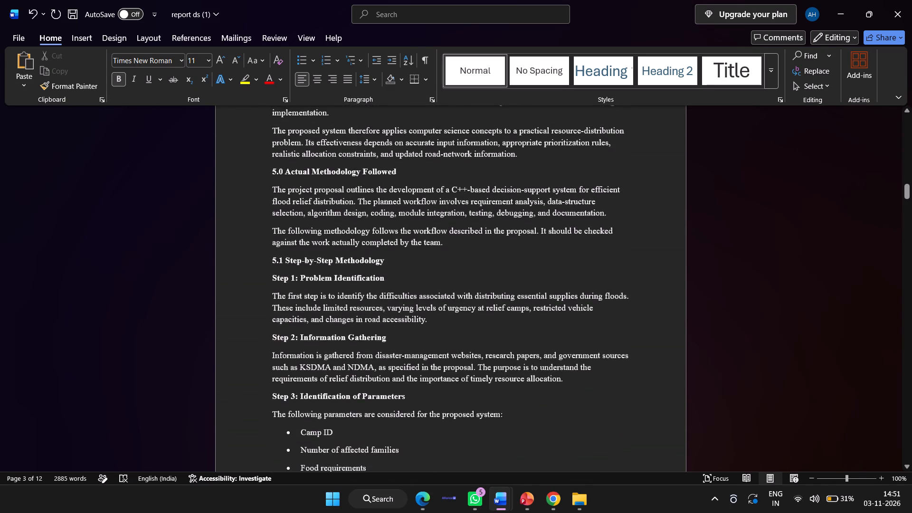
scroll(419, 227, down, 1)
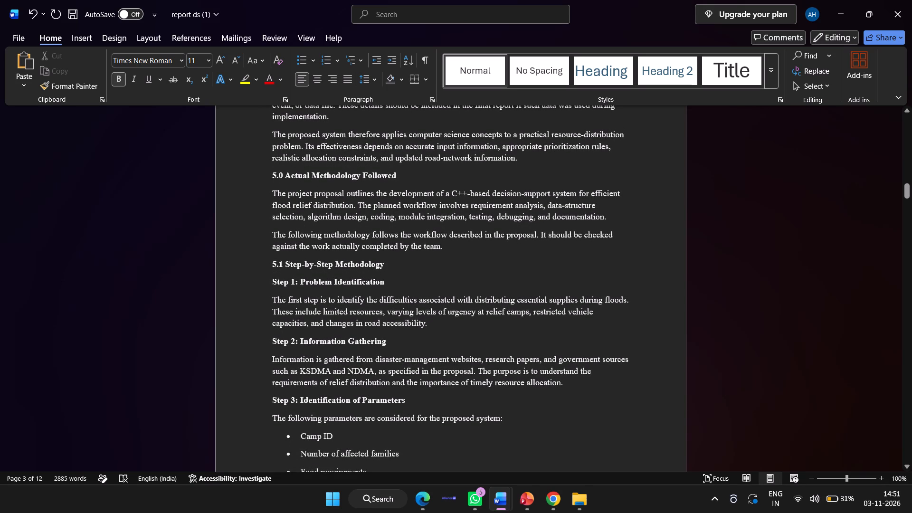
scroll(370, 310, down, 1)
scroll(392, 251, down, 1)
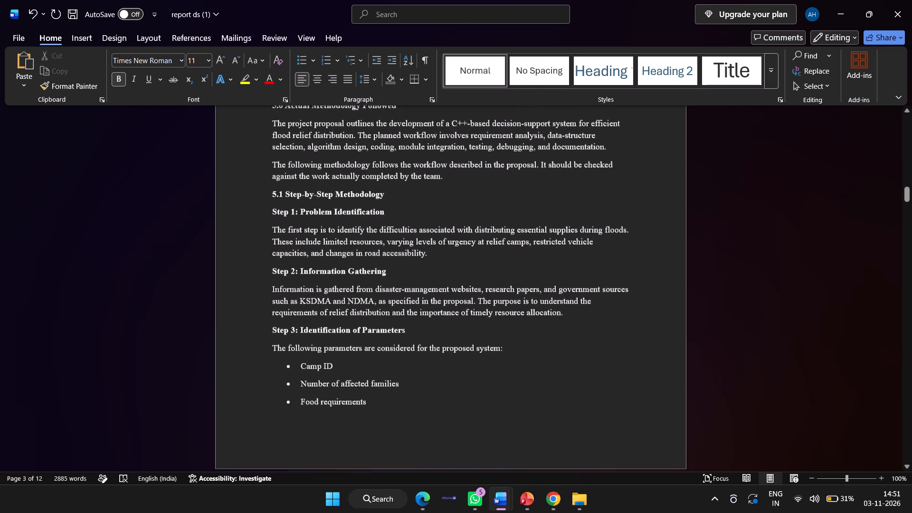
scroll(419, 266, down, 1)
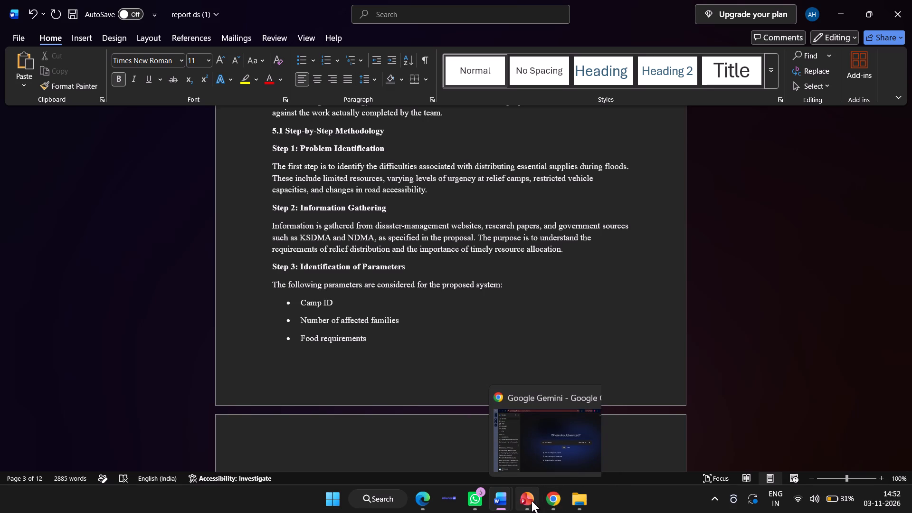
scroll(529, 339, down, 2)
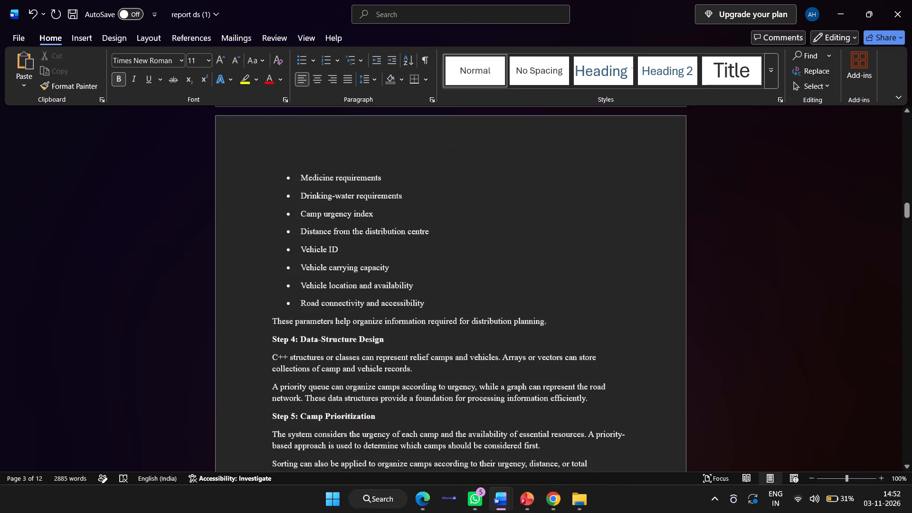
scroll(529, 339, down, 4)
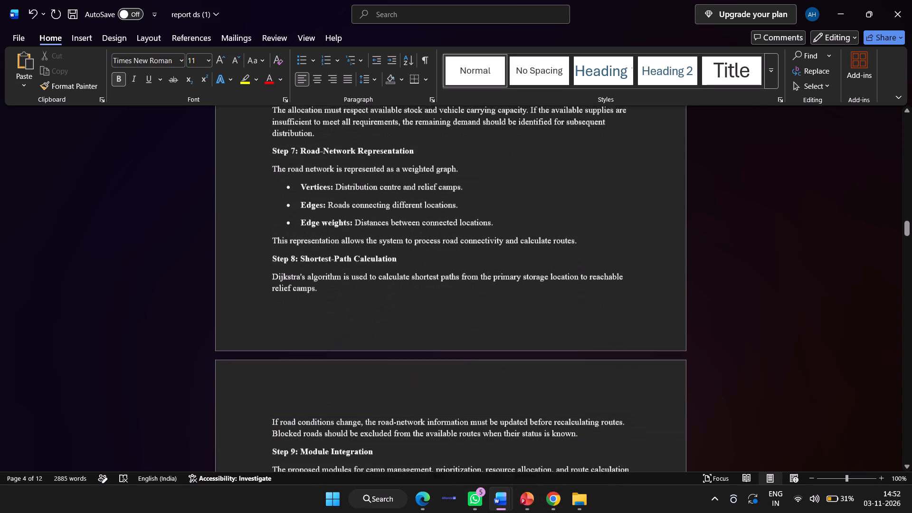
scroll(529, 339, down, 6)
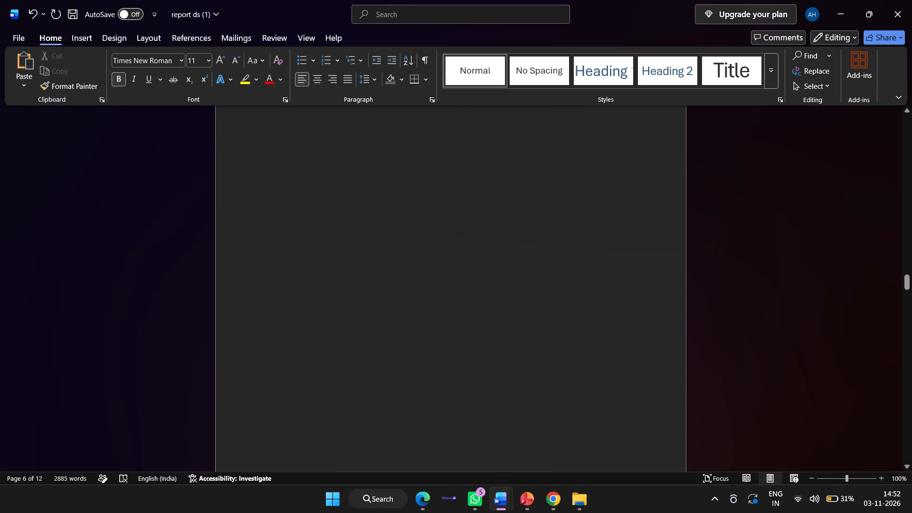
scroll(529, 339, down, 2)
scroll(529, 339, up, 8)
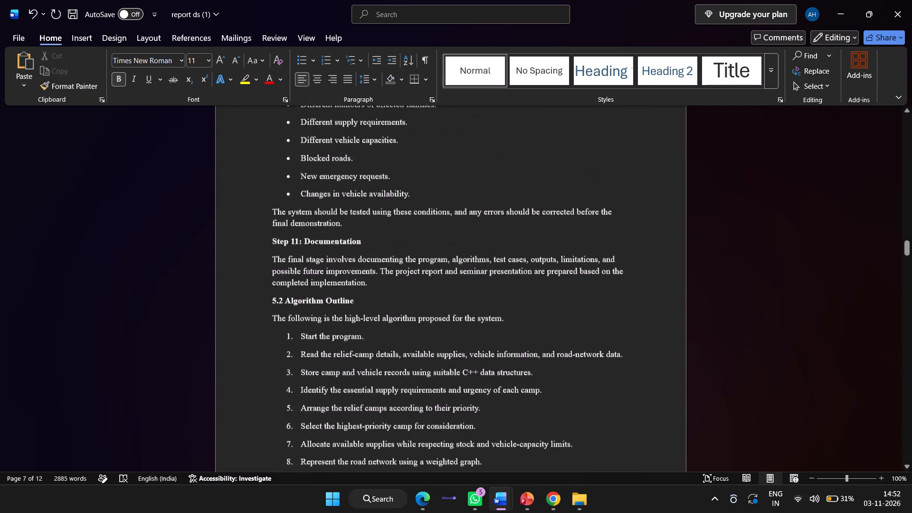
scroll(529, 339, down, 2)
scroll(529, 339, up, 5)
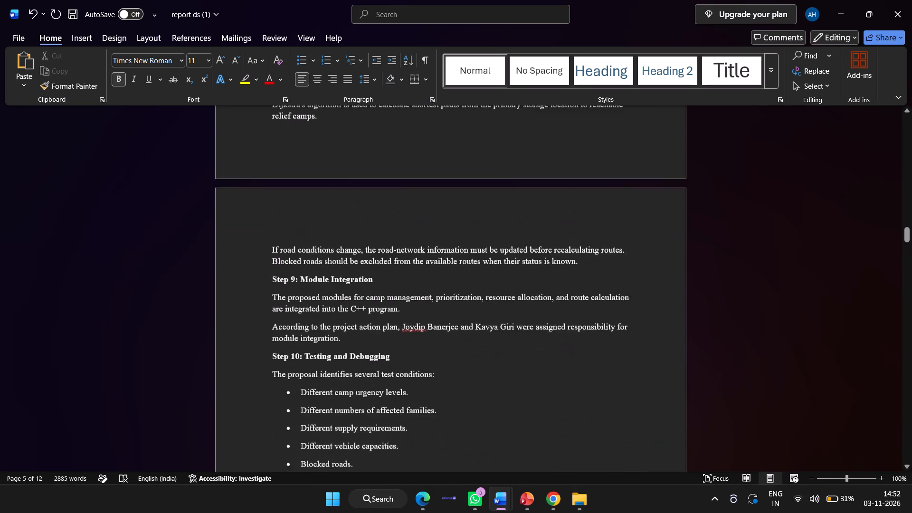
right_click(529, 339)
scroll(529, 339, down, 5)
click(395, 340)
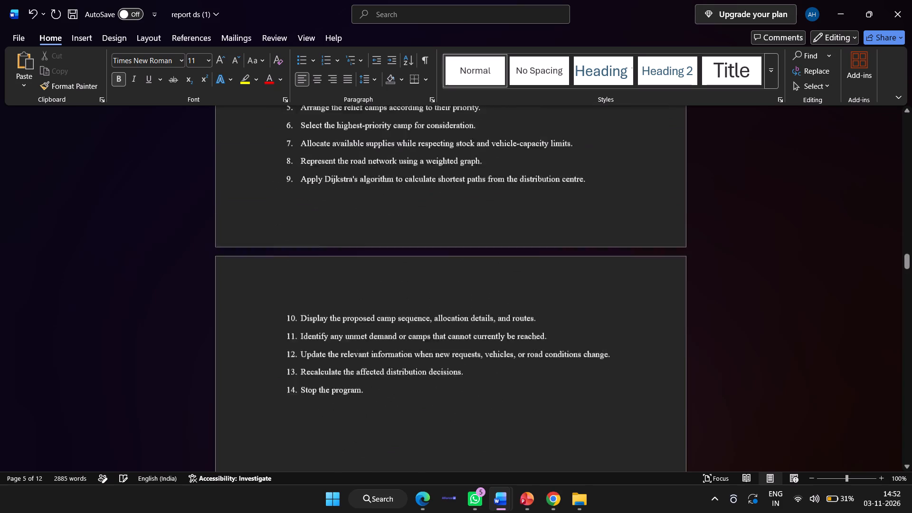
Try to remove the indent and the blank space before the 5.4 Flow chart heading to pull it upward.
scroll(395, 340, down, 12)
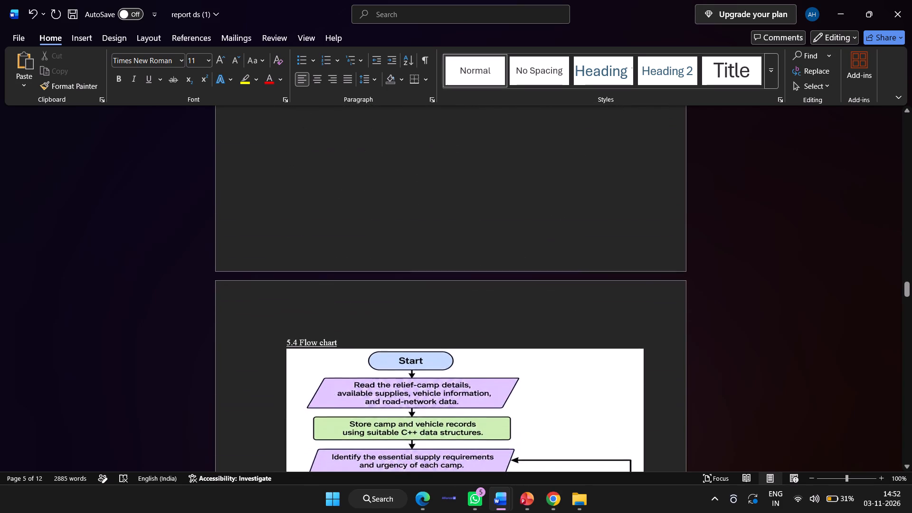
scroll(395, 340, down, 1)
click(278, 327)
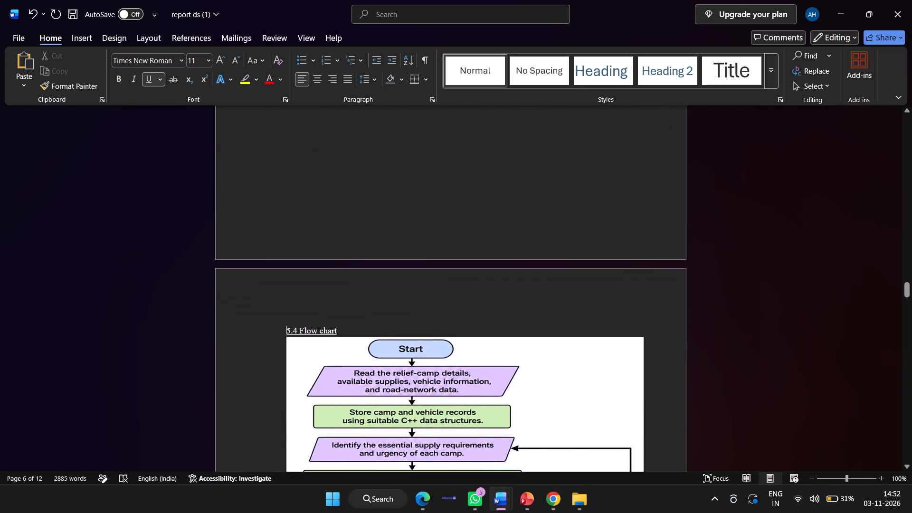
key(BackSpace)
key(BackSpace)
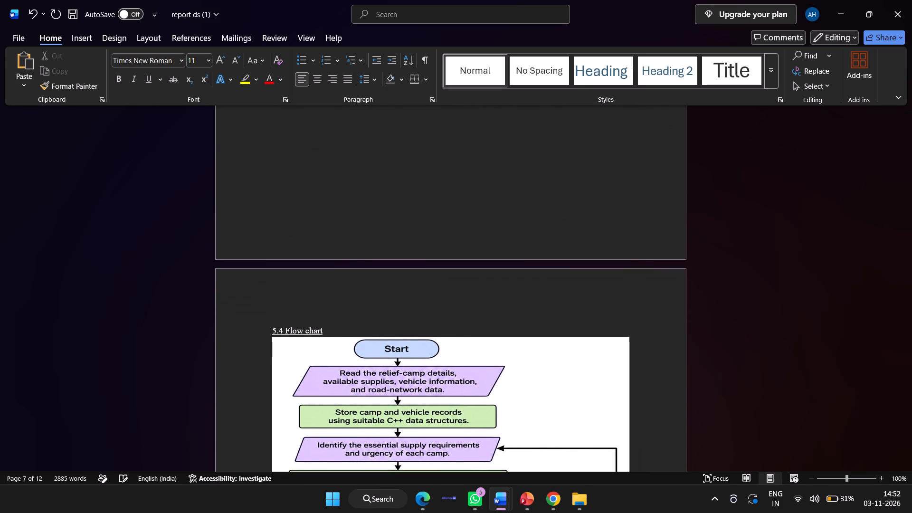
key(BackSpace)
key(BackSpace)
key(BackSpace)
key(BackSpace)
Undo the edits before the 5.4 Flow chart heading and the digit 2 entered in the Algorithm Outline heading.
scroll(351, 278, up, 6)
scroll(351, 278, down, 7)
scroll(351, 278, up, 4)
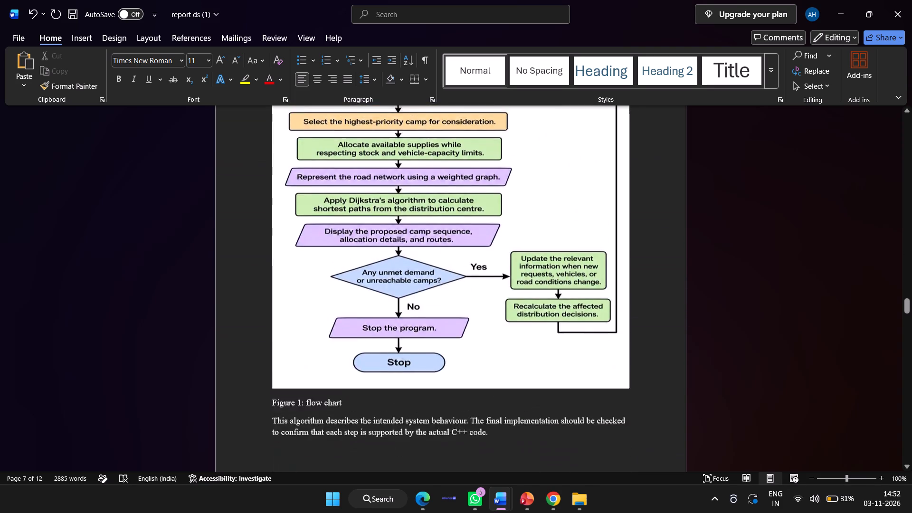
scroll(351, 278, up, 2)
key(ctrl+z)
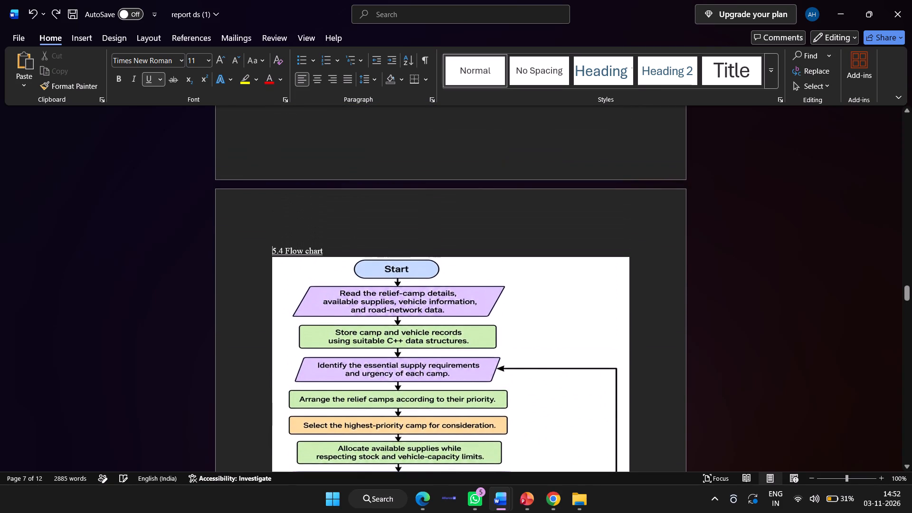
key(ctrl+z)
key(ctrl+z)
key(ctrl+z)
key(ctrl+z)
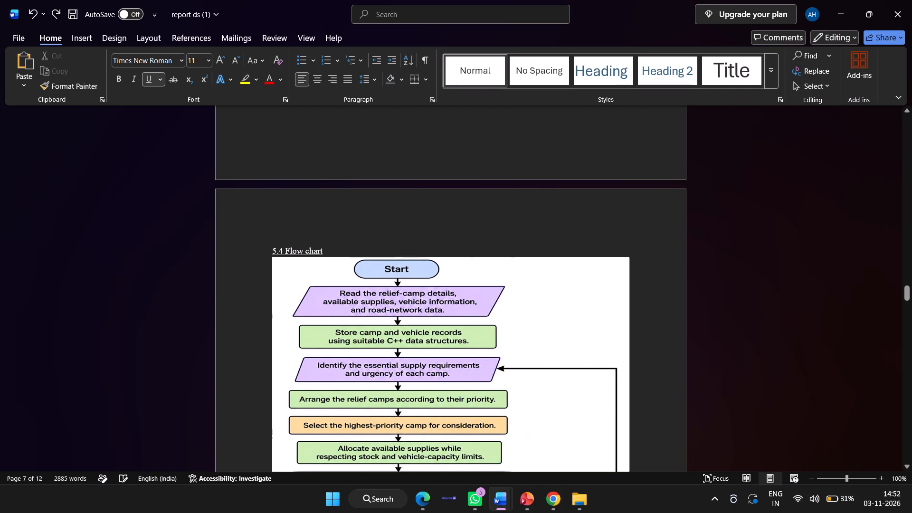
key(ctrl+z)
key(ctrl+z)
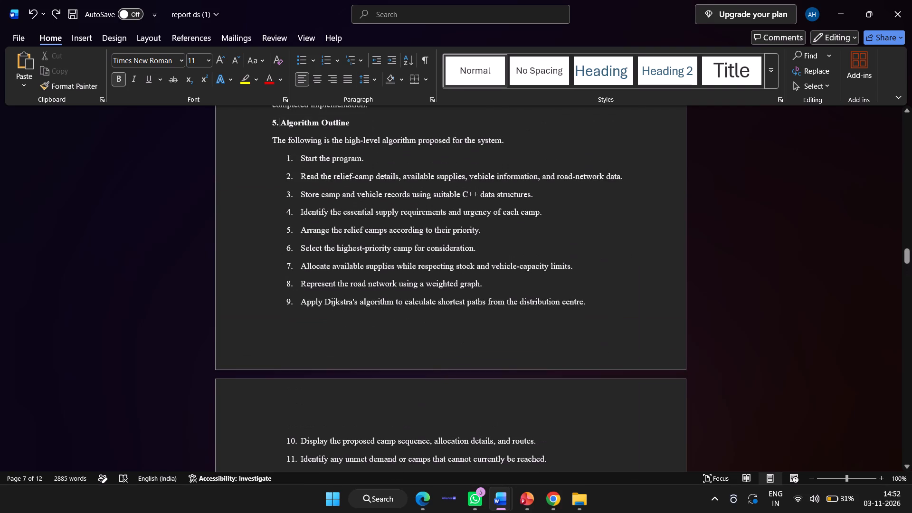
Review methodology Steps 9 to 11, the Algorithm Outline and the pages on to section 6.0.
scroll(423, 233, down, 2)
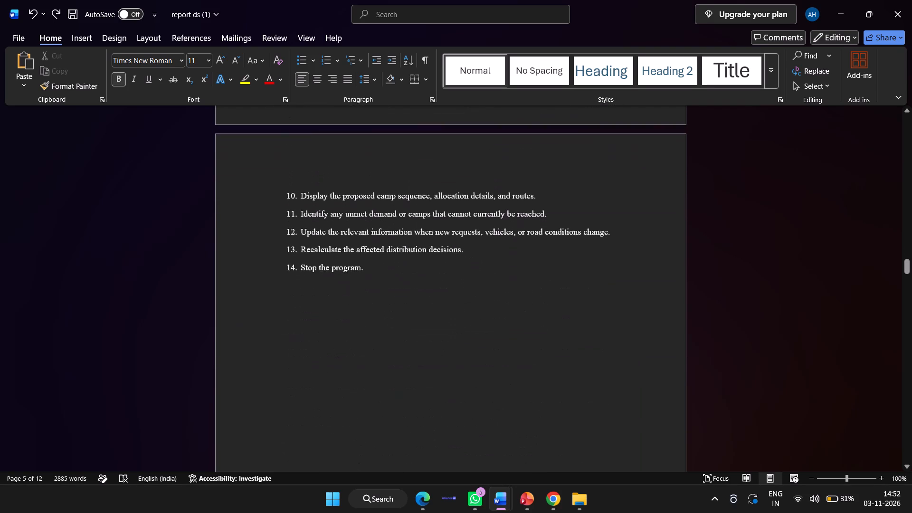
scroll(423, 233, up, 6)
scroll(423, 233, down, 3)
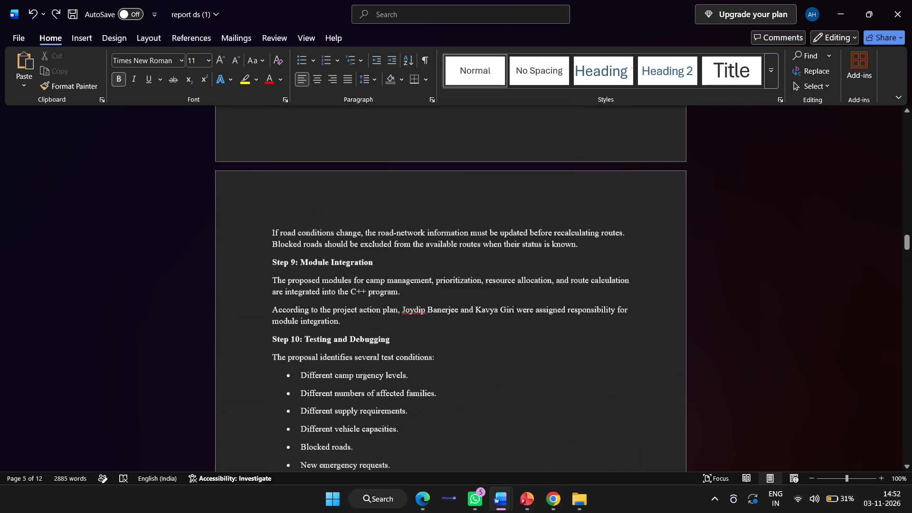
scroll(423, 233, down, 4)
scroll(423, 233, up, 1)
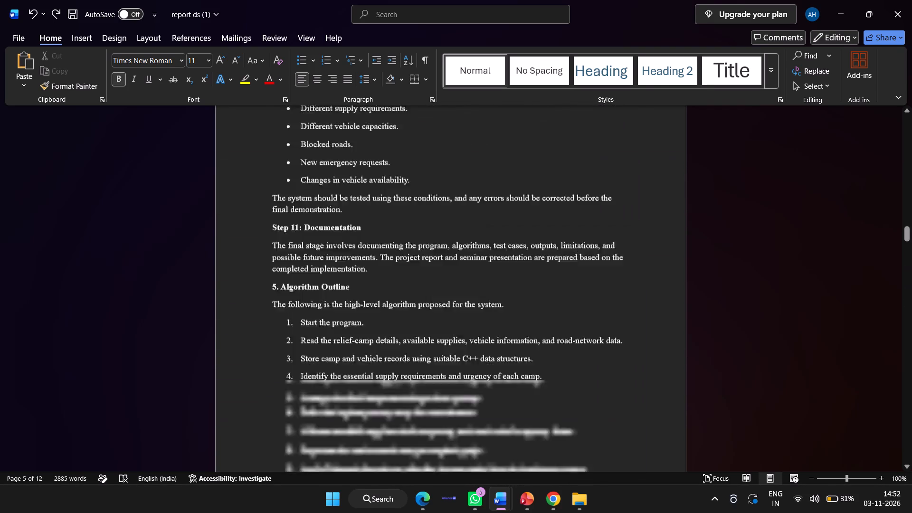
scroll(423, 233, down, 1)
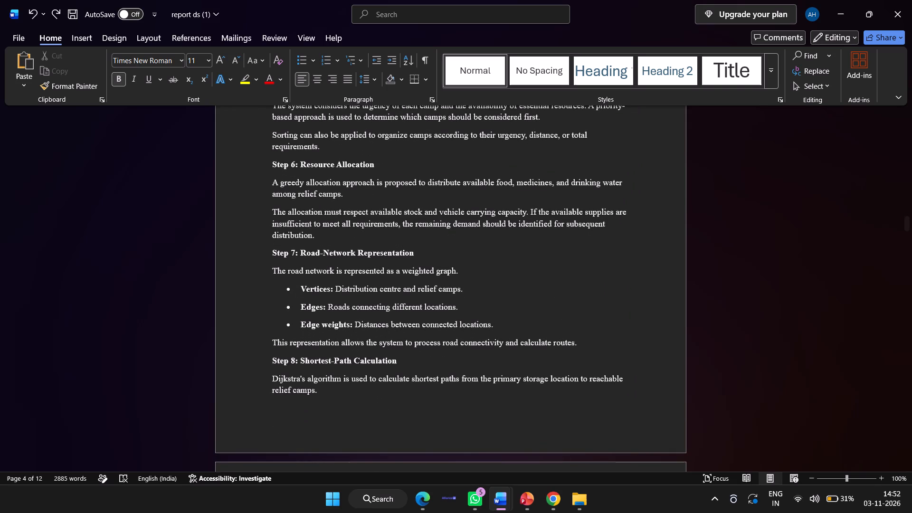
Review the methodology from Step 8 through the Algorithm Outline list and the page gap before the 5.4 Flow chart heading.
scroll(423, 233, down, 5)
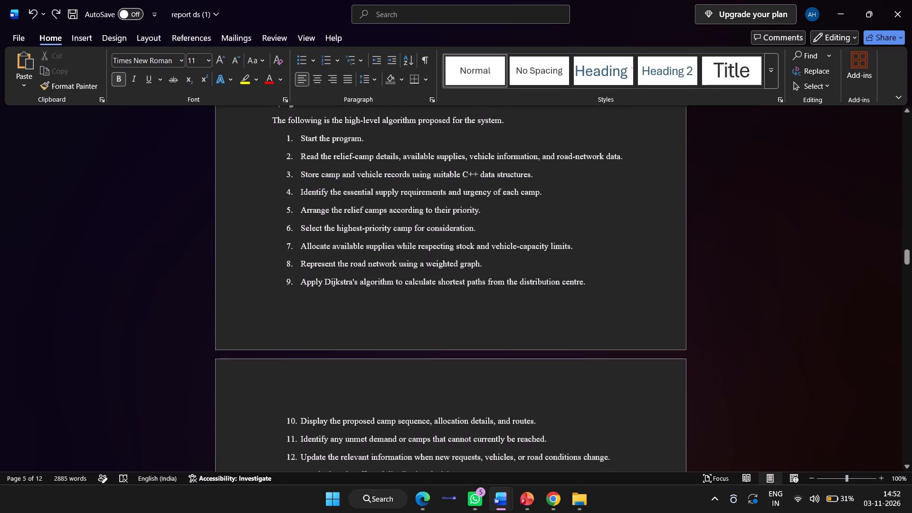
scroll(423, 233, down, 2)
scroll(423, 233, up, 1)
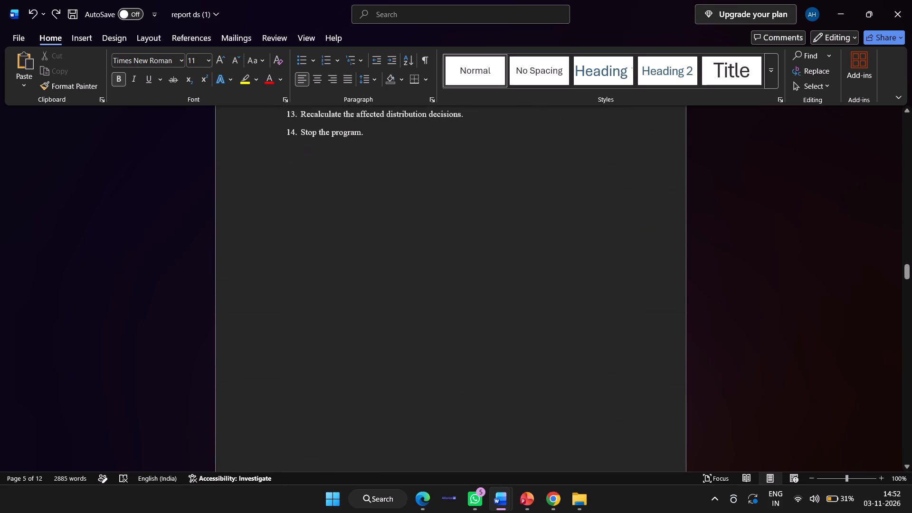
scroll(423, 233, up, 1)
scroll(423, 233, down, 4)
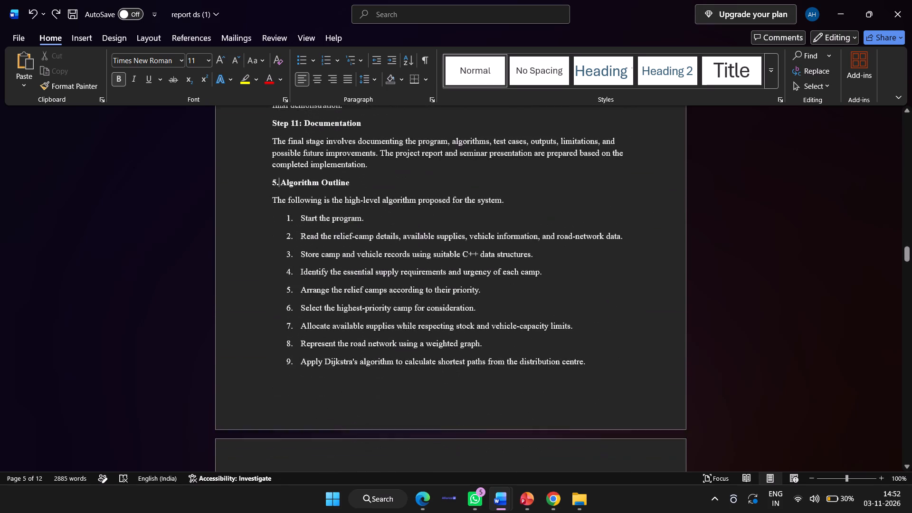
scroll(423, 233, down, 5)
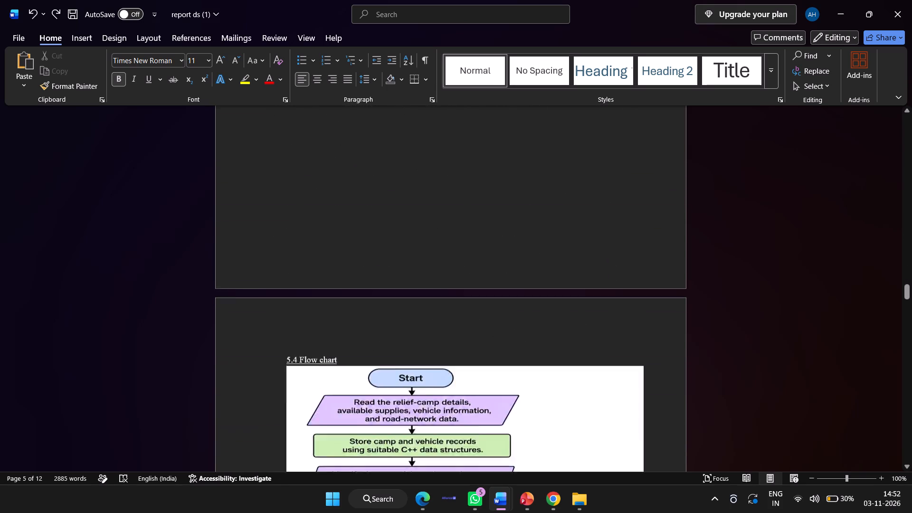
Examine the end of the flow chart with its Figure 1 caption and the resources table in section 6.0 Actual Resources Used.
scroll(423, 233, down, 3)
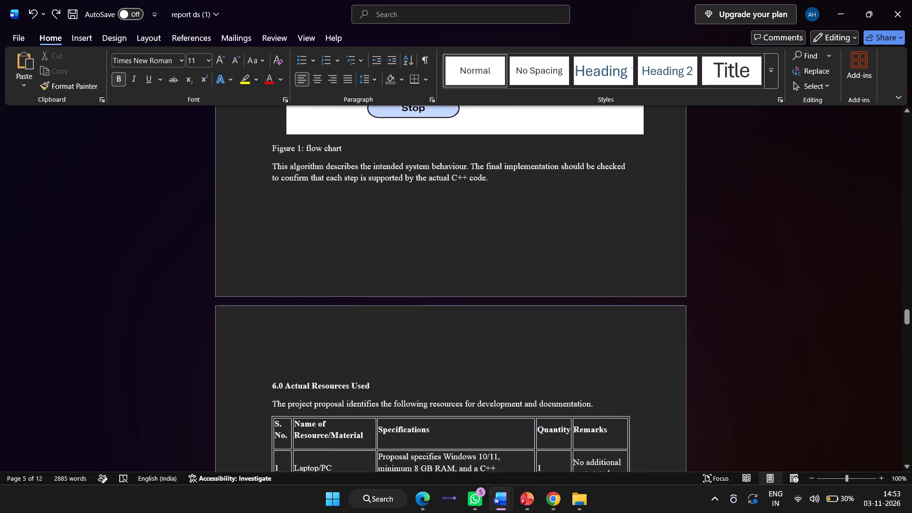
scroll(423, 233, up, 2)
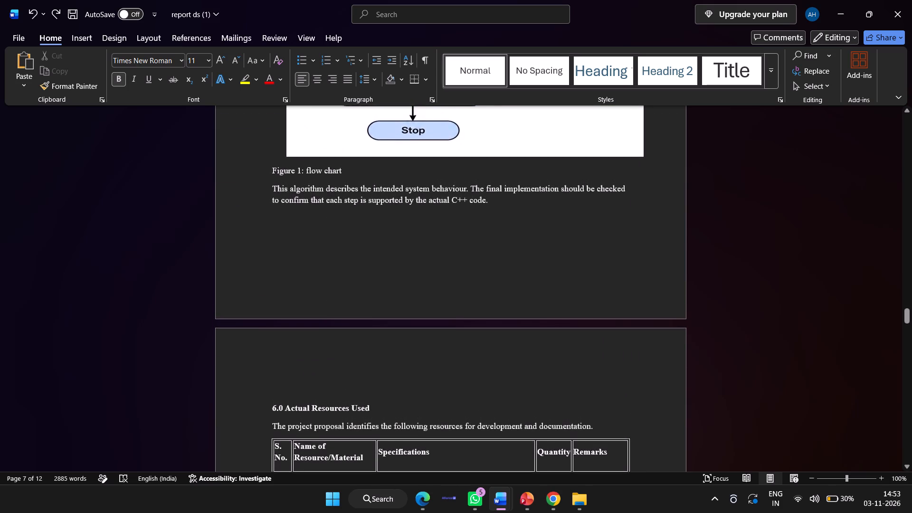
scroll(423, 233, up, 2)
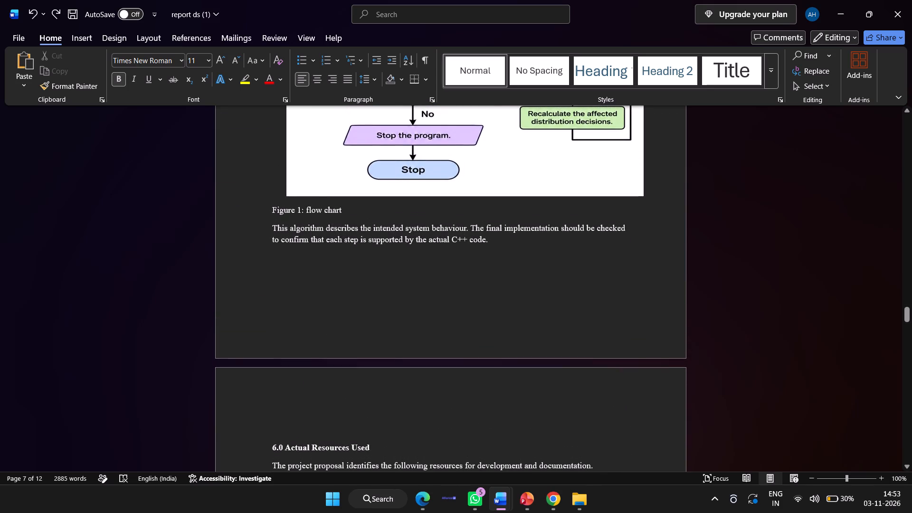
scroll(418, 260, down, 1)
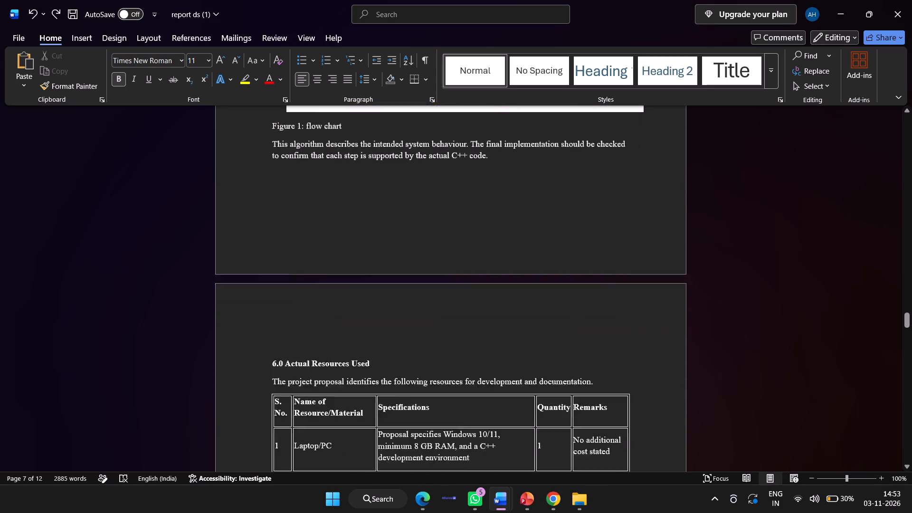
scroll(418, 260, down, 1)
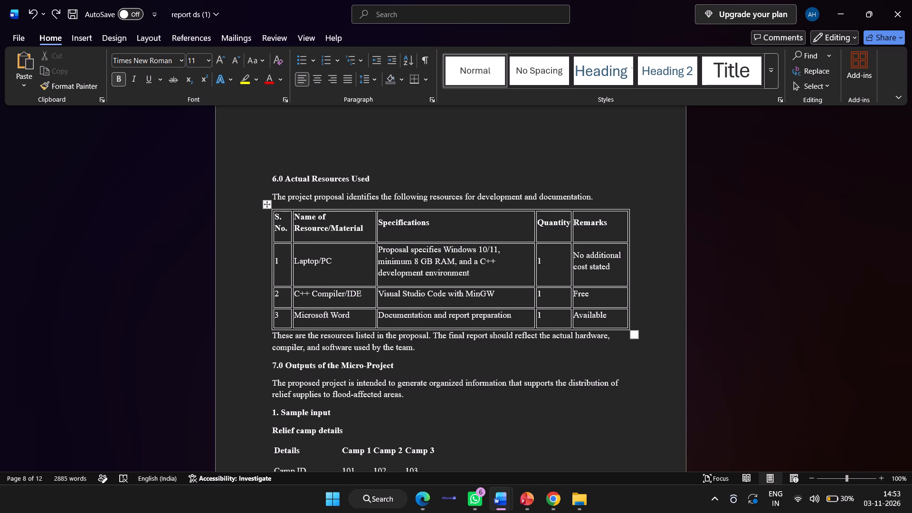
scroll(423, 352, up, 1)
scroll(360, 236, up, 1)
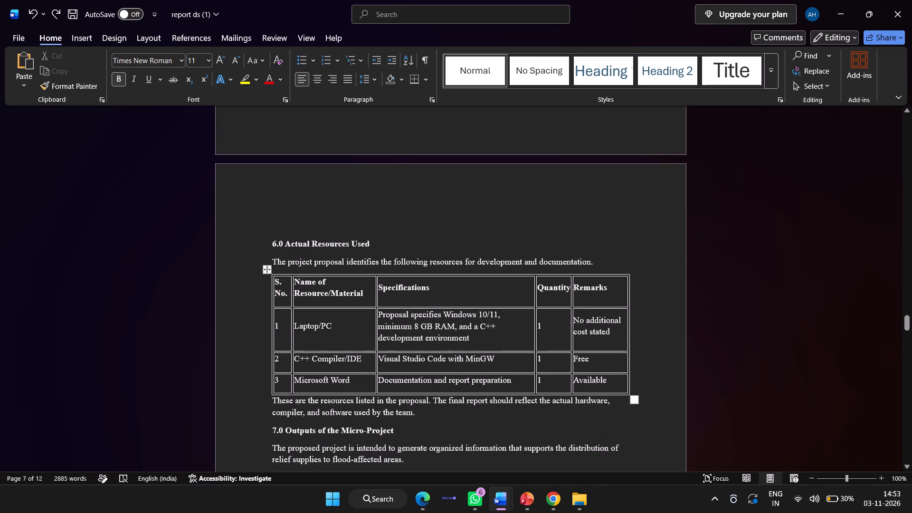
scroll(360, 236, up, 3)
scroll(360, 236, down, 1)
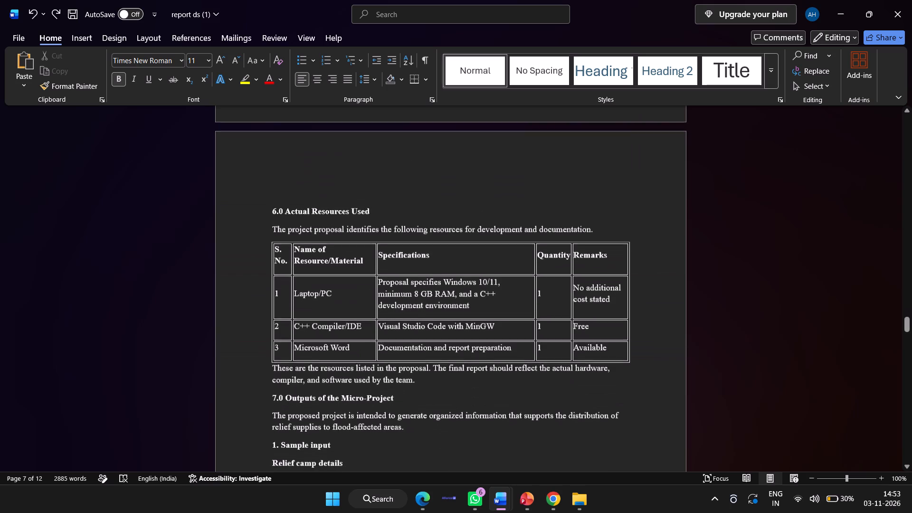
Remove the blank line above the 6.0 Actual Resources Used heading, keeping the heading at the start of its page.
click(266, 209)
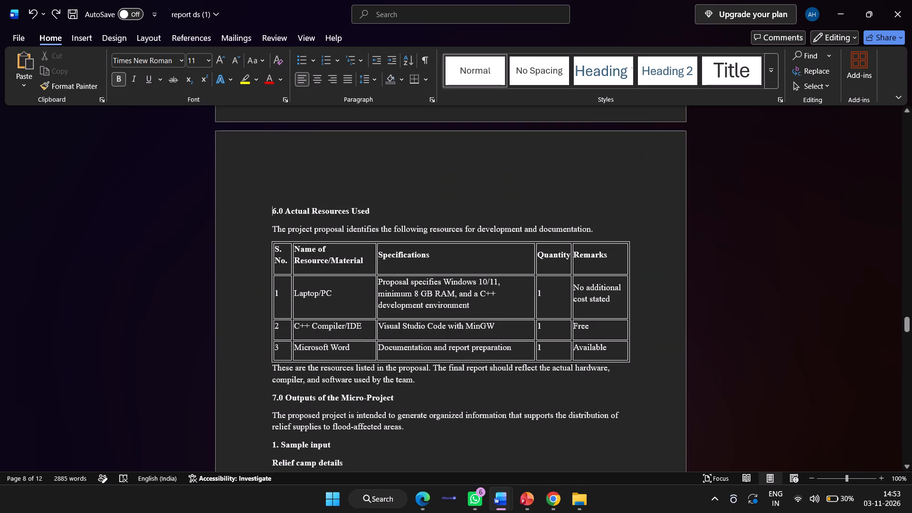
key(BackSpace)
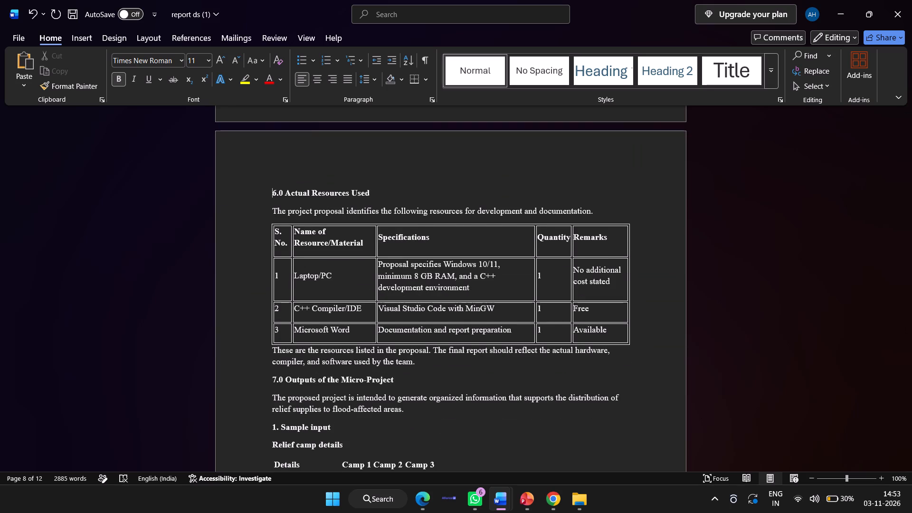
key(BackSpace)
key(Return)
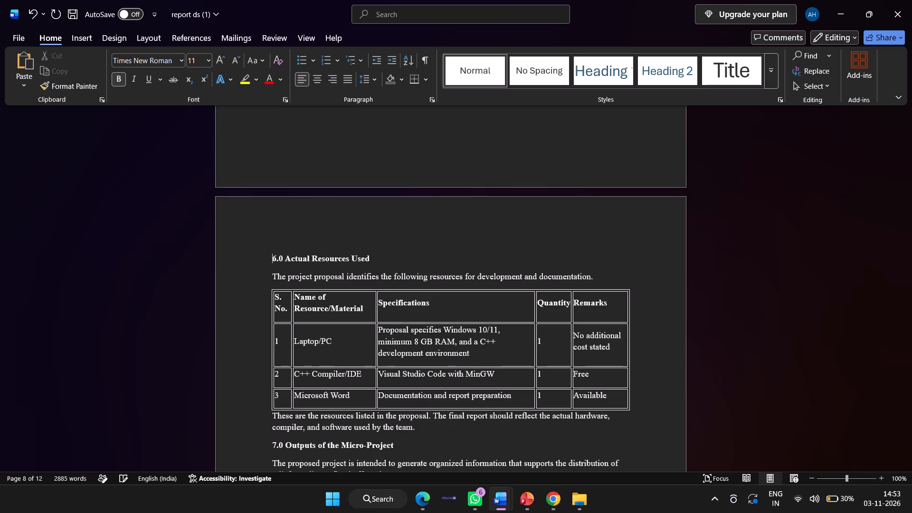
Review report ds (1) from the 5.4 Flow chart through sections 6.0 and 7.0 to the 7.1 Expected System Outputs.
scroll(409, 171, up, 2)
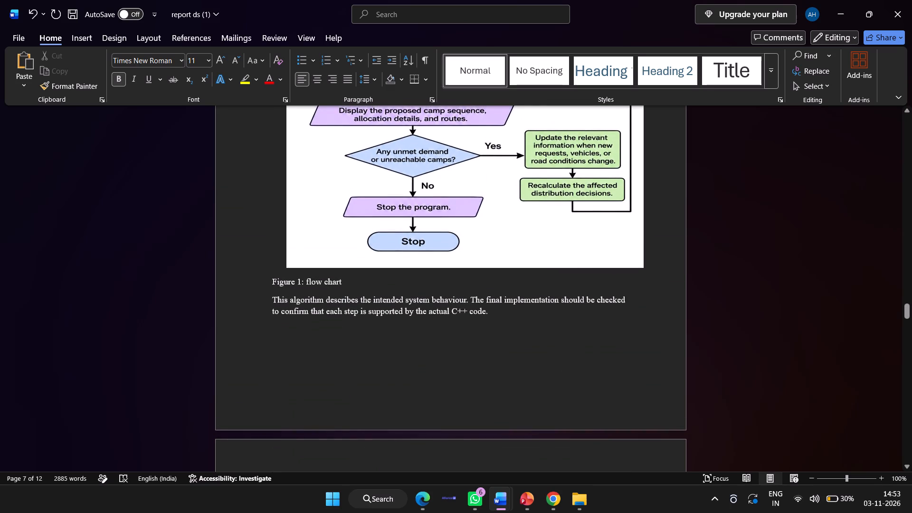
scroll(398, 240, up, 3)
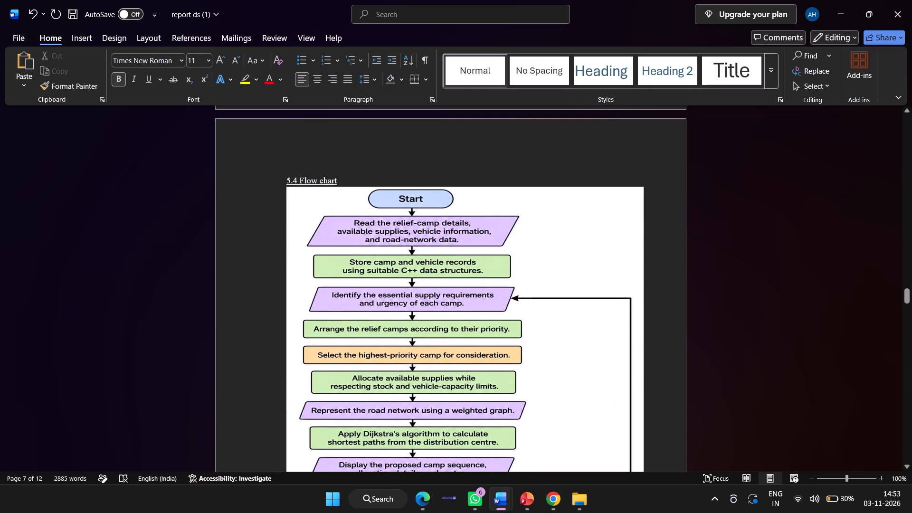
scroll(398, 240, up, 1)
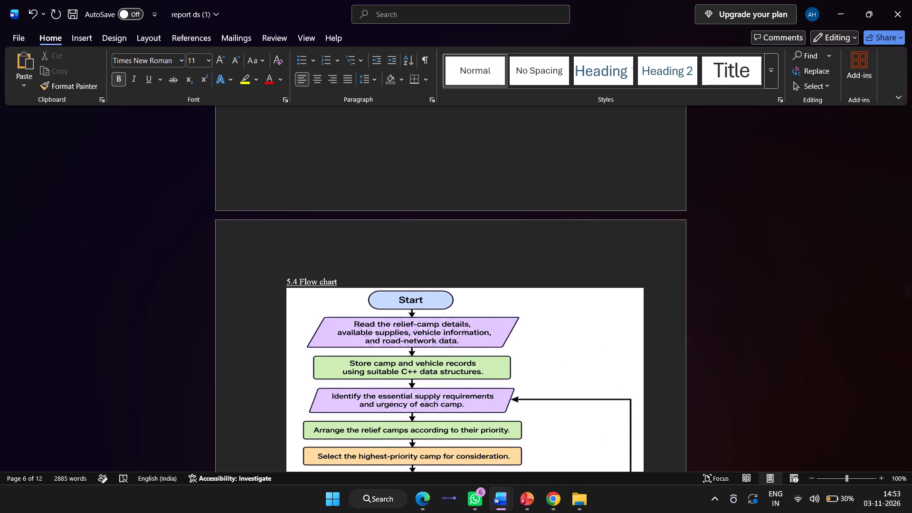
scroll(398, 240, down, 3)
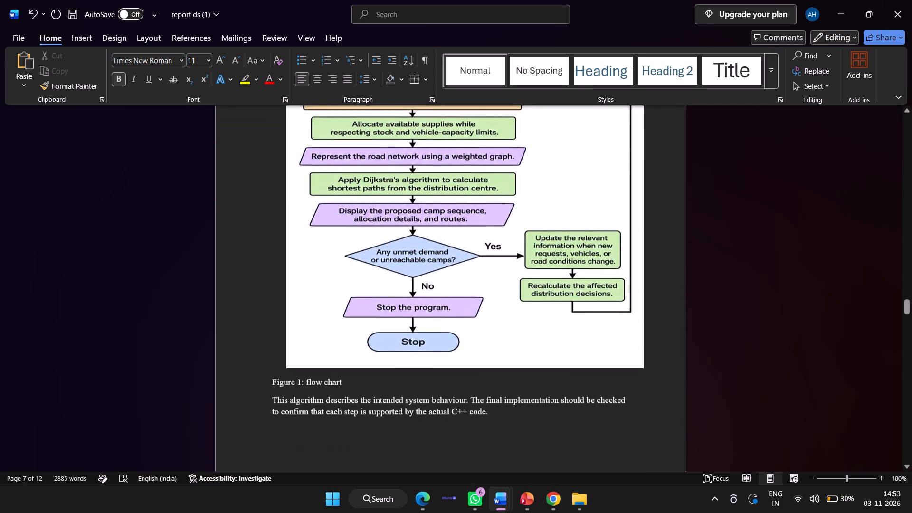
scroll(398, 240, down, 1)
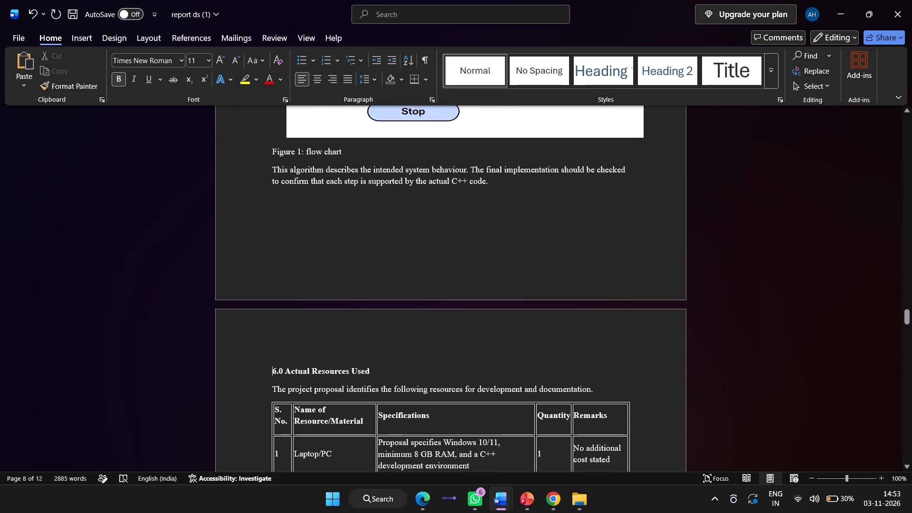
scroll(398, 240, down, 2)
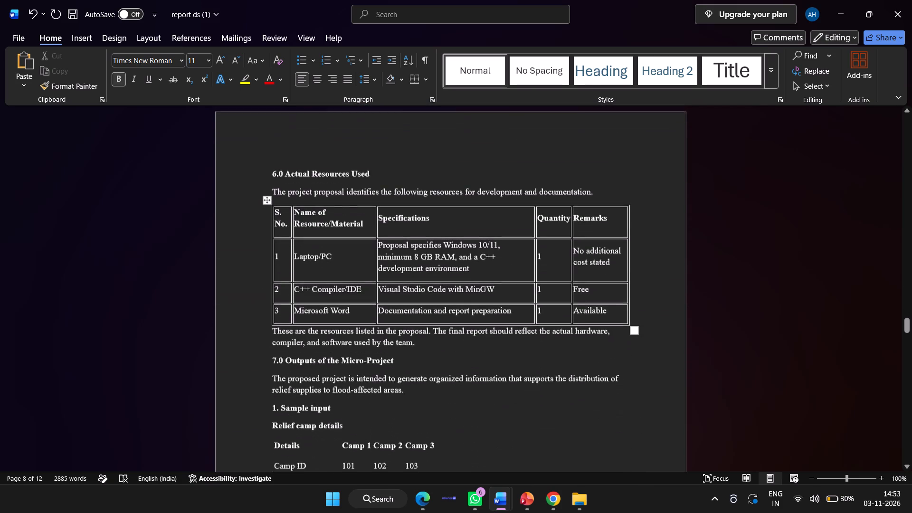
scroll(398, 240, down, 2)
scroll(398, 240, up, 2)
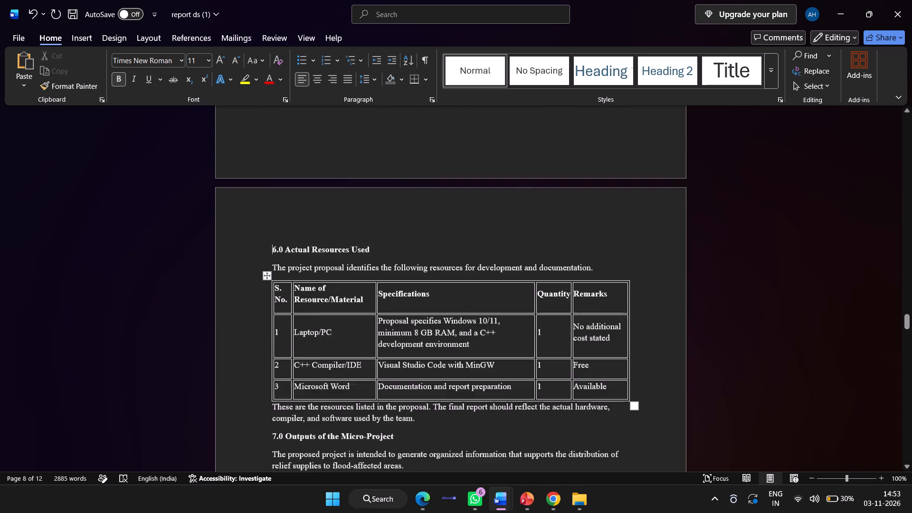
scroll(398, 240, down, 3)
scroll(398, 240, up, 1)
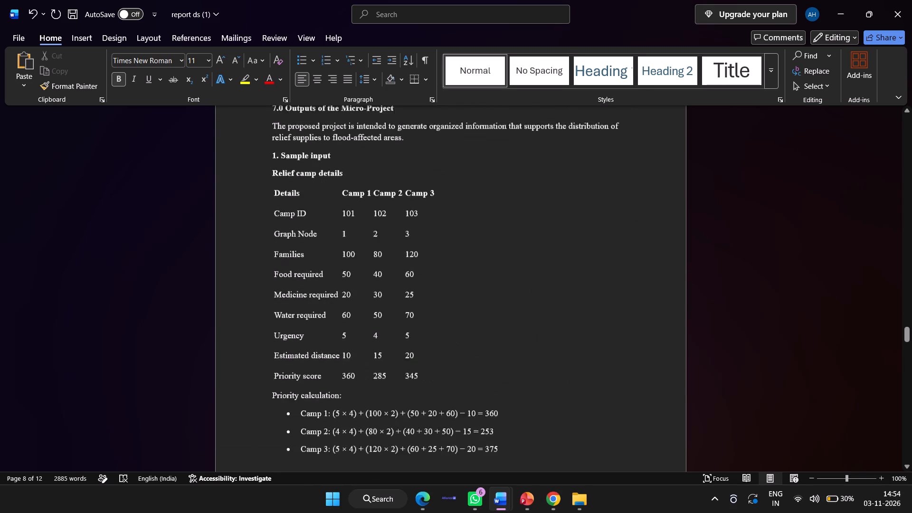
scroll(398, 240, up, 1)
scroll(398, 240, down, 4)
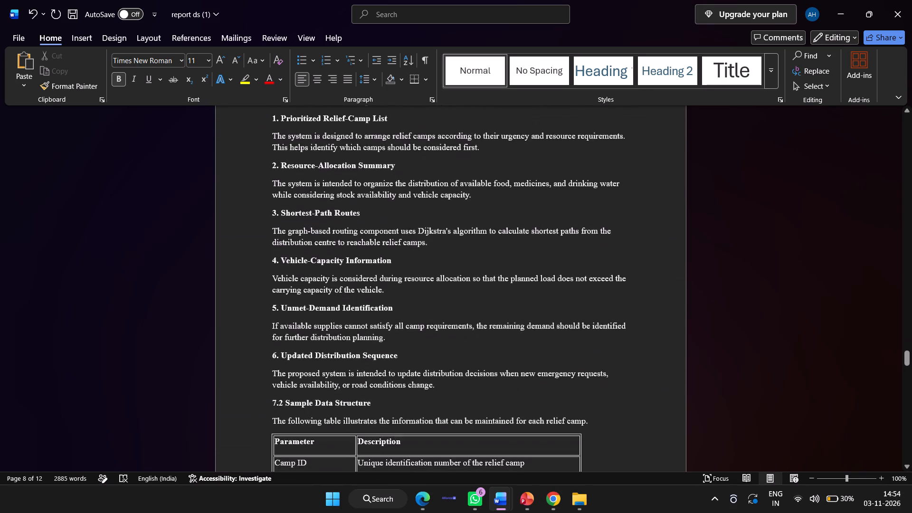
scroll(398, 240, up, 5)
scroll(398, 240, down, 2)
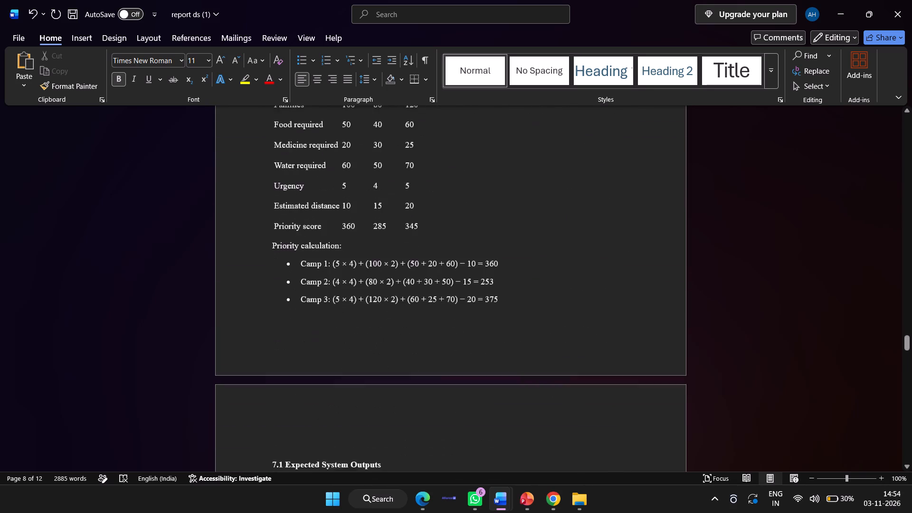
scroll(398, 240, down, 2)
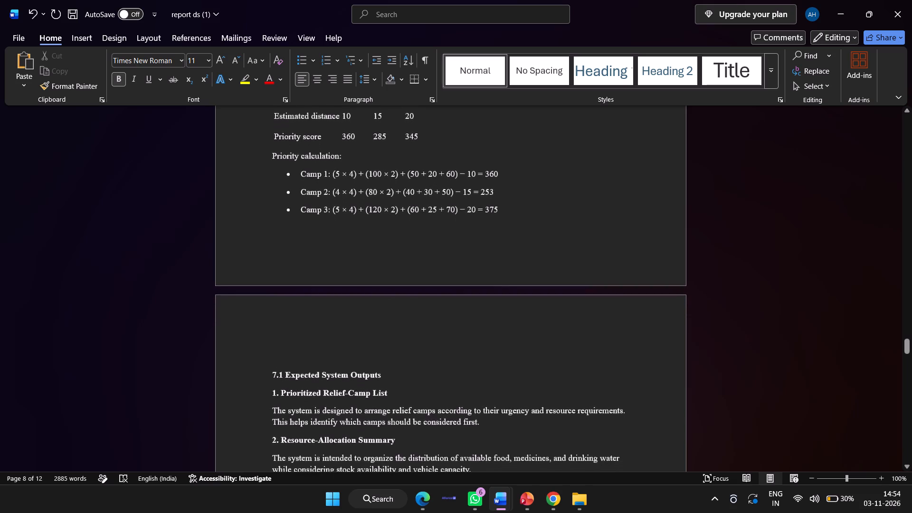
scroll(398, 240, down, 1)
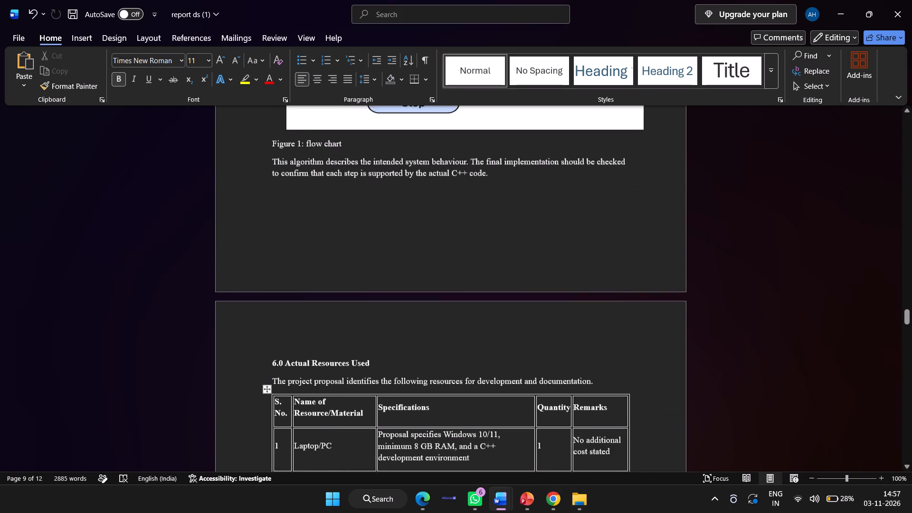
scroll(450, 311, up, 1)
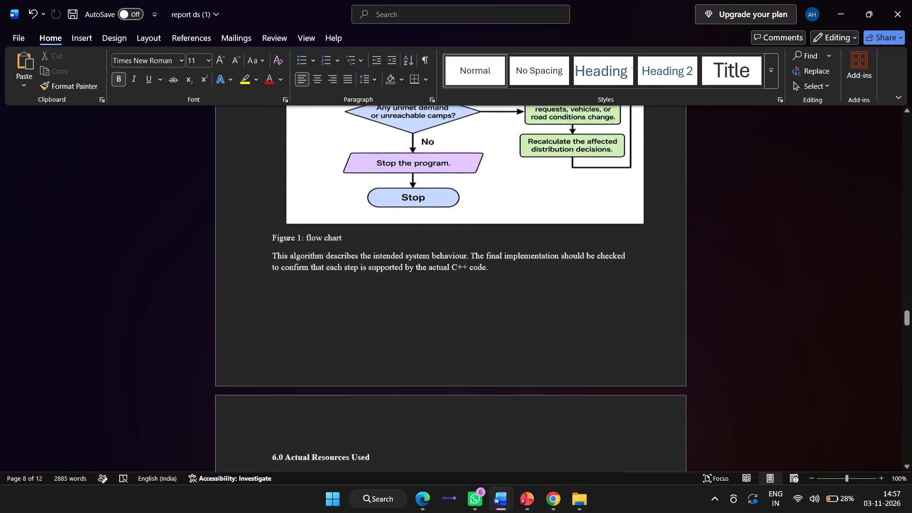
scroll(450, 311, down, 5)
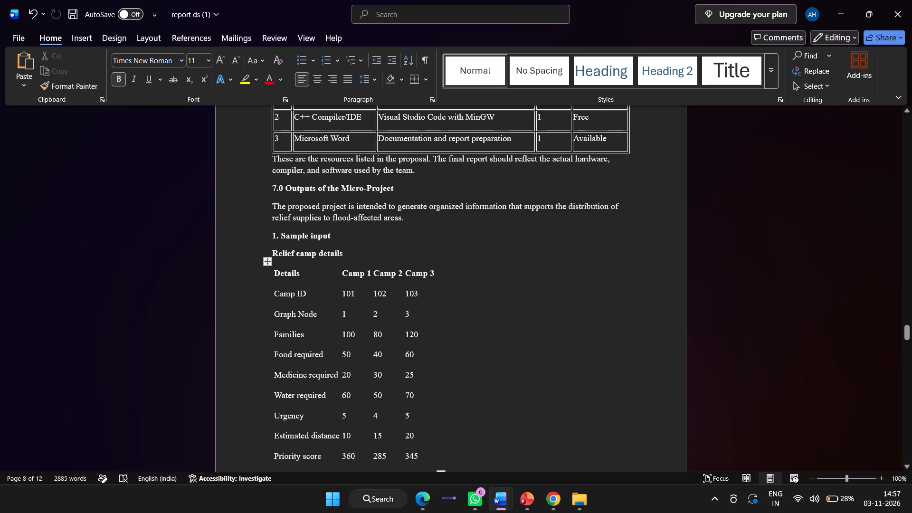
scroll(411, 435, down, 1)
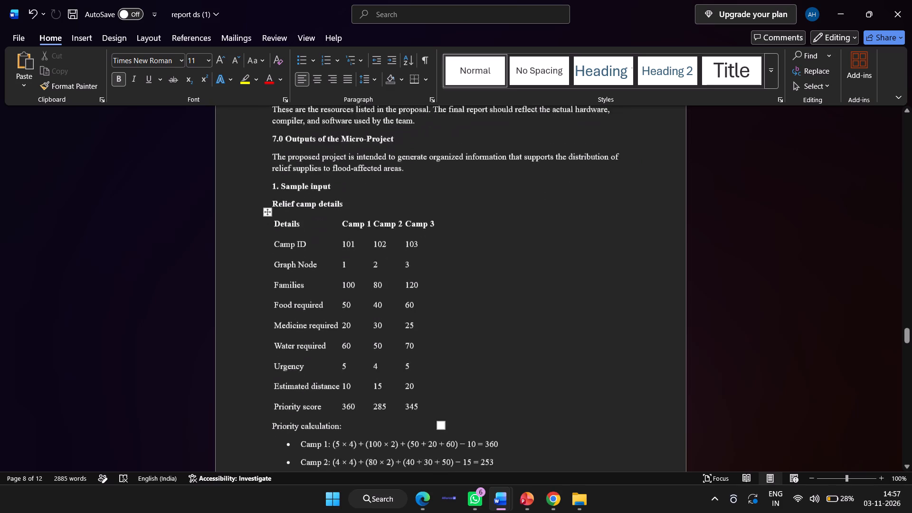
scroll(411, 435, down, 1)
scroll(411, 435, up, 1)
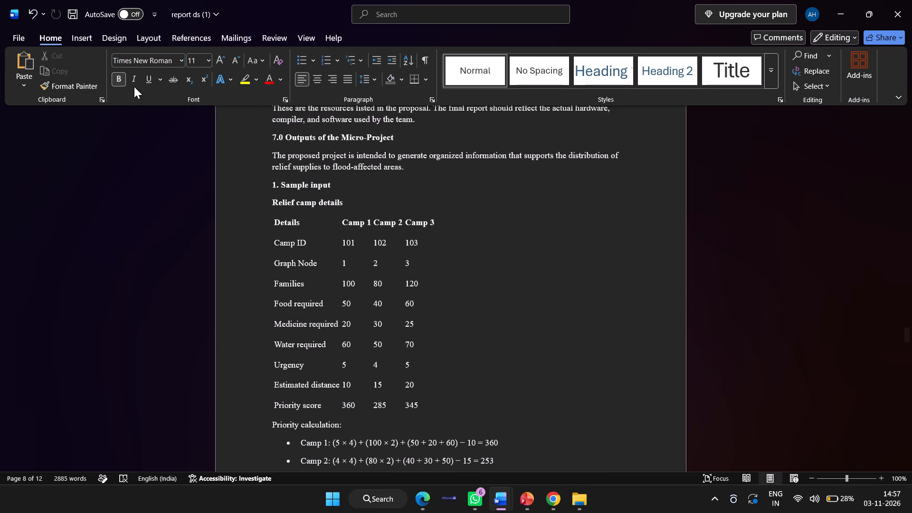
Insert an empty table with 4 columns and 10 rows in report ds (1).
click(85, 33)
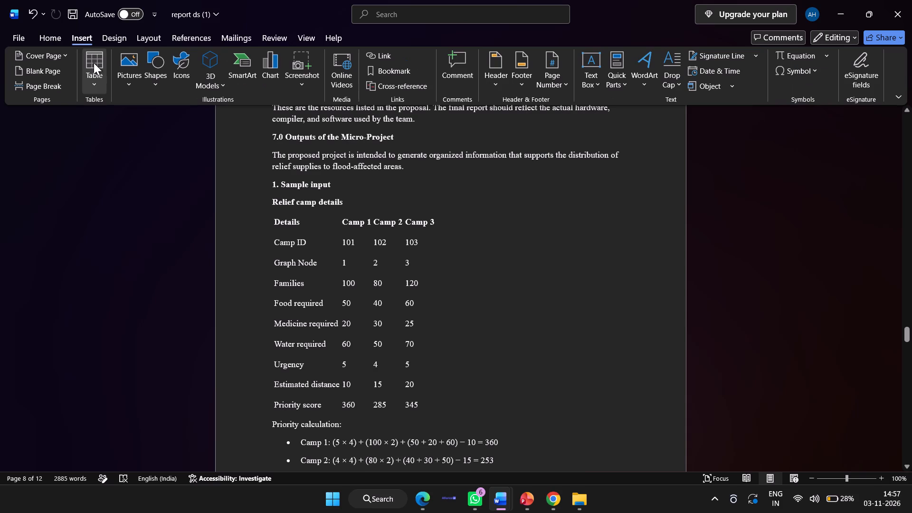
click(94, 63)
click(147, 227)
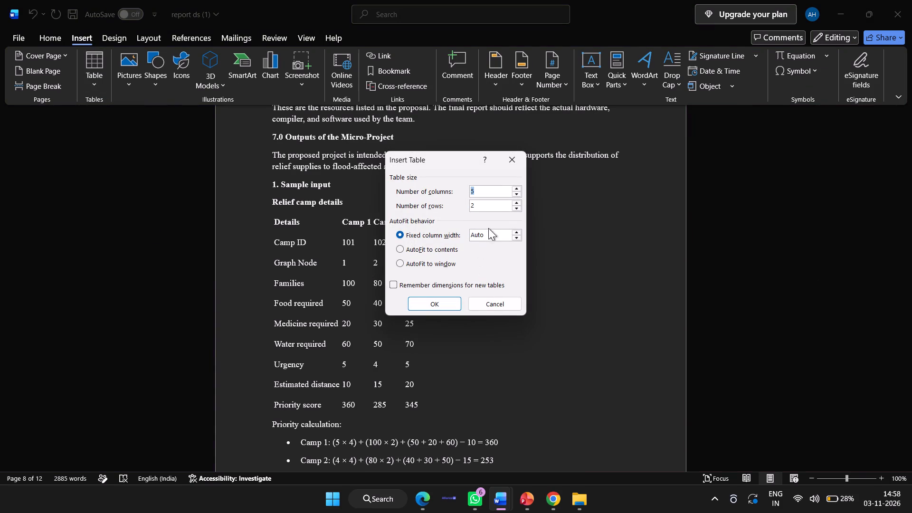
key(4)
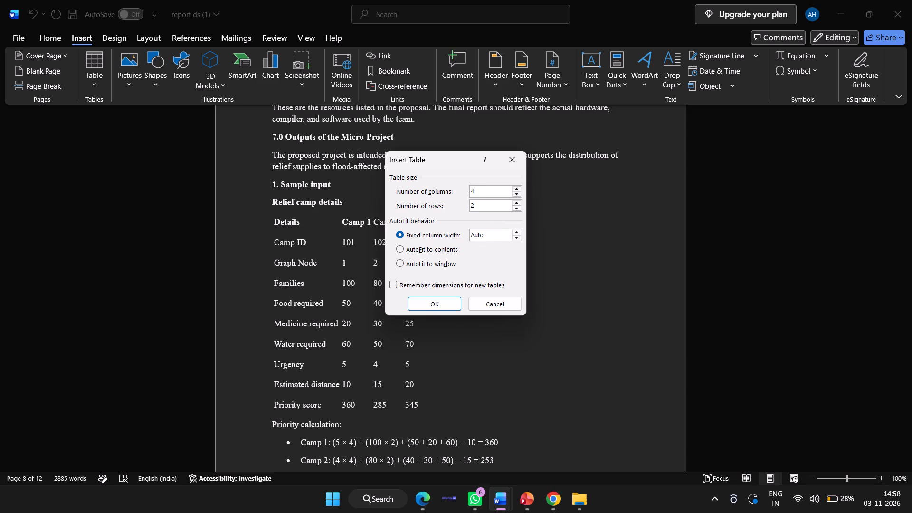
key(Down)
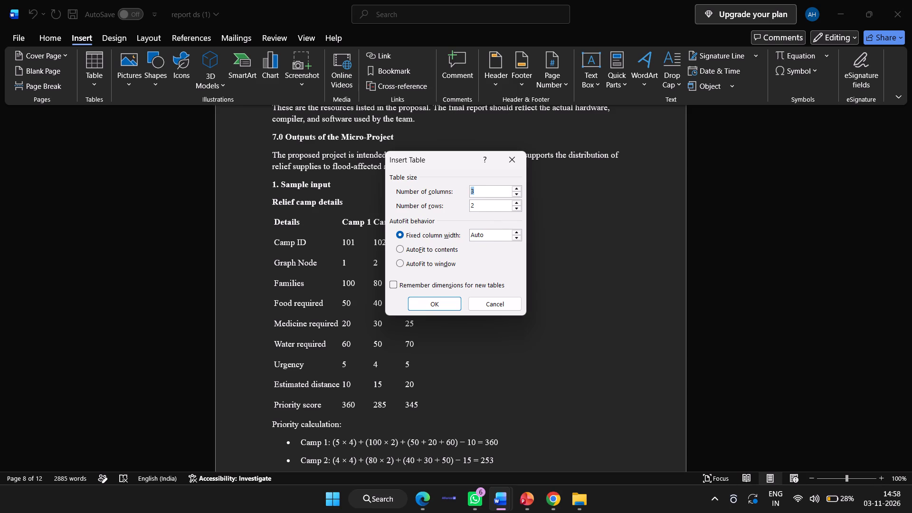
click(484, 191)
key(BackSpace)
key(4)
click(488, 202)
key(BackSpace)
key(1)
key(0)
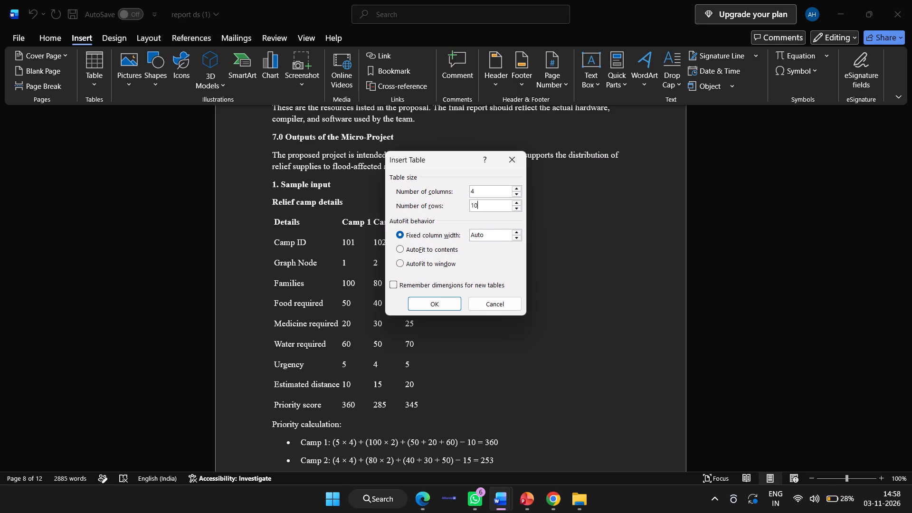
key(Return)
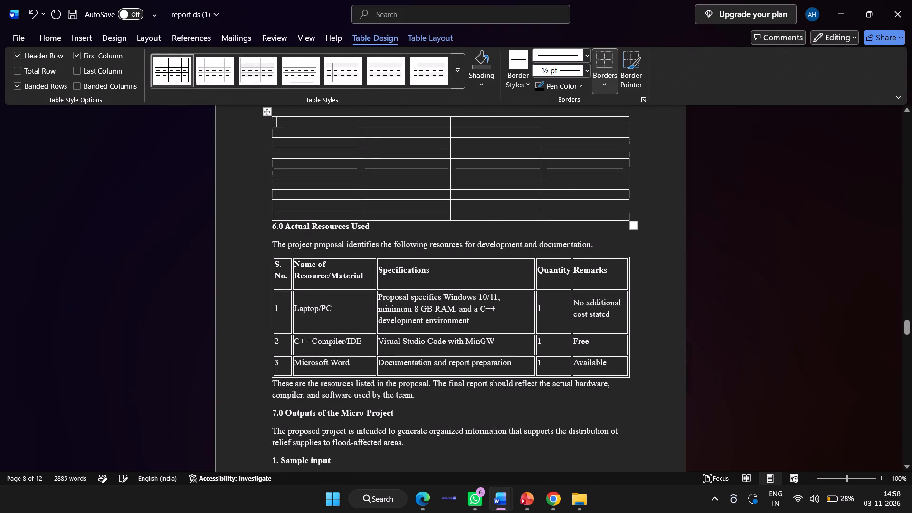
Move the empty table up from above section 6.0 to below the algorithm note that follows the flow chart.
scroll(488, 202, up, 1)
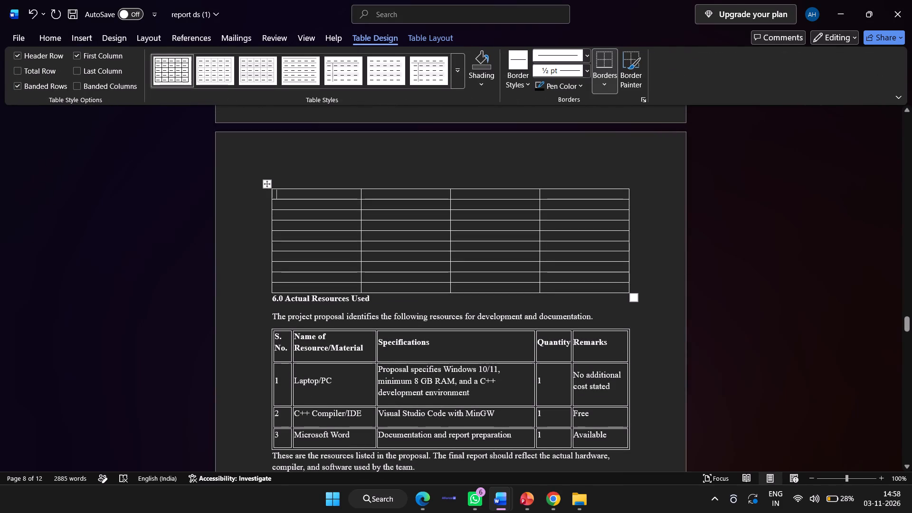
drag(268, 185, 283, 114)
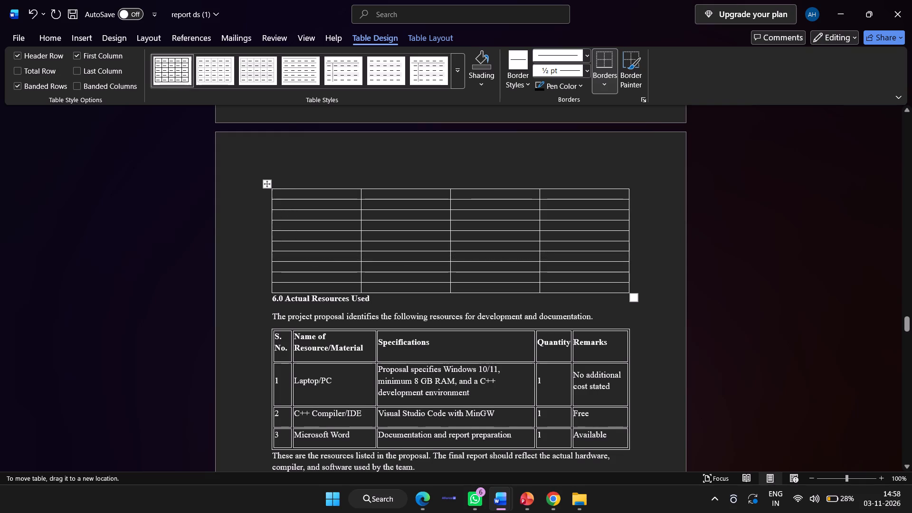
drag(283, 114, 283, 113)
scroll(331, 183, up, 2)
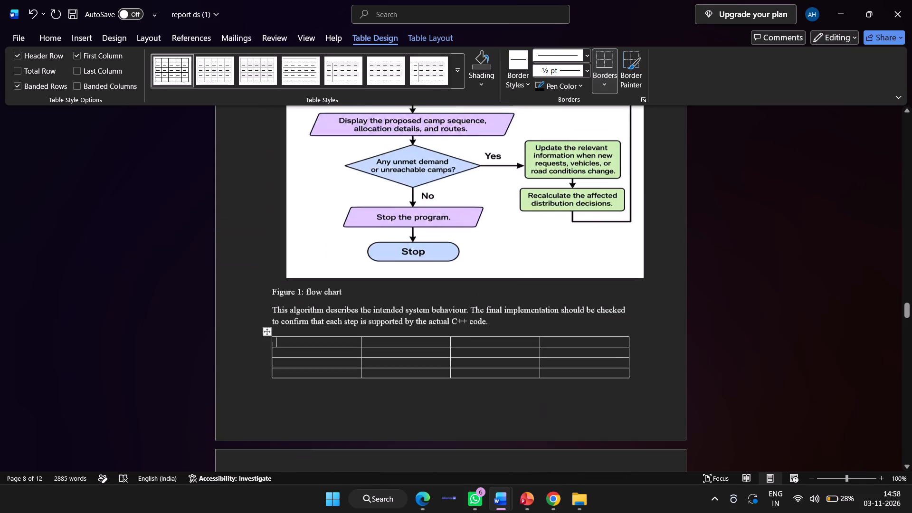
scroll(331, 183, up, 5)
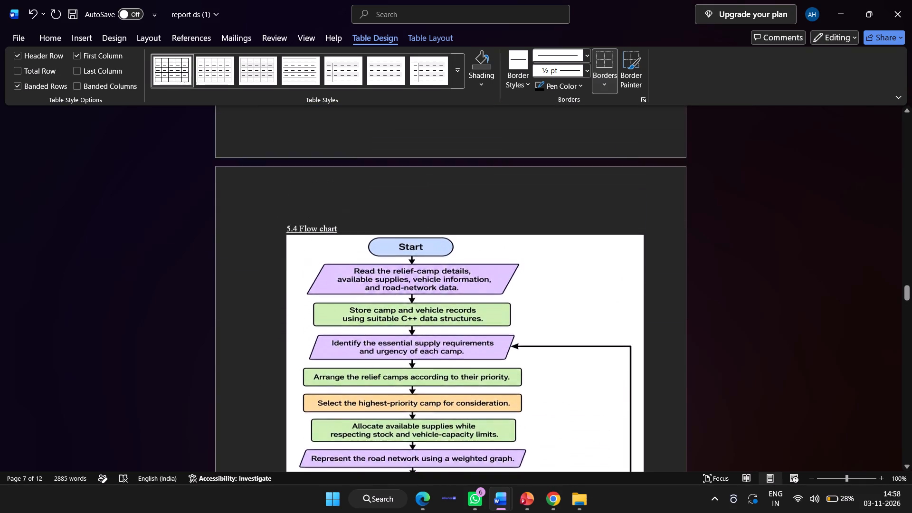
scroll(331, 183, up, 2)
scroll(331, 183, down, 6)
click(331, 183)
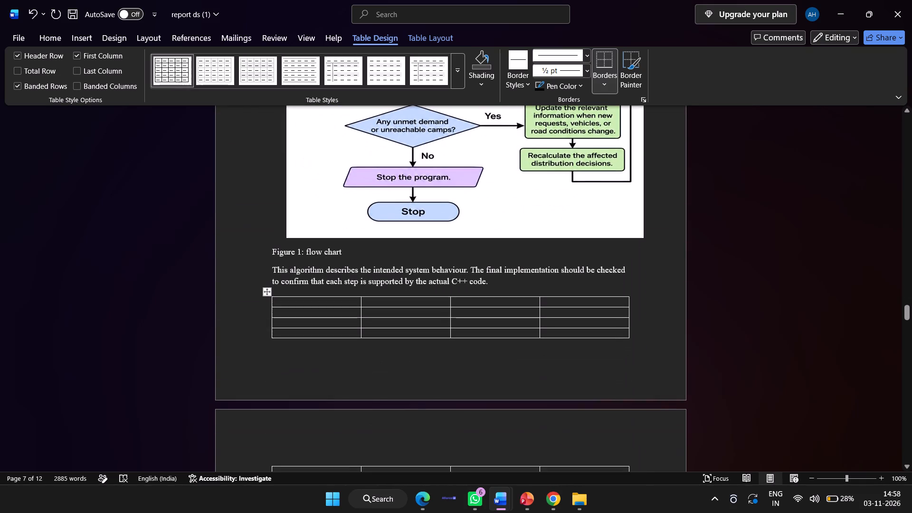
Move the empty 4-column table from after the flow chart's algorithm note to directly below the Relief camp details heading in section 7.0.
scroll(342, 186, down, 3)
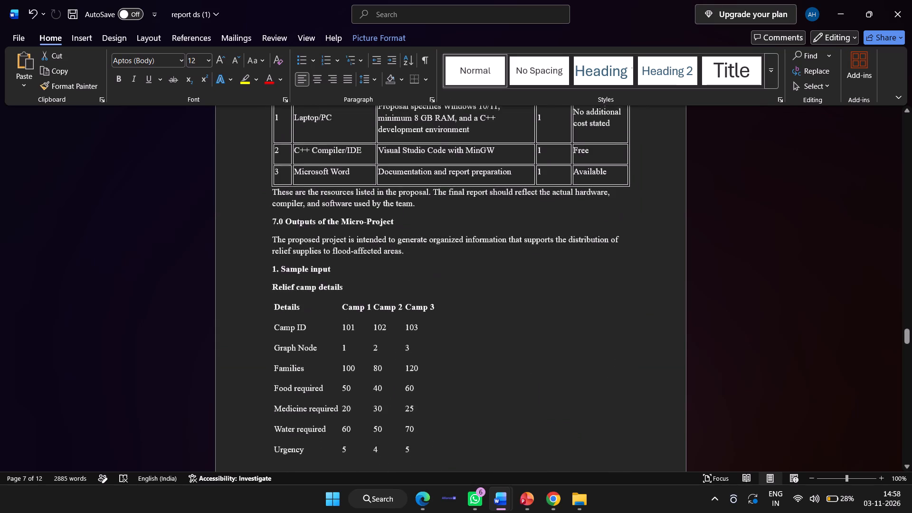
scroll(342, 186, up, 2)
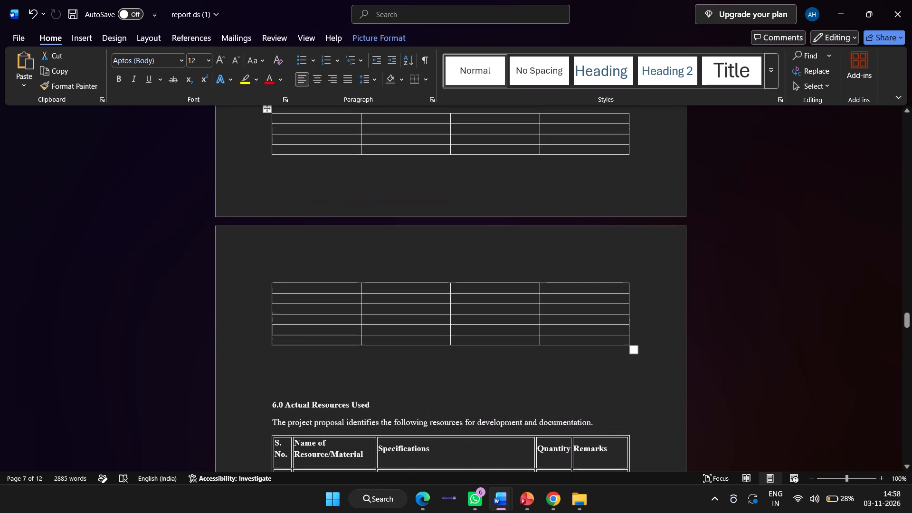
drag(266, 111, 290, 309)
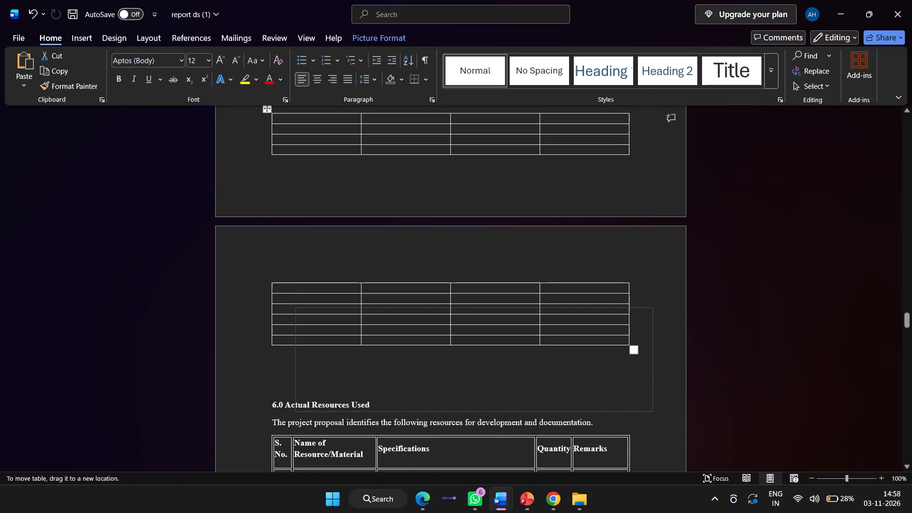
drag(290, 309, 285, 487)
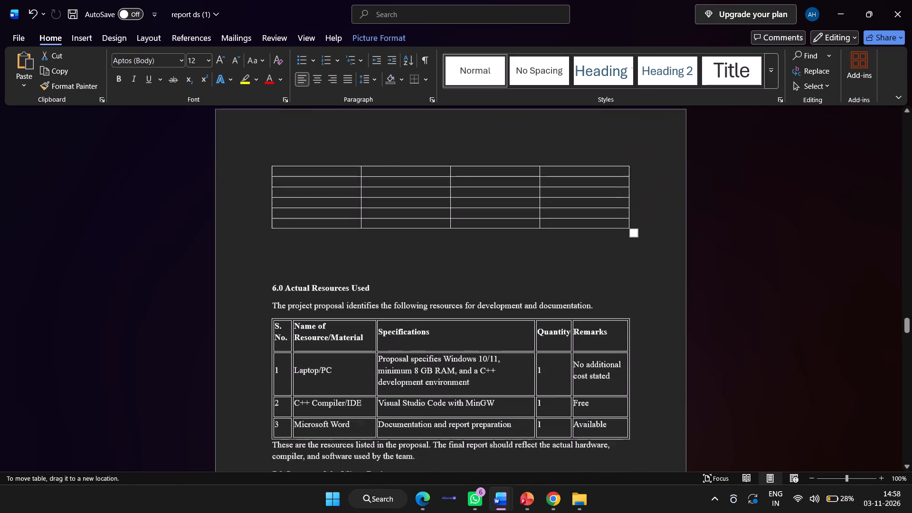
drag(285, 487, 267, 302)
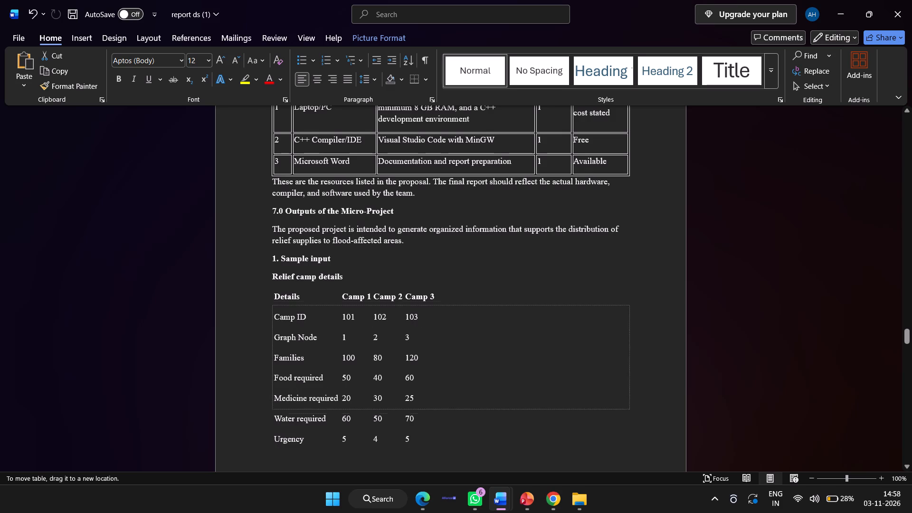
drag(267, 302, 264, 311)
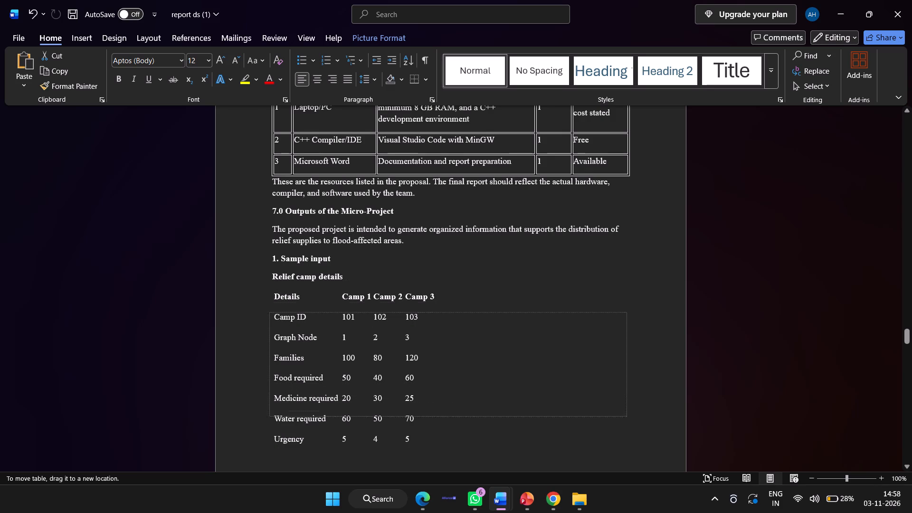
drag(264, 311, 247, 281)
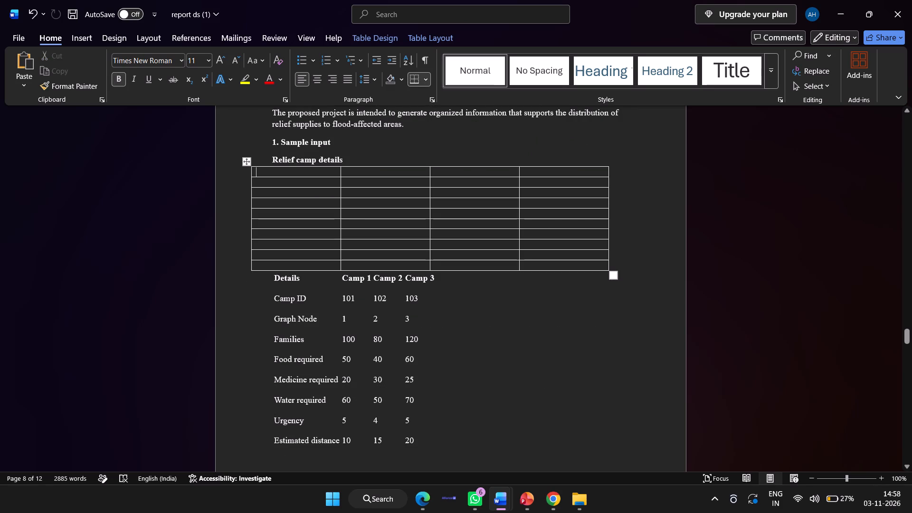
Resize the empty table under Relief camp details so its rows are taller and its overall width slightly narrower.
drag(610, 275, 596, 313)
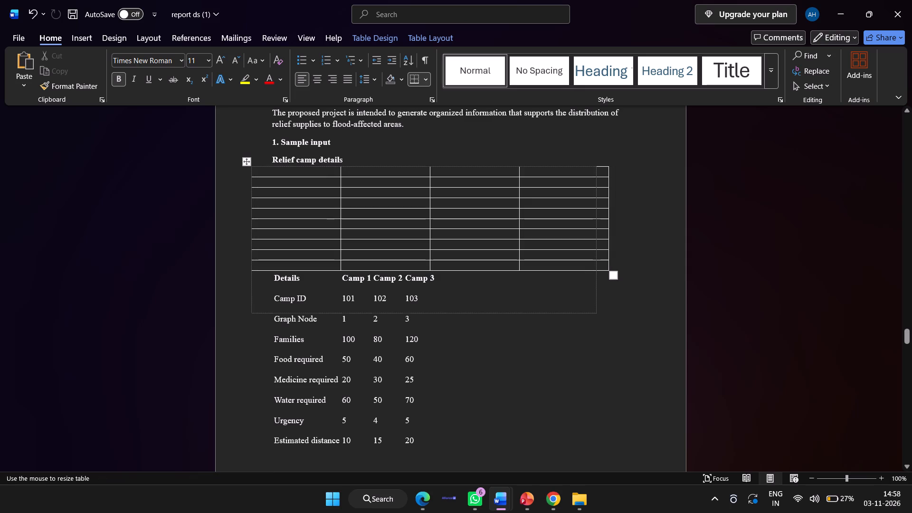
drag(596, 313, 597, 324)
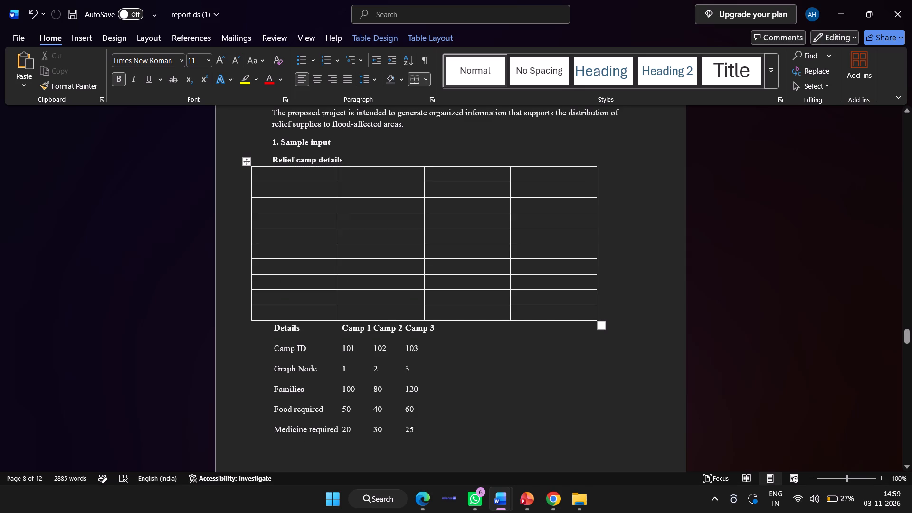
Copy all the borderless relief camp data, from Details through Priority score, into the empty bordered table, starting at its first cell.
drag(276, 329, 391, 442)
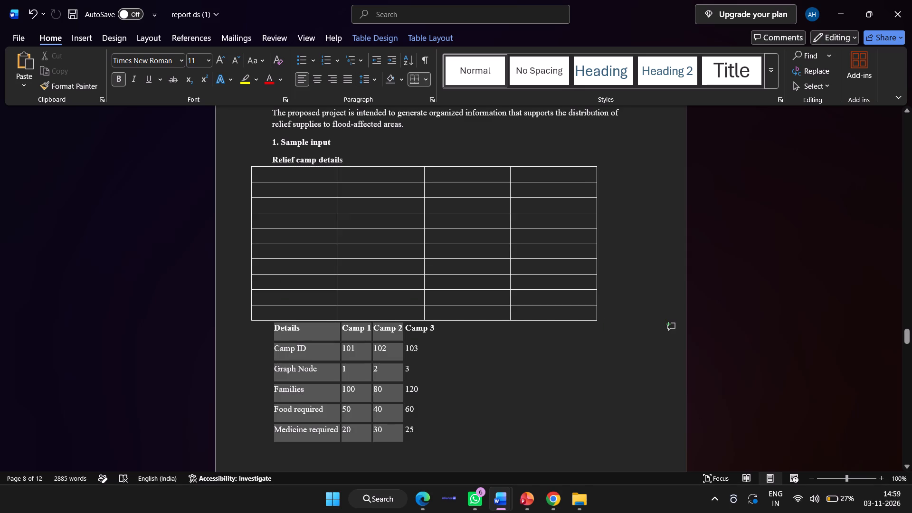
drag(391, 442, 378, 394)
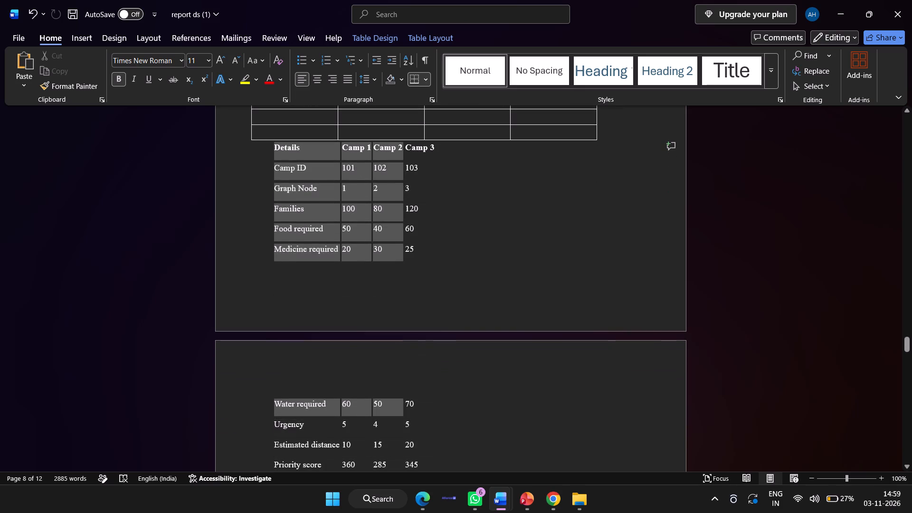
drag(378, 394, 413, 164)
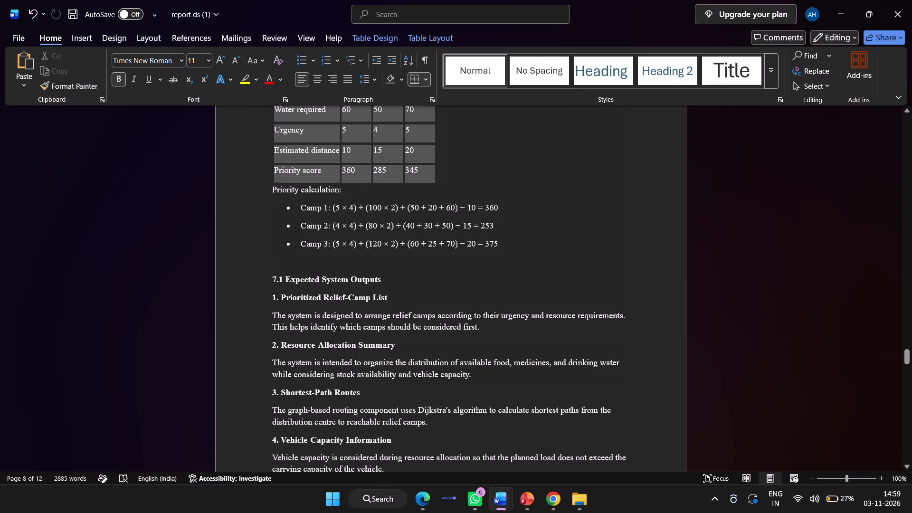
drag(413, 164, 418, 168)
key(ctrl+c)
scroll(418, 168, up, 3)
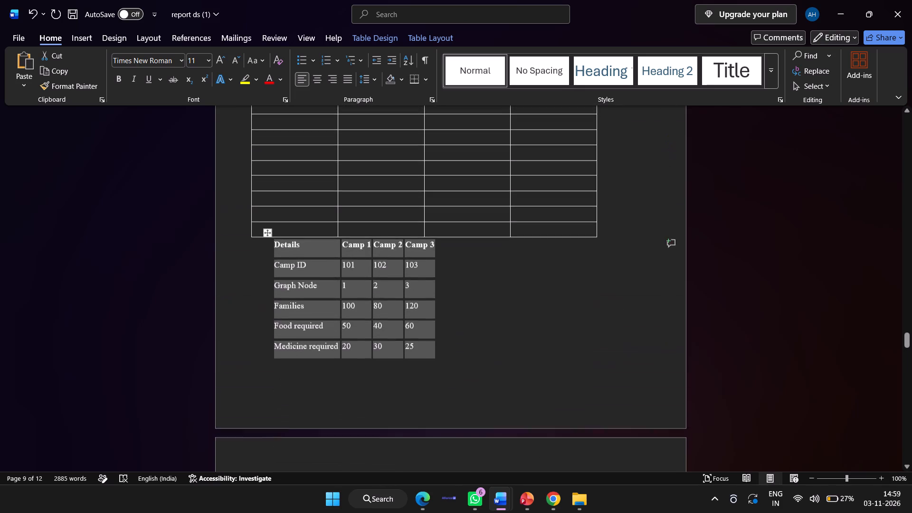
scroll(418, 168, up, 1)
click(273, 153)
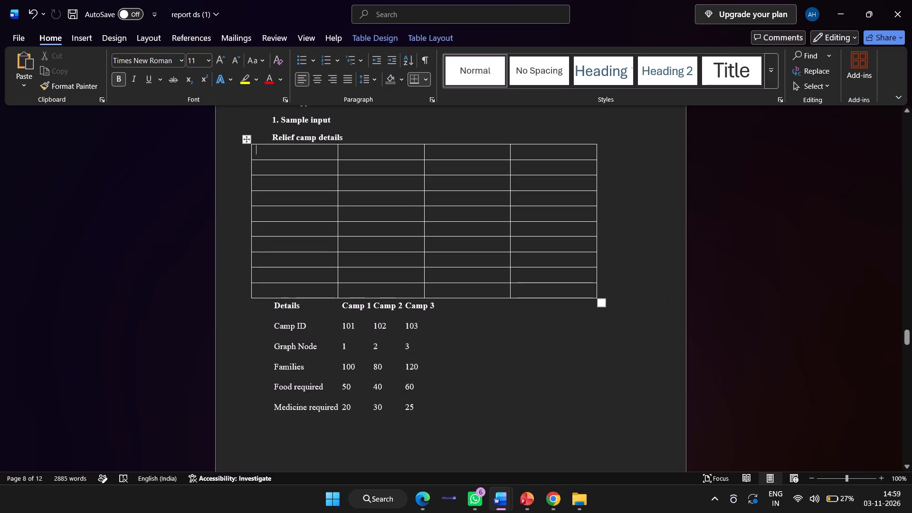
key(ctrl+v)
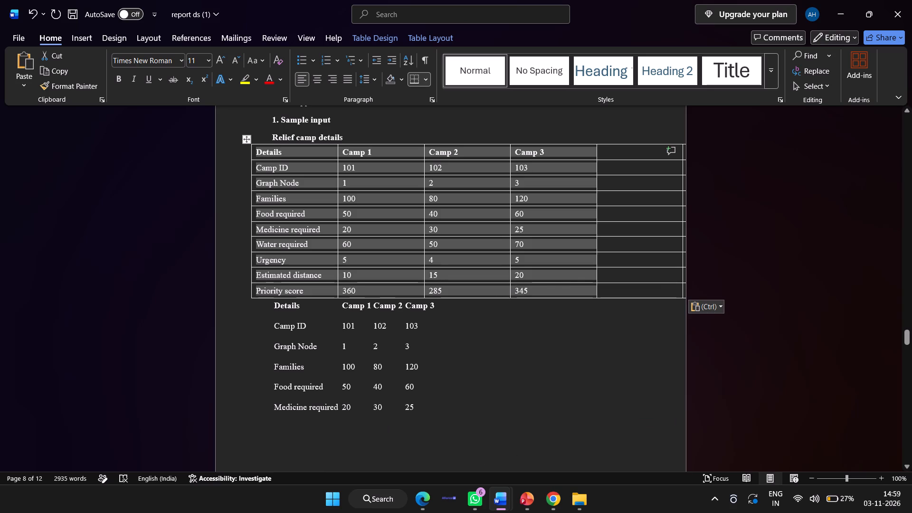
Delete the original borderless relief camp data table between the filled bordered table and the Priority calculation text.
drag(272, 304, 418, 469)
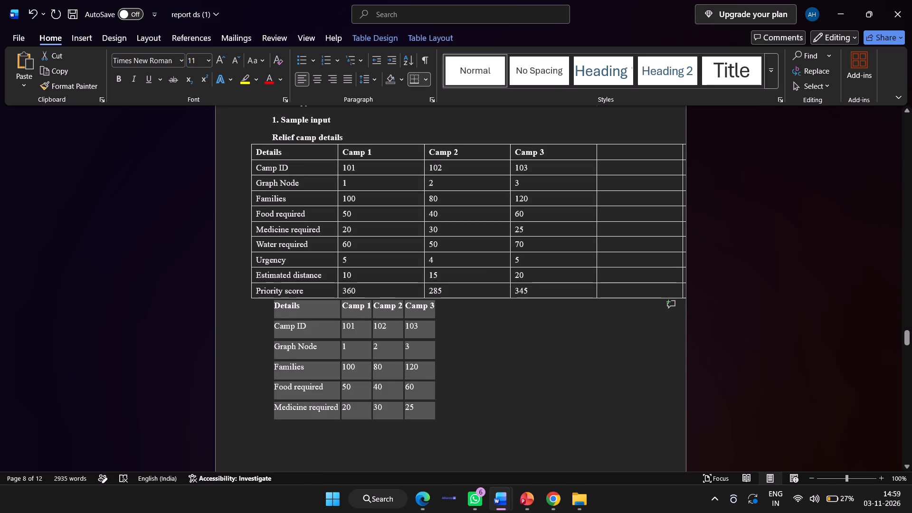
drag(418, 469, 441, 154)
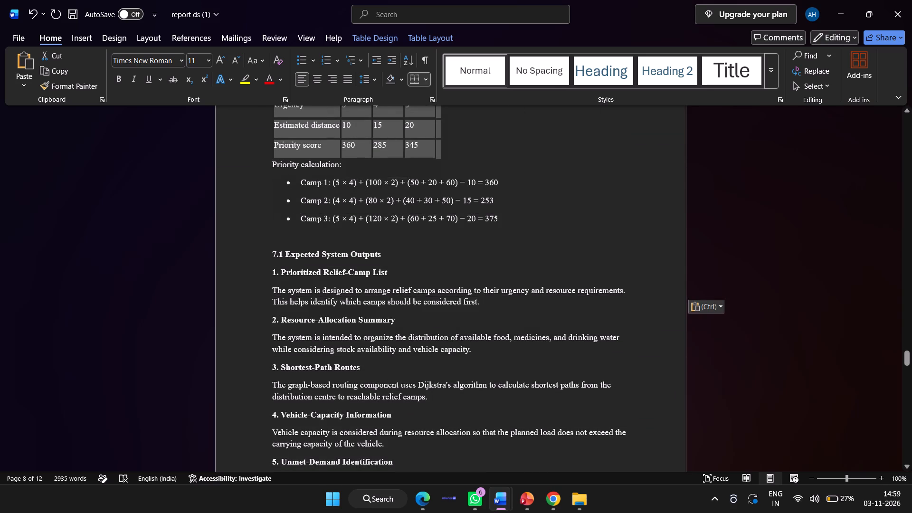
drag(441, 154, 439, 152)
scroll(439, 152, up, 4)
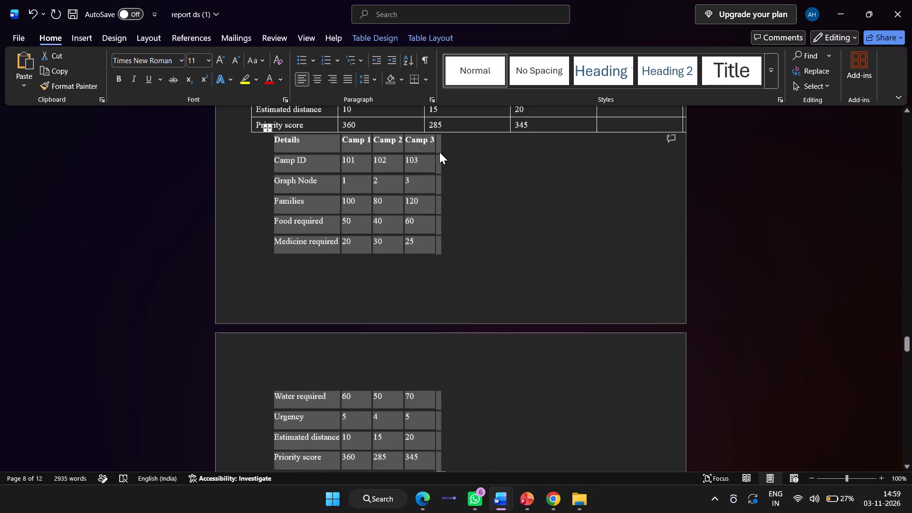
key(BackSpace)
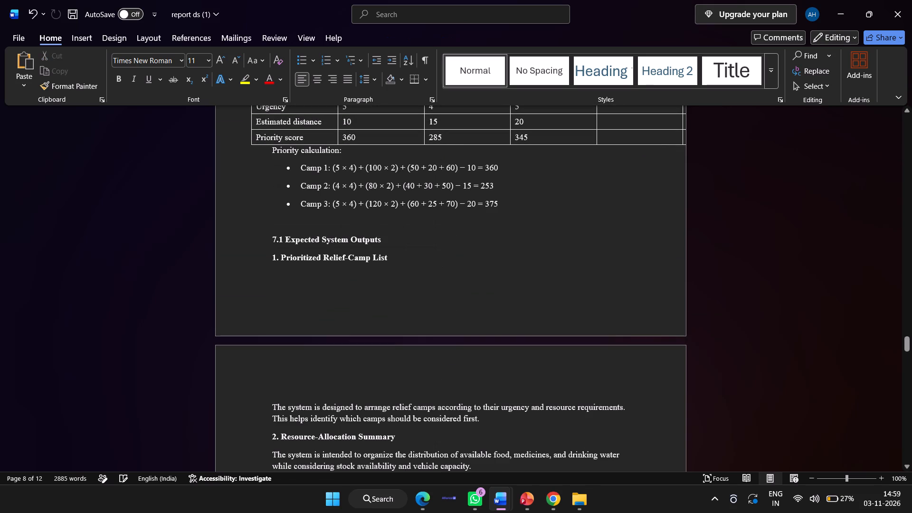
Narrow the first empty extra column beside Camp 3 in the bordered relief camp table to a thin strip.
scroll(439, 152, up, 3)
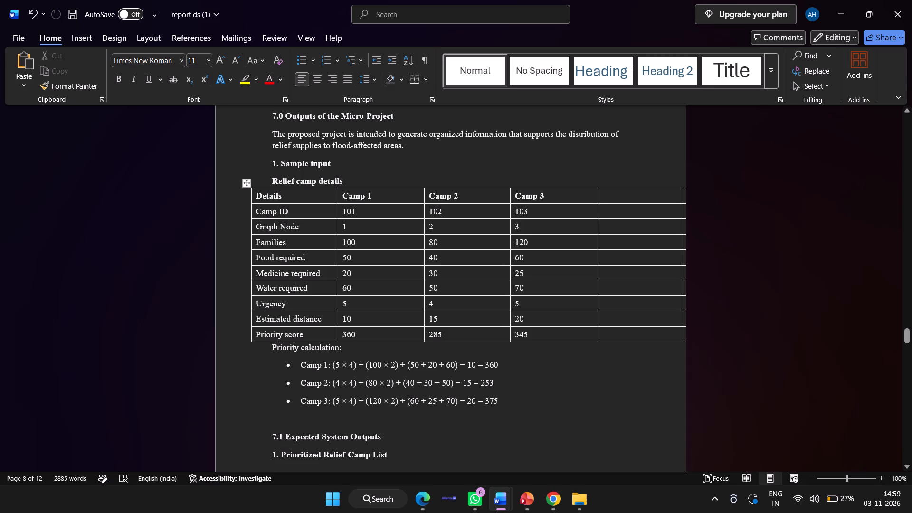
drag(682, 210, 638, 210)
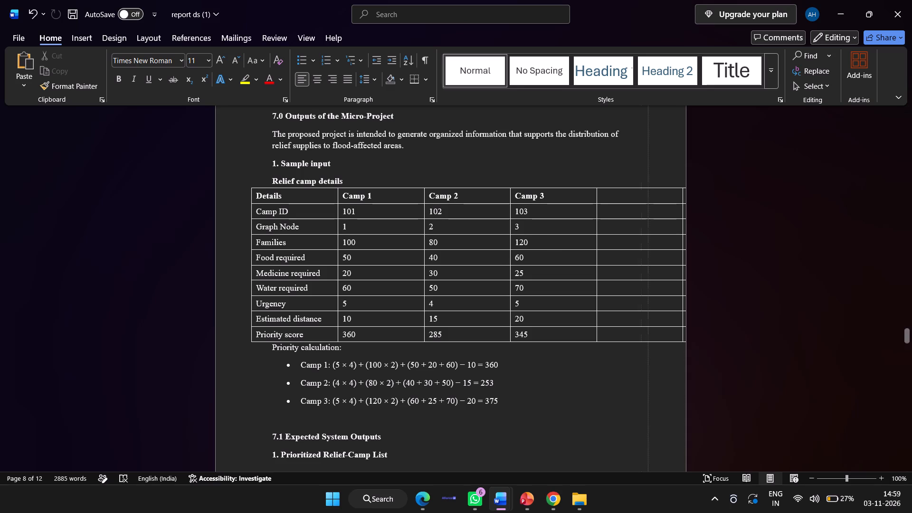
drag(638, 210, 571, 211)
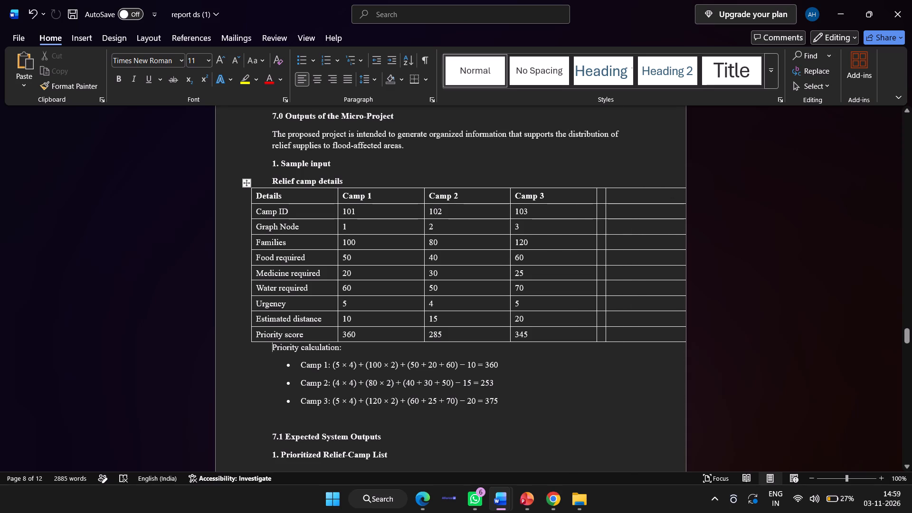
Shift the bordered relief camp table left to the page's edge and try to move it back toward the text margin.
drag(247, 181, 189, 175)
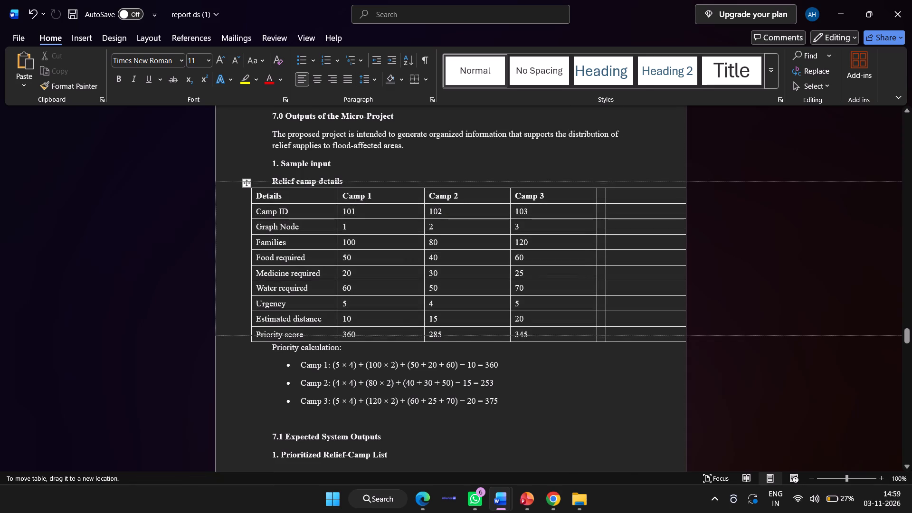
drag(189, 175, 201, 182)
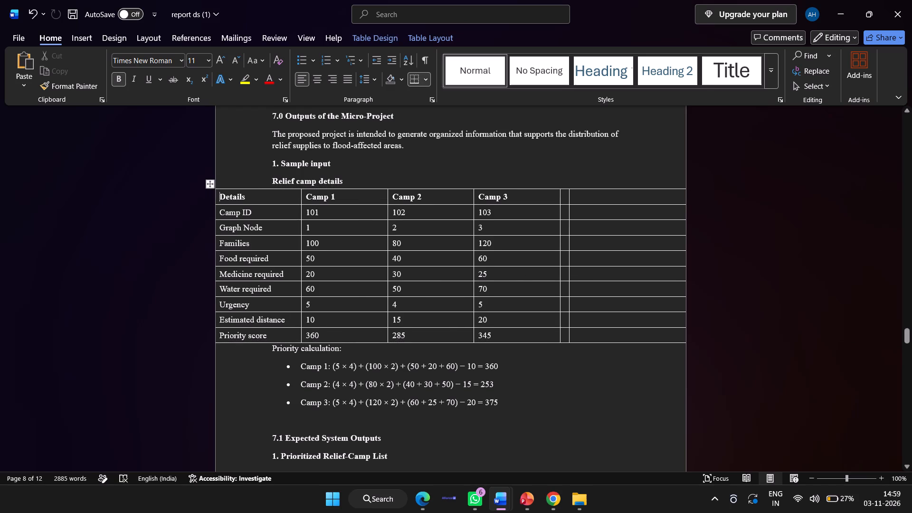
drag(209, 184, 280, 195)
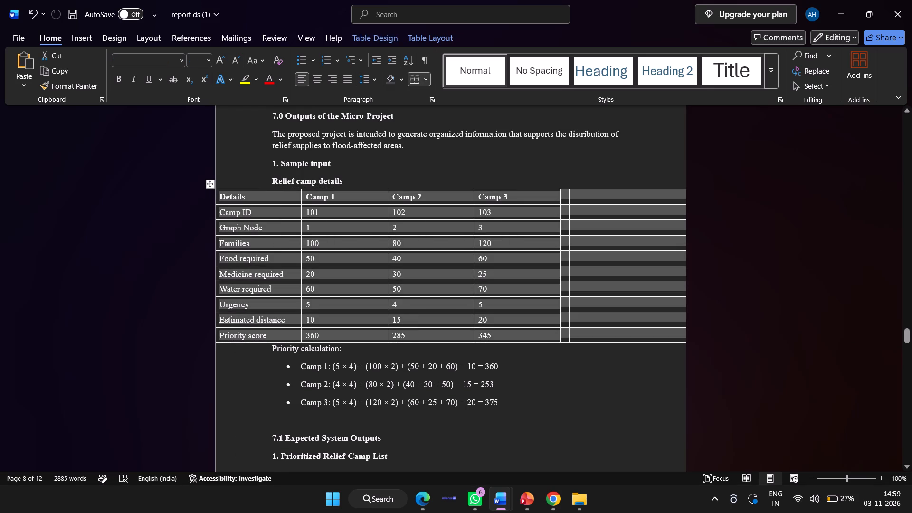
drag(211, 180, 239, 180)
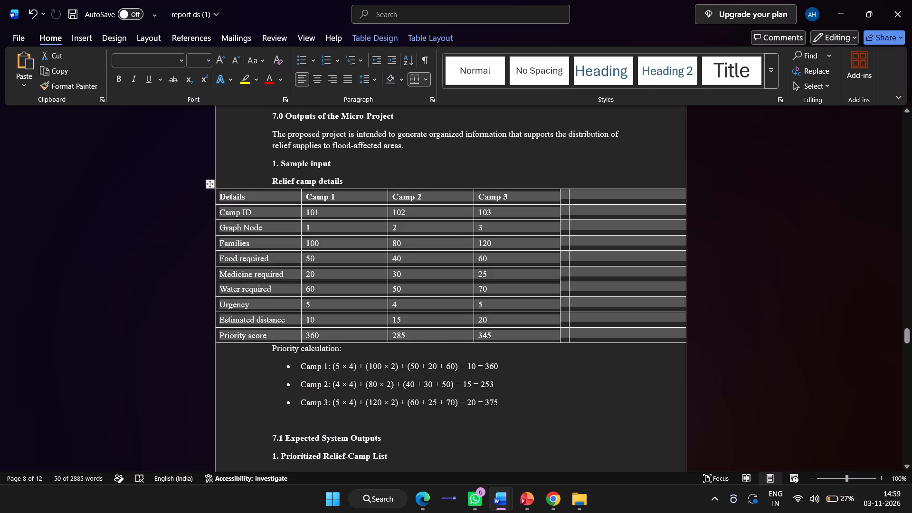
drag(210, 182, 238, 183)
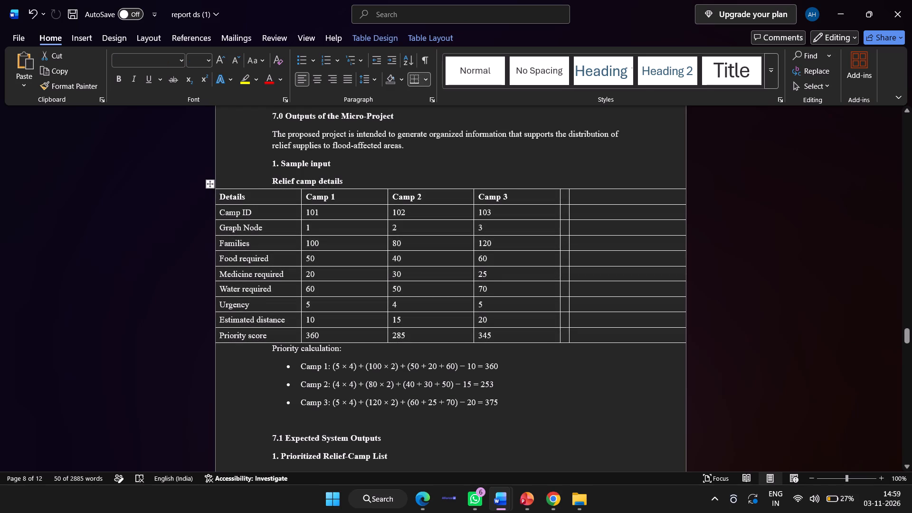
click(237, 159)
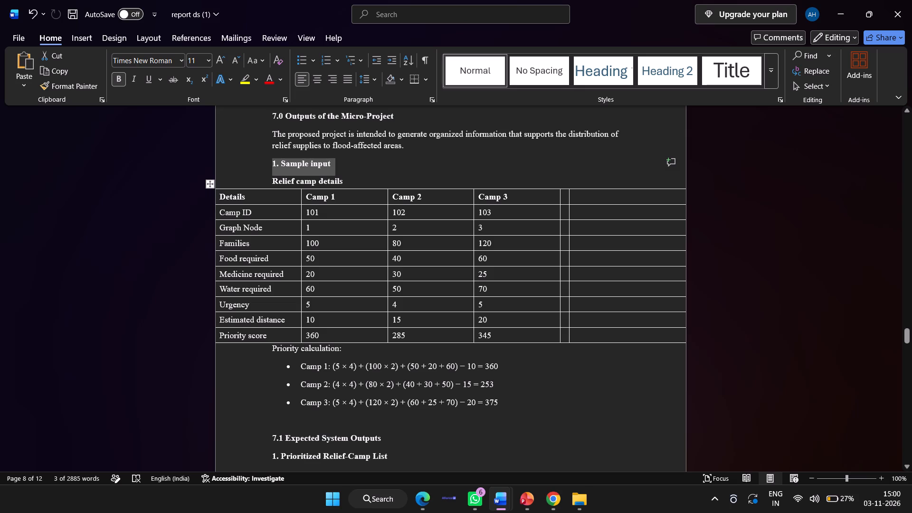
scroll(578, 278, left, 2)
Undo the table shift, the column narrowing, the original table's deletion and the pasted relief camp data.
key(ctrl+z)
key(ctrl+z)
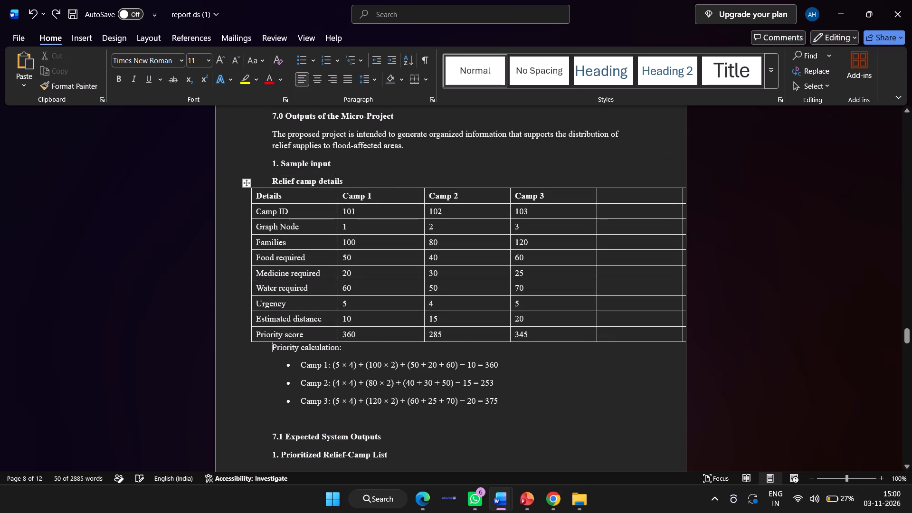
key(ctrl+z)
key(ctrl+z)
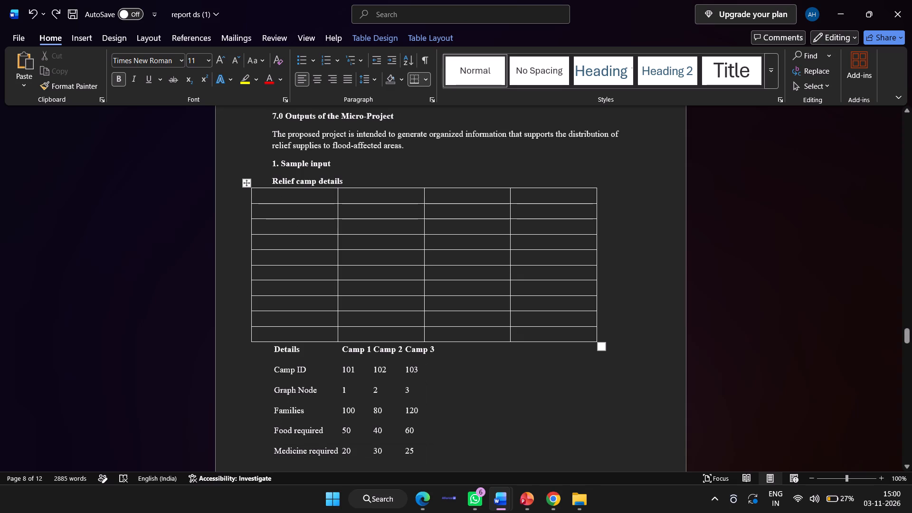
Align the left edge of the borderless relief camp data table with the empty bordered table above it.
scroll(485, 321, down, 1)
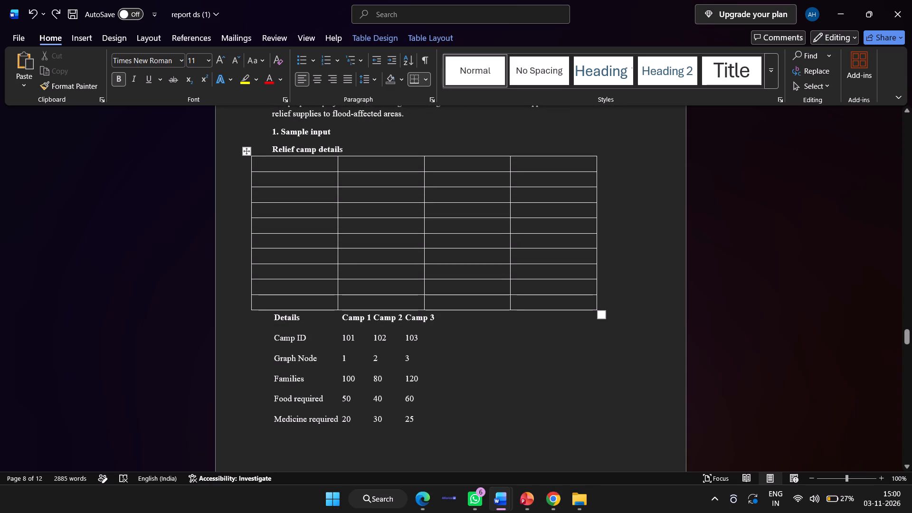
drag(272, 315, 294, 316)
drag(294, 316, 260, 324)
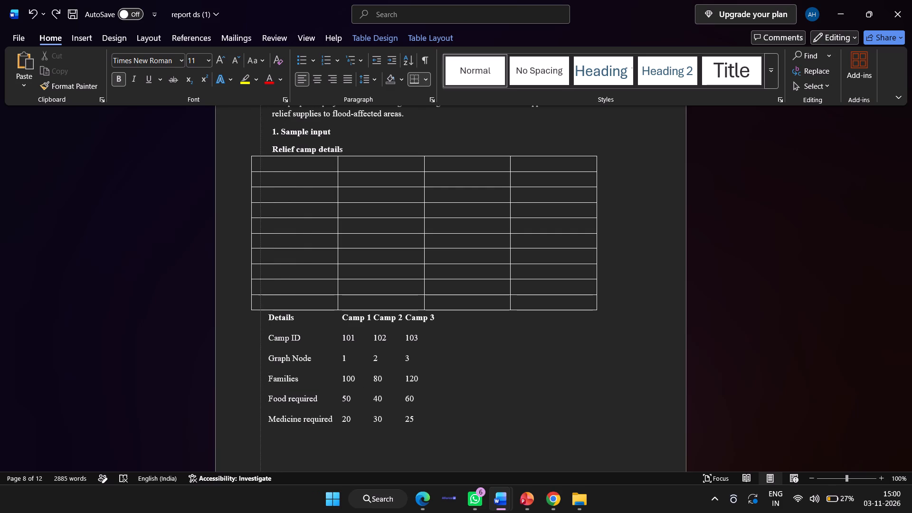
drag(260, 324, 250, 321)
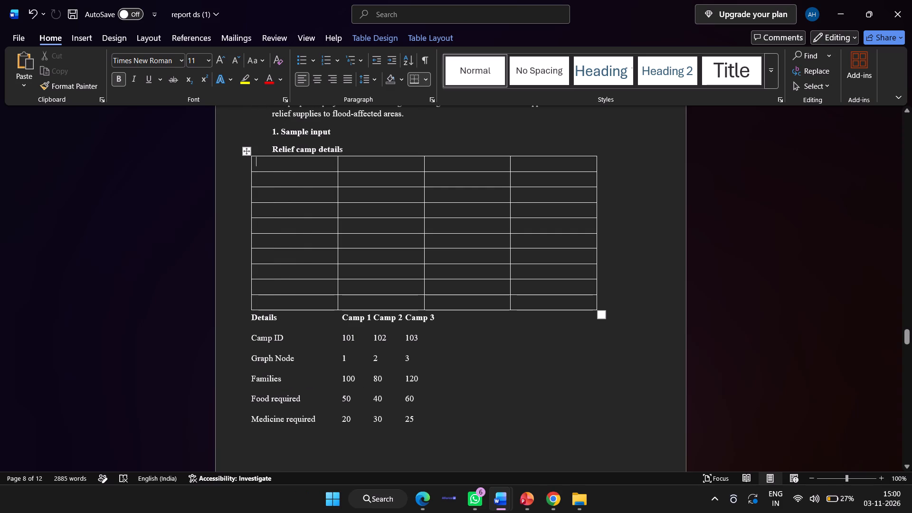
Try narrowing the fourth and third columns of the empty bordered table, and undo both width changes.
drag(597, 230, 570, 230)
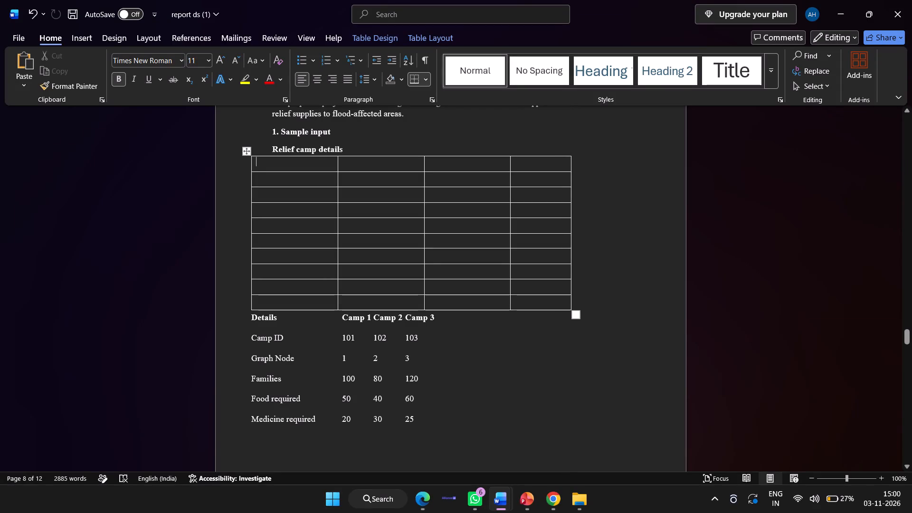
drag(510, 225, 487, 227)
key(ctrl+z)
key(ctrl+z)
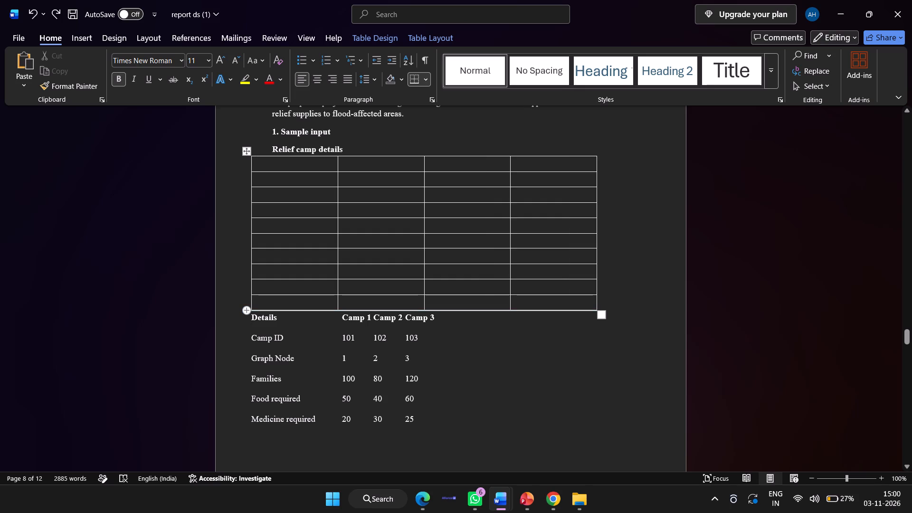
Copy the whole borderless relief camp table, from Details to Priority score, into the empty bordered table under Relief camp details.
drag(252, 320, 392, 468)
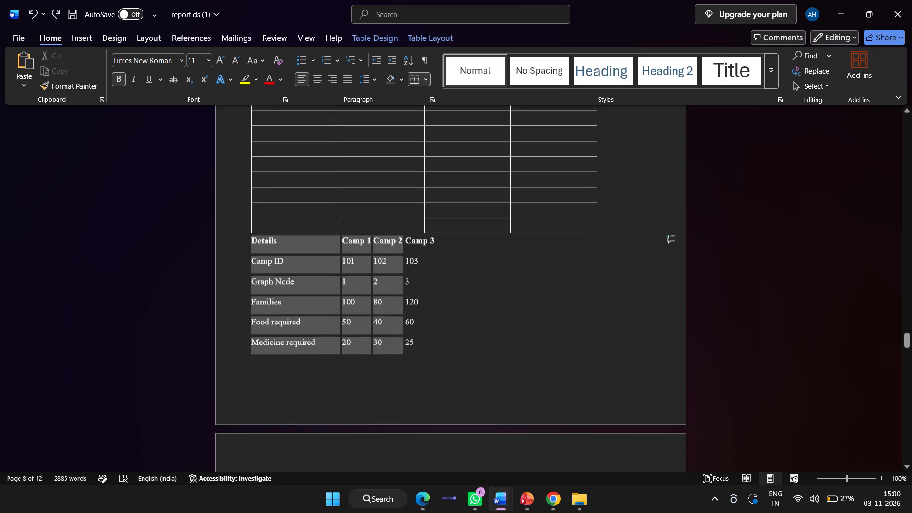
drag(392, 468, 425, 431)
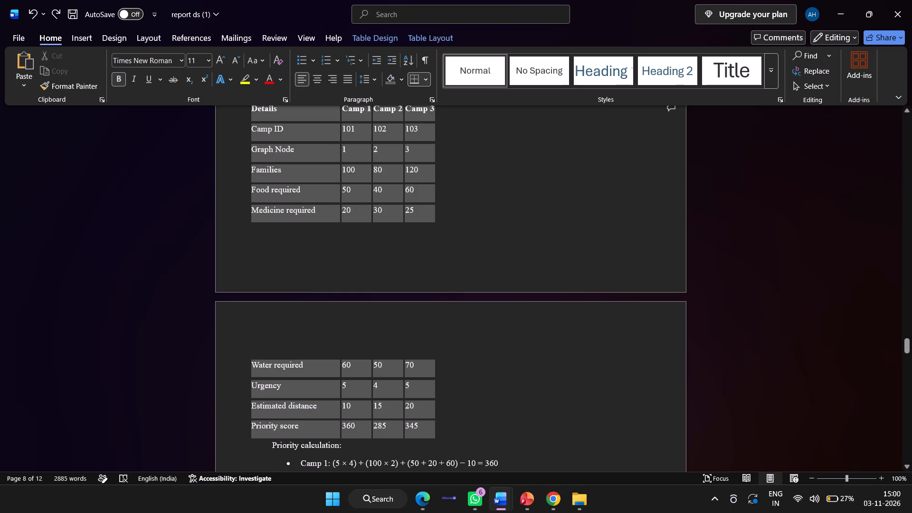
drag(425, 431, 416, 426)
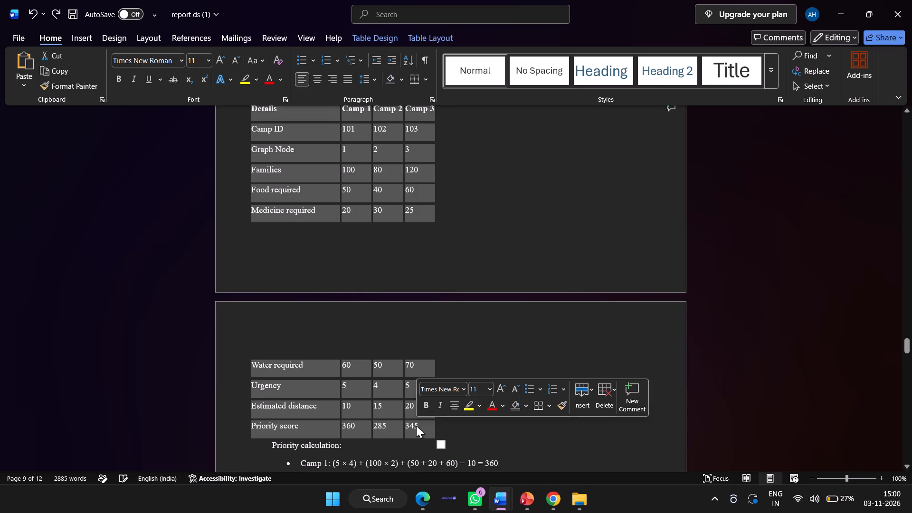
key(ctrl+c)
scroll(473, 193, up, 5)
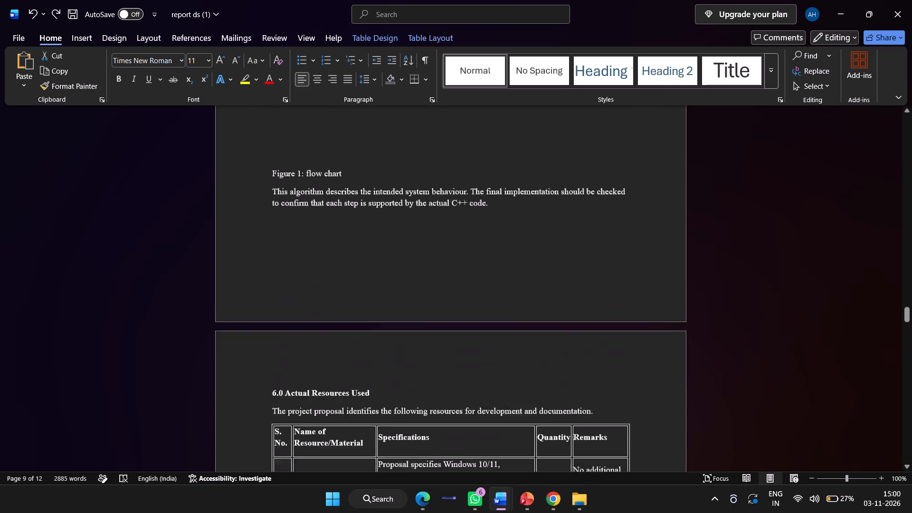
scroll(437, 267, down, 4)
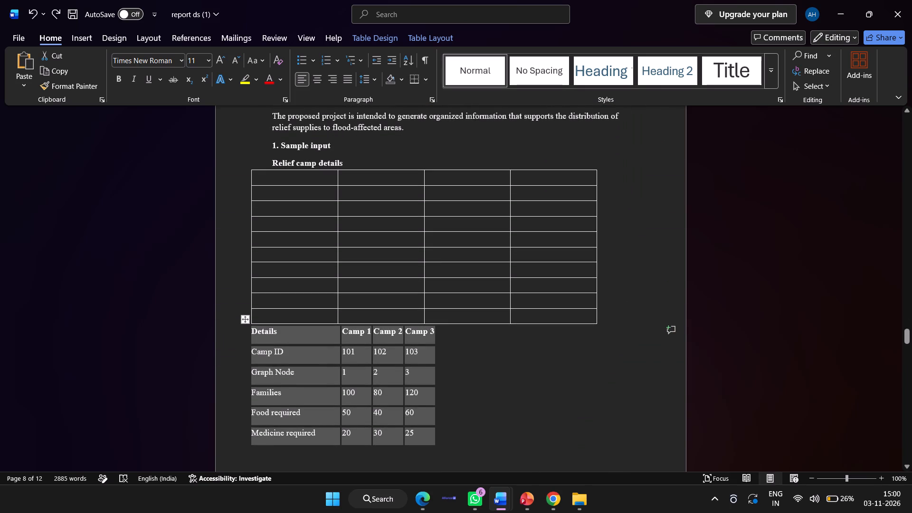
click(280, 176)
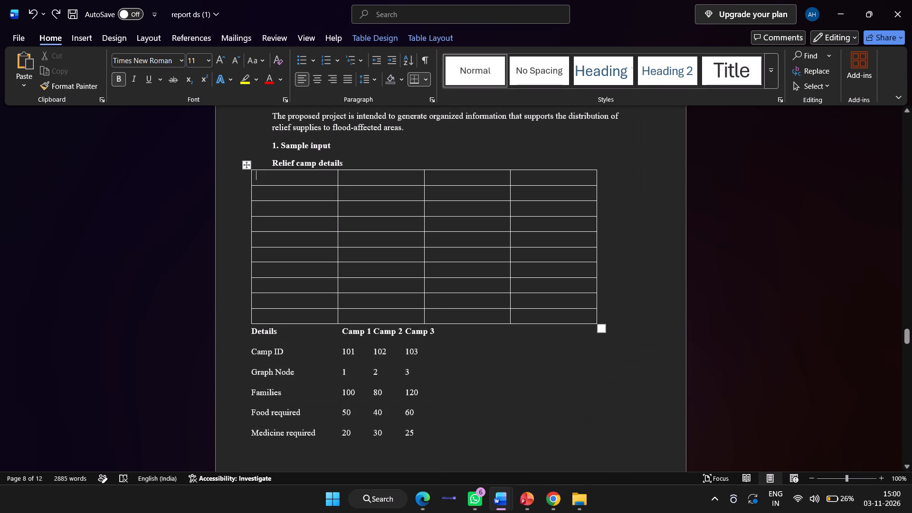
key(ctrl+v)
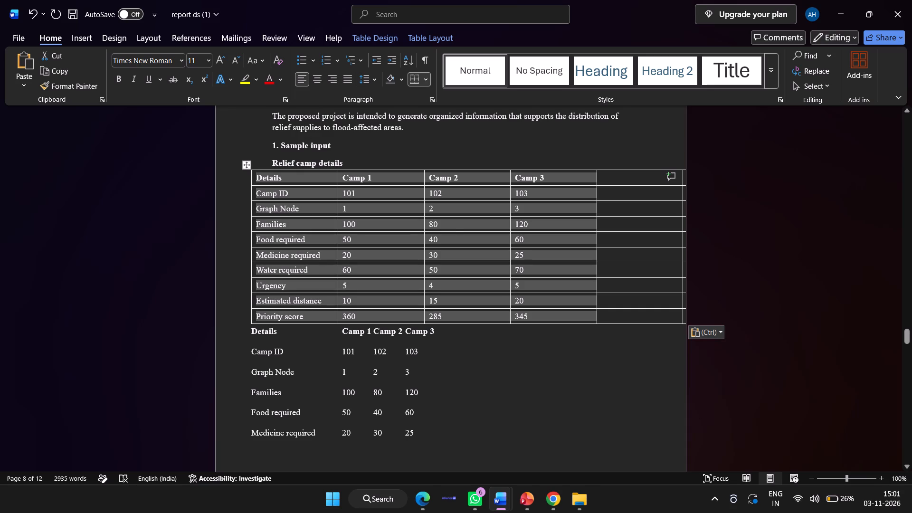
Shift the filled relief camp table to the page's left edge, try moving it back, and narrow the Details column from its outer border.
click(243, 165)
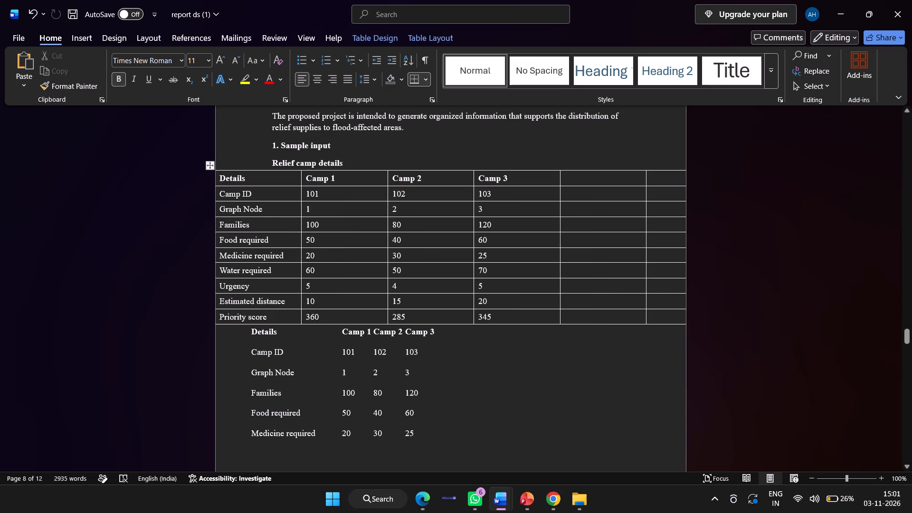
drag(209, 162, 254, 169)
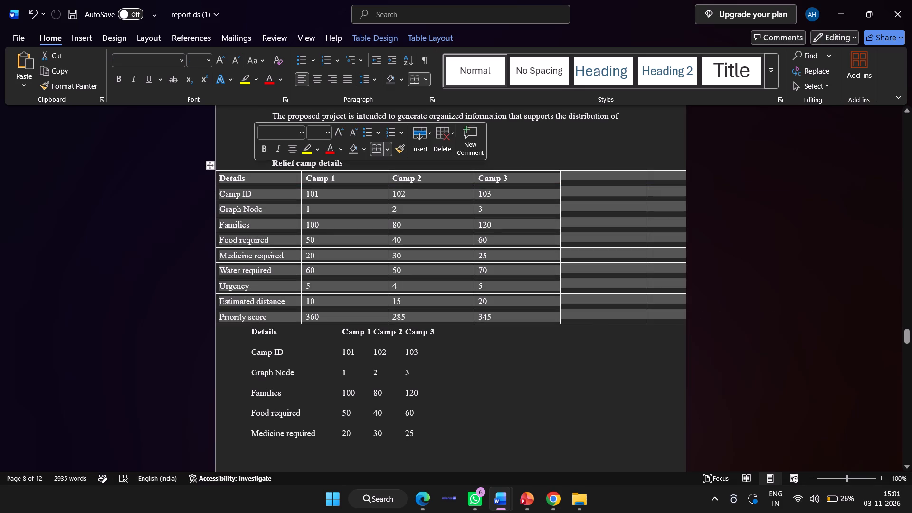
drag(210, 163, 229, 165)
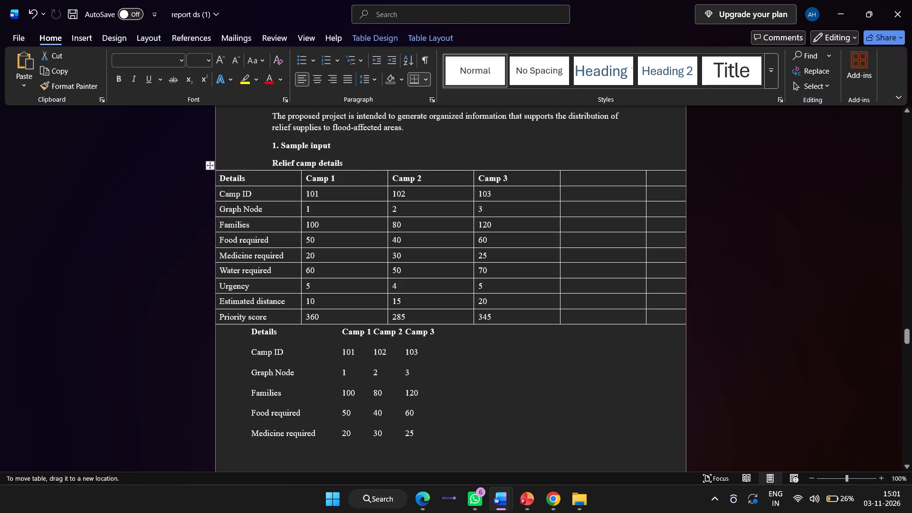
drag(229, 165, 233, 166)
click(261, 148)
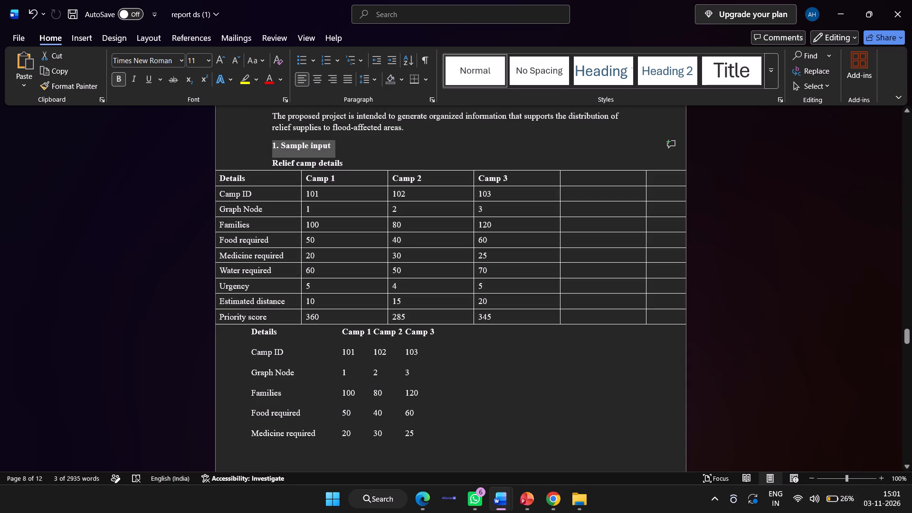
drag(215, 208, 238, 206)
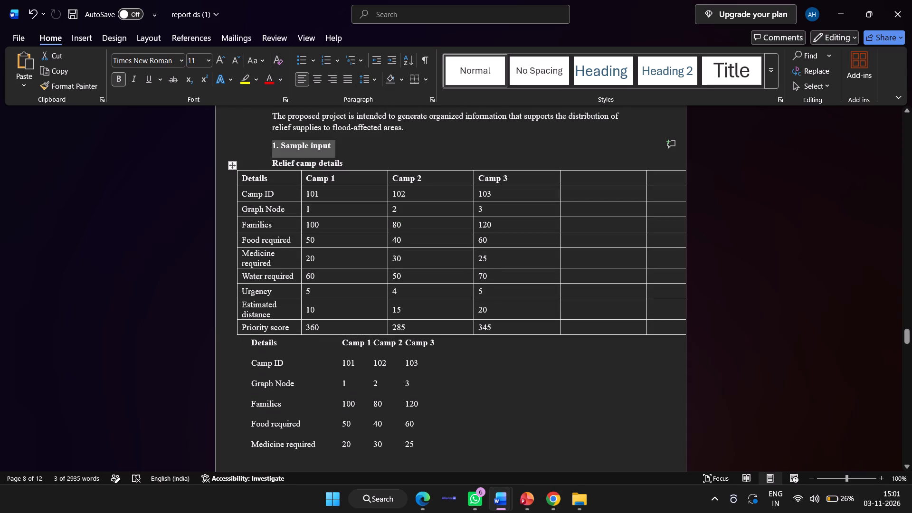
click(330, 143)
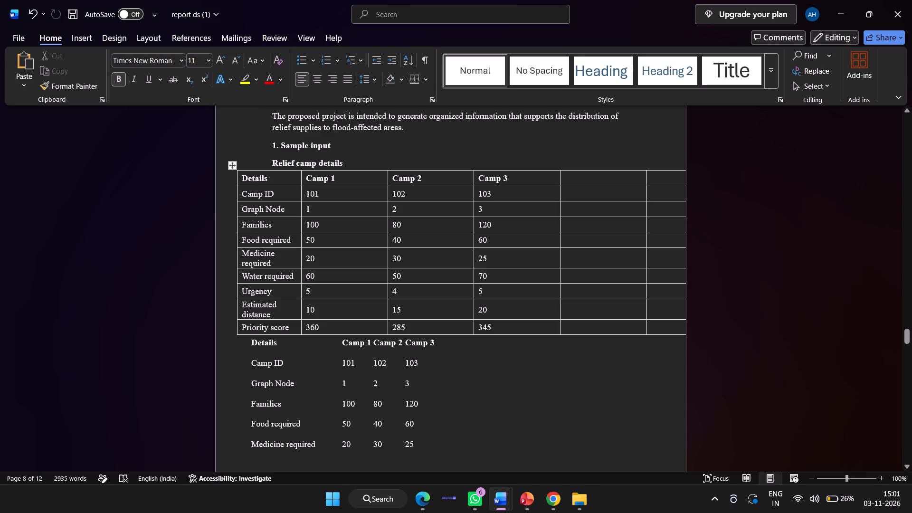
Narrow the first empty column beside Camp 3 in the filled relief camp table to a thin strip.
drag(646, 210, 575, 204)
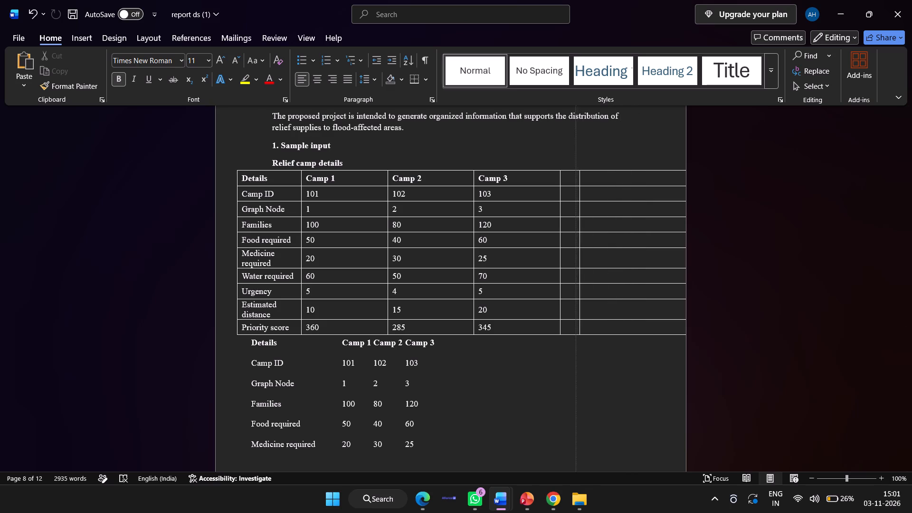
drag(575, 204, 566, 200)
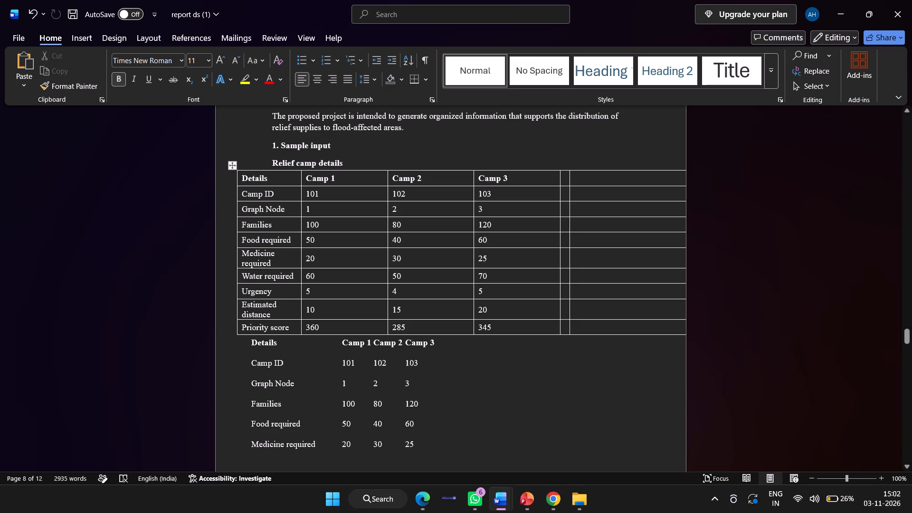
Insert a 4-column, 10-row table with AutoFit to contents below the "1. Sample input" heading.
click(76, 36)
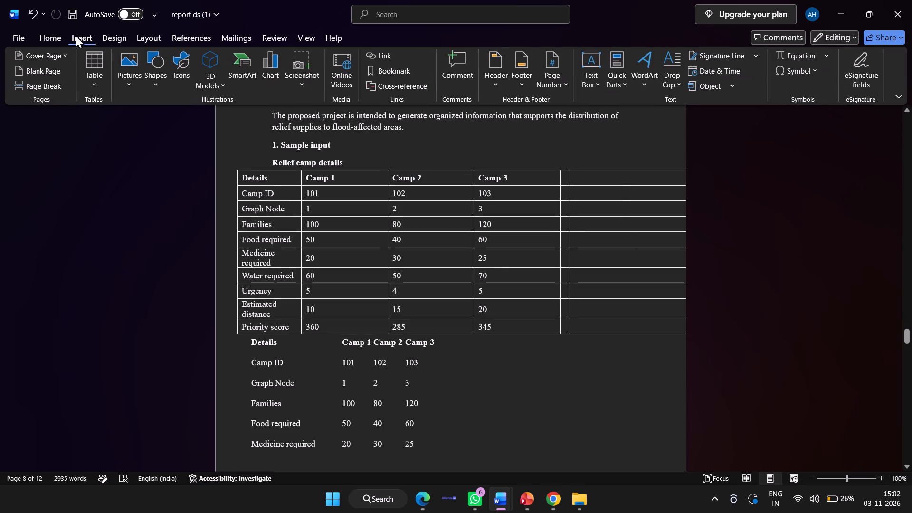
click(93, 65)
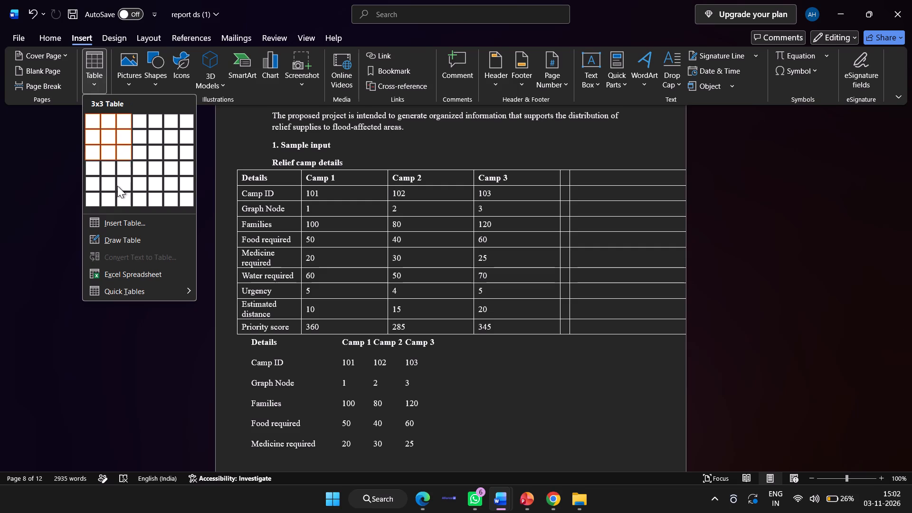
click(124, 223)
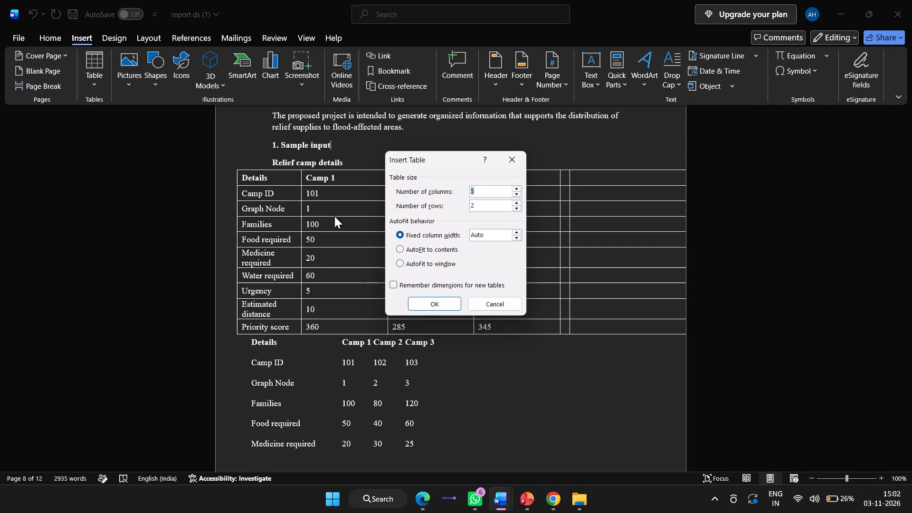
click(489, 191)
key(BackSpace)
key(4)
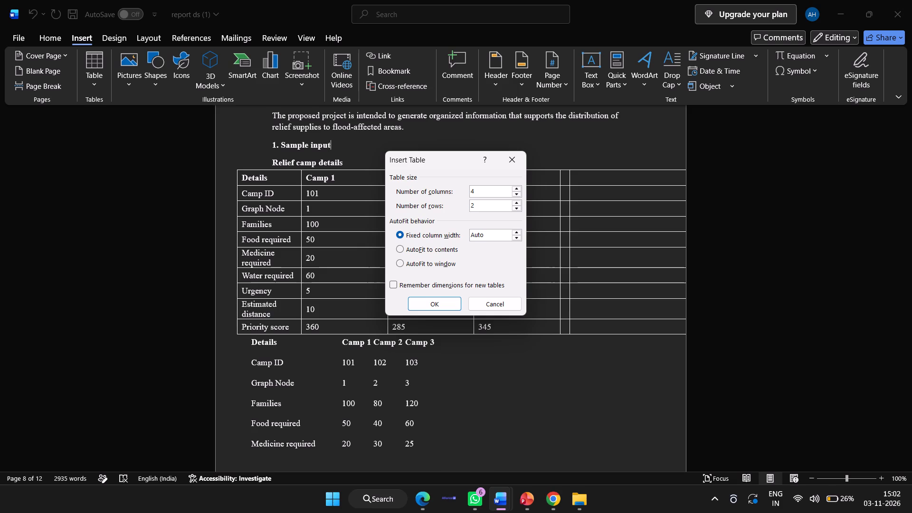
click(493, 209)
key(BackSpace)
text(10)
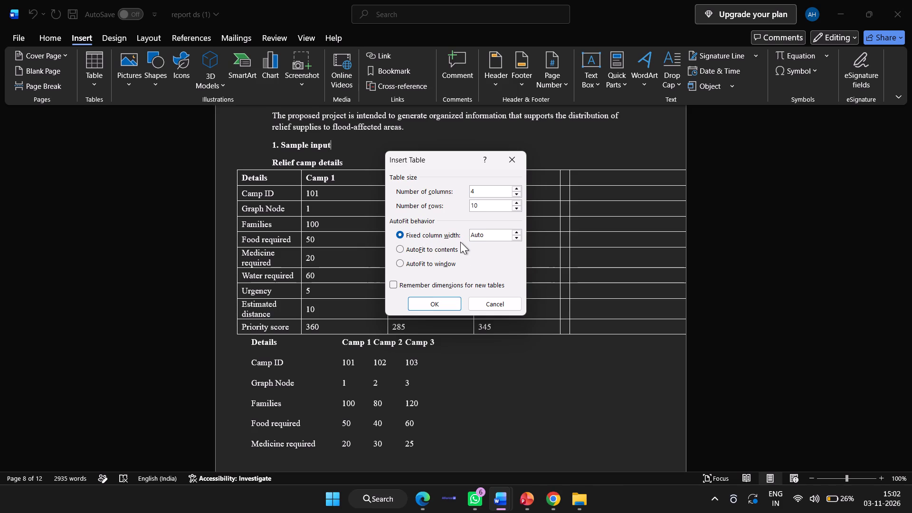
click(401, 248)
click(431, 300)
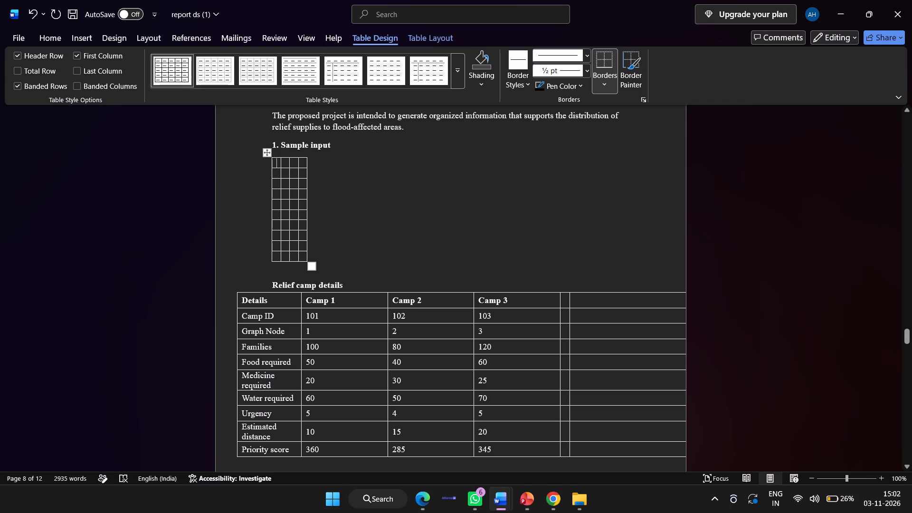
Paste the copied relief camp data into the new table below "1. Sample input".
key(ctrl+v)
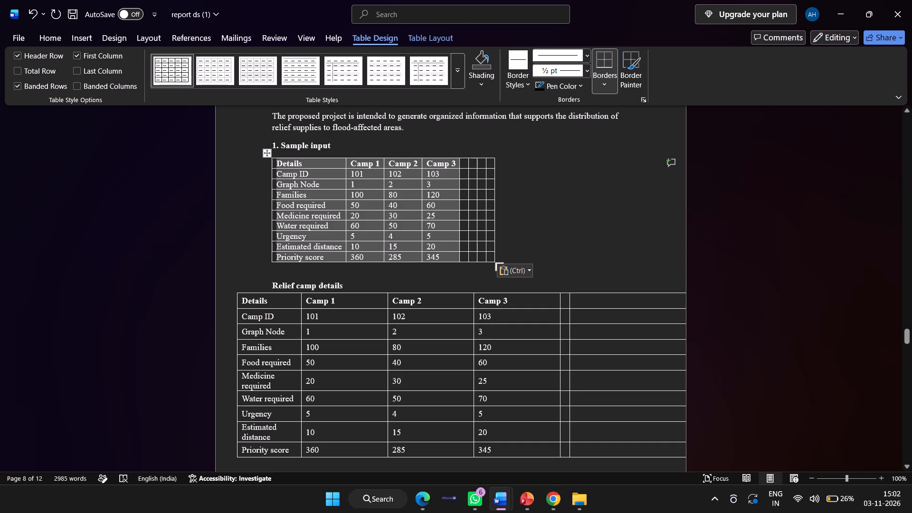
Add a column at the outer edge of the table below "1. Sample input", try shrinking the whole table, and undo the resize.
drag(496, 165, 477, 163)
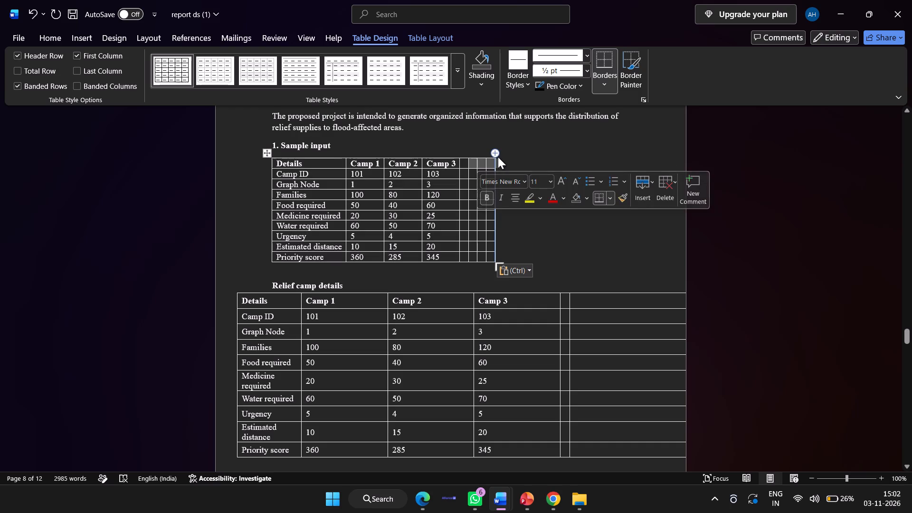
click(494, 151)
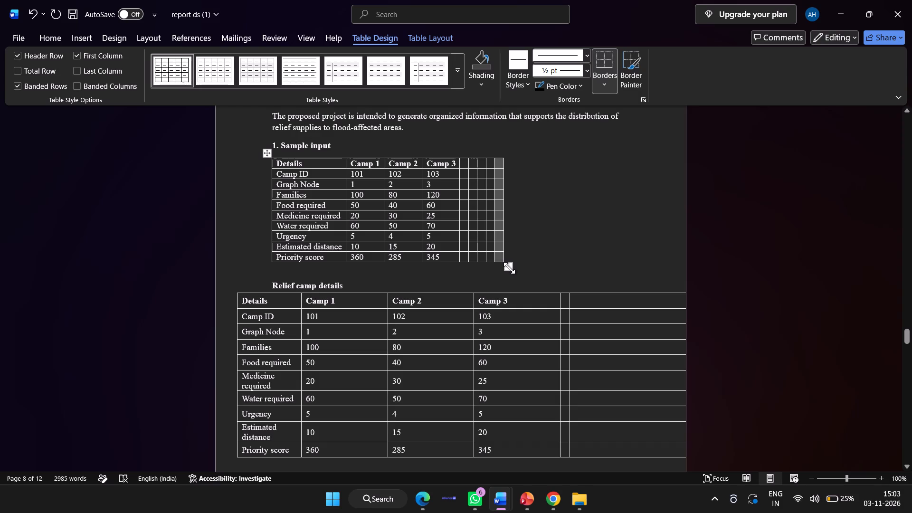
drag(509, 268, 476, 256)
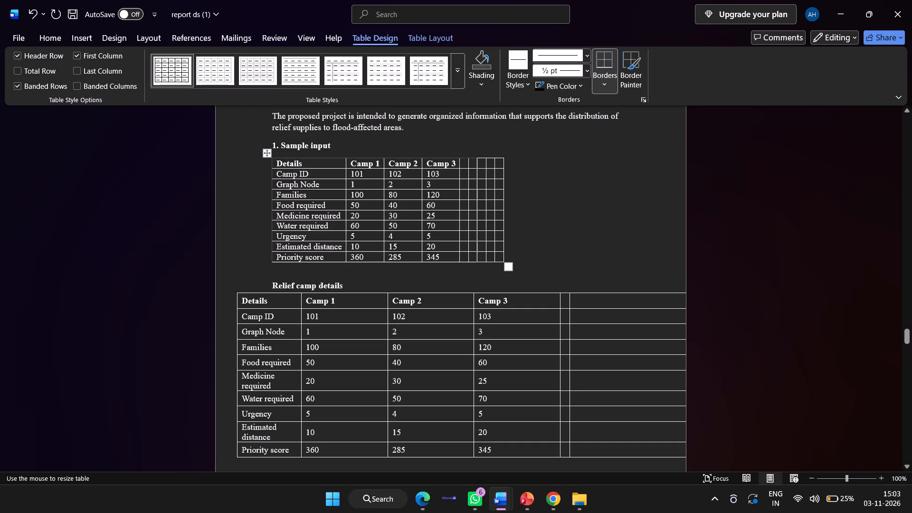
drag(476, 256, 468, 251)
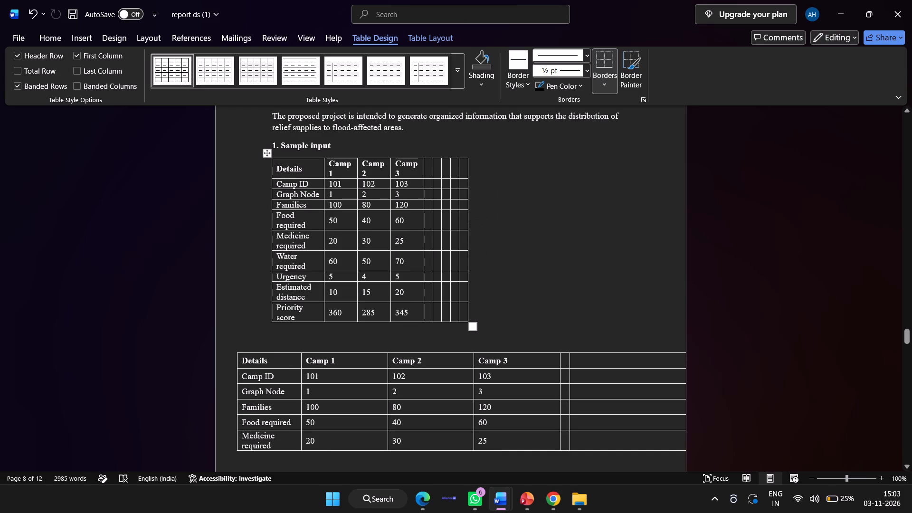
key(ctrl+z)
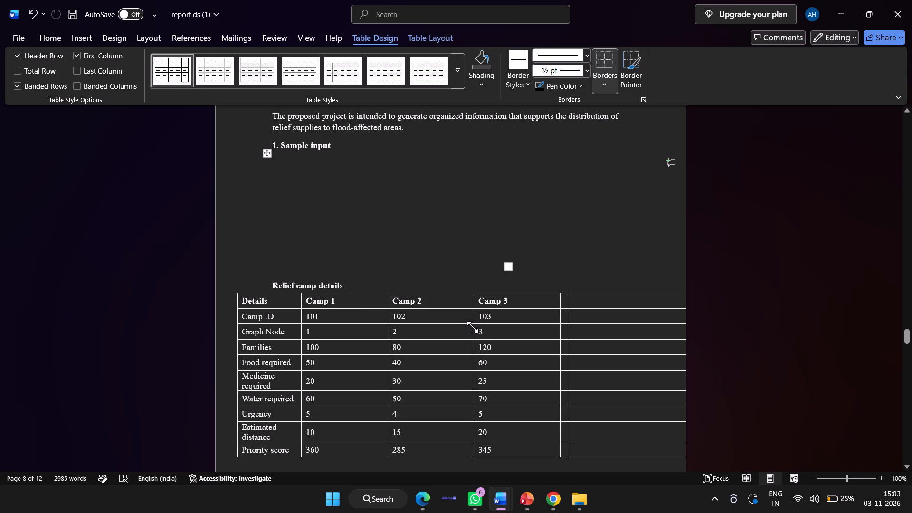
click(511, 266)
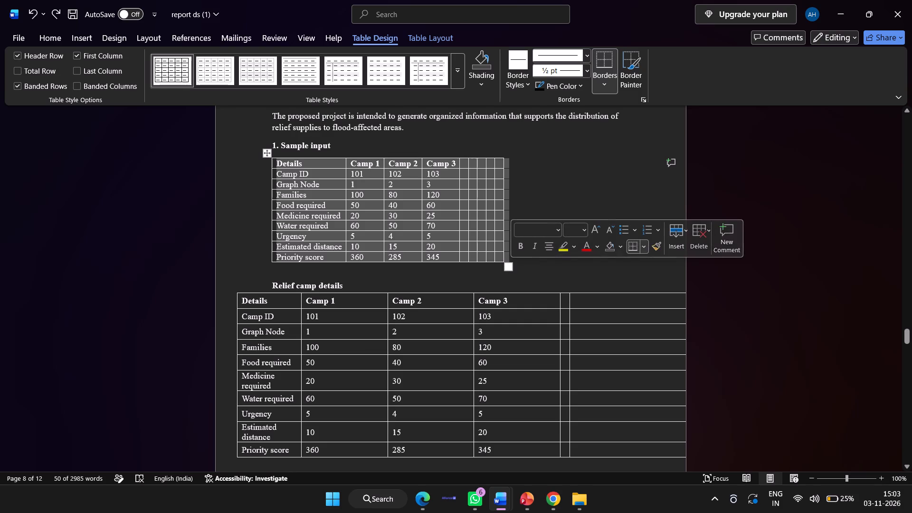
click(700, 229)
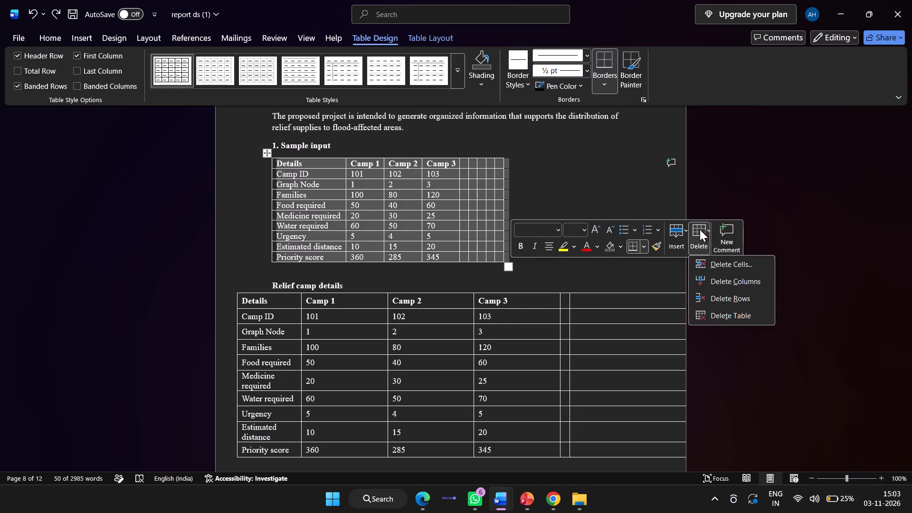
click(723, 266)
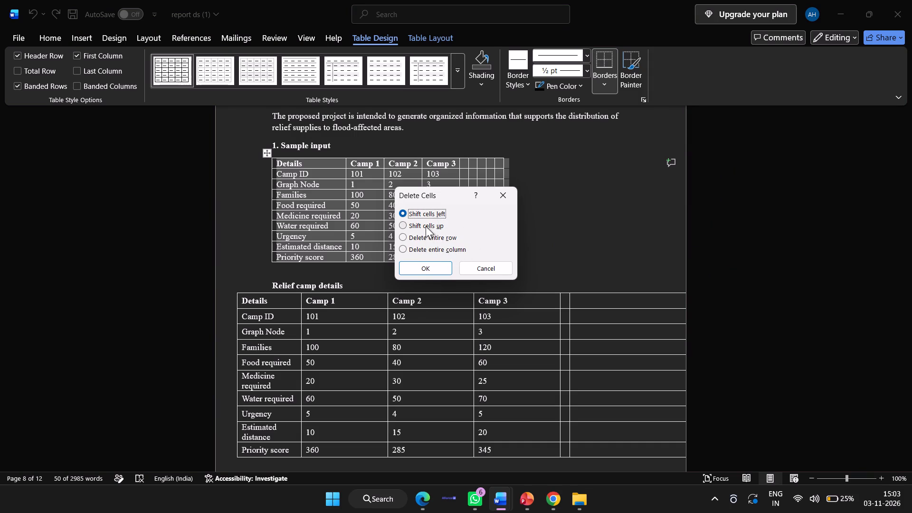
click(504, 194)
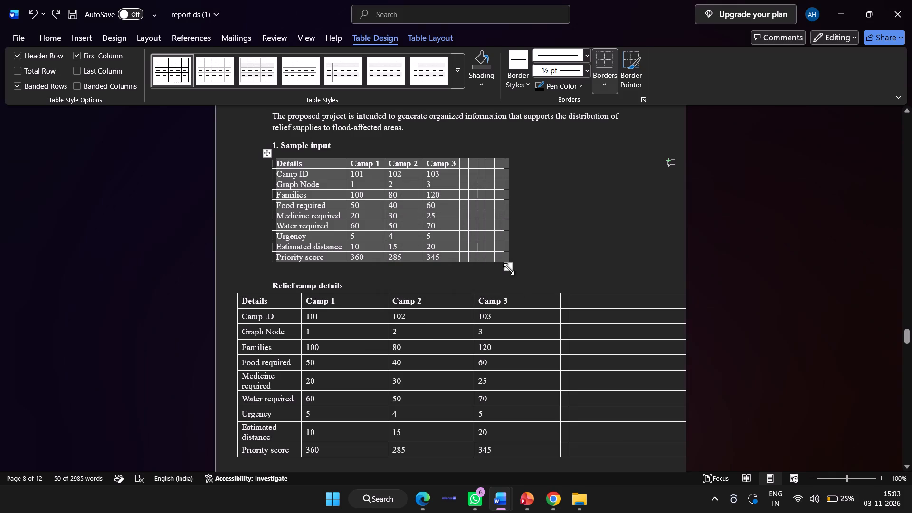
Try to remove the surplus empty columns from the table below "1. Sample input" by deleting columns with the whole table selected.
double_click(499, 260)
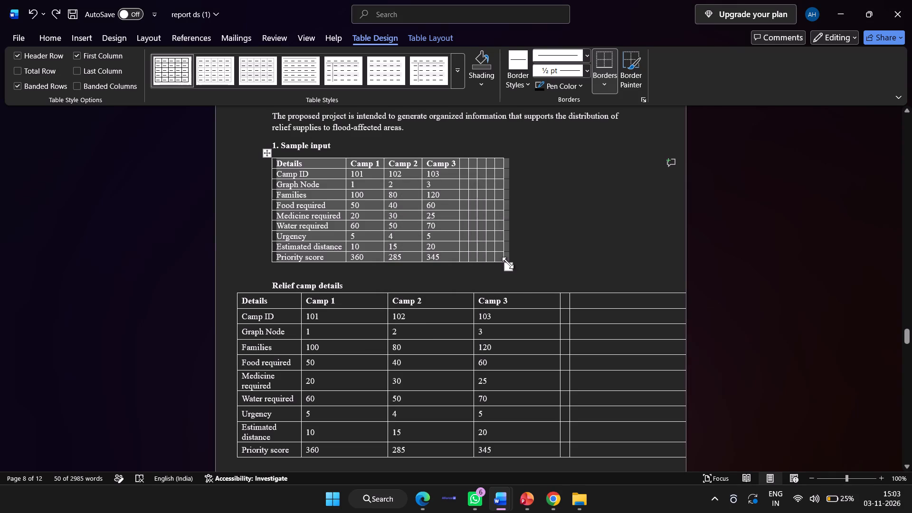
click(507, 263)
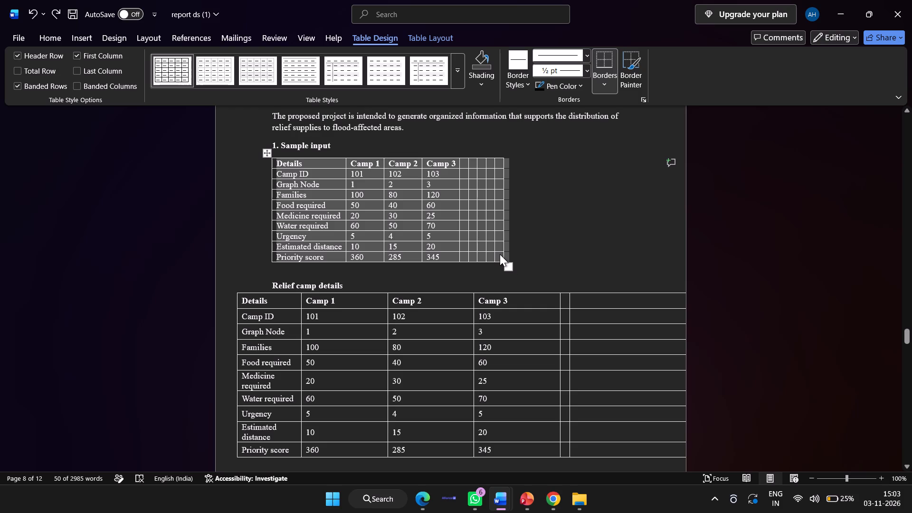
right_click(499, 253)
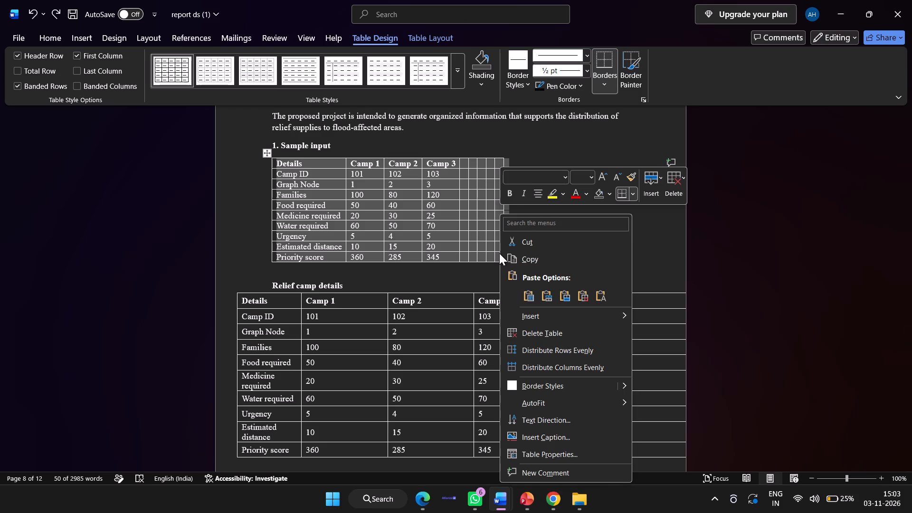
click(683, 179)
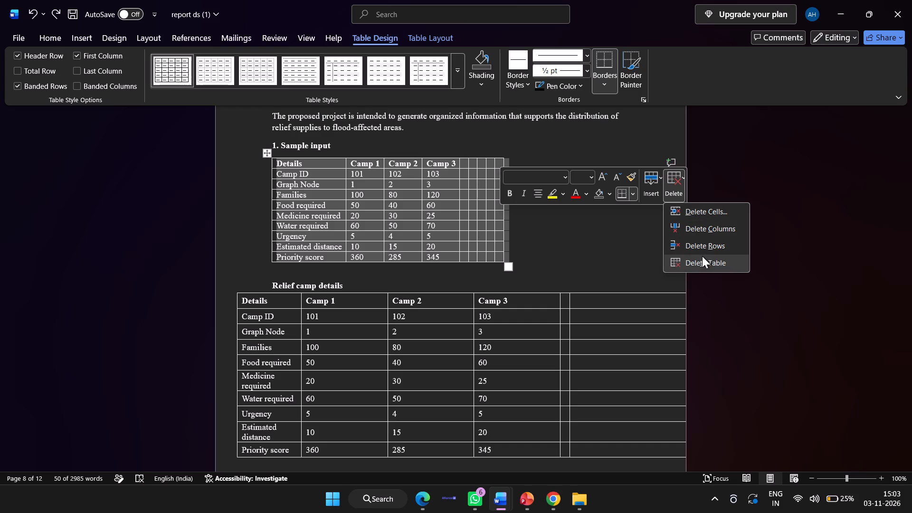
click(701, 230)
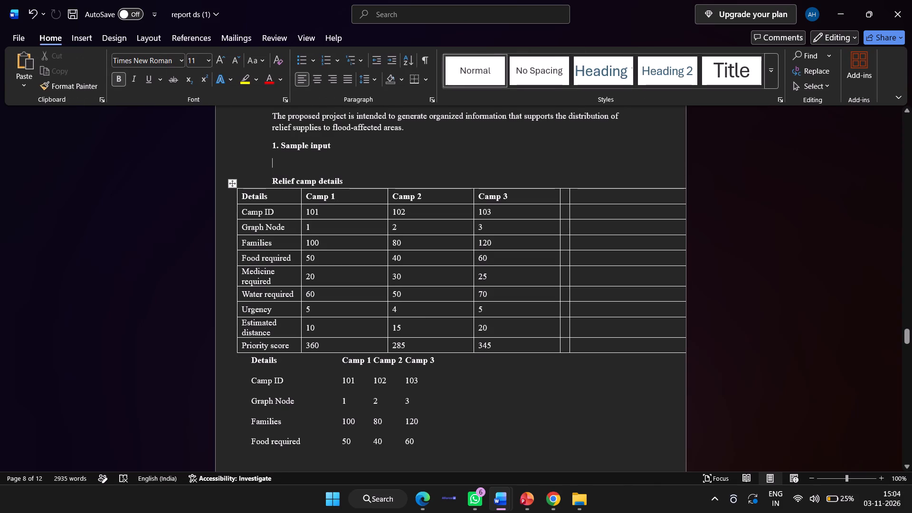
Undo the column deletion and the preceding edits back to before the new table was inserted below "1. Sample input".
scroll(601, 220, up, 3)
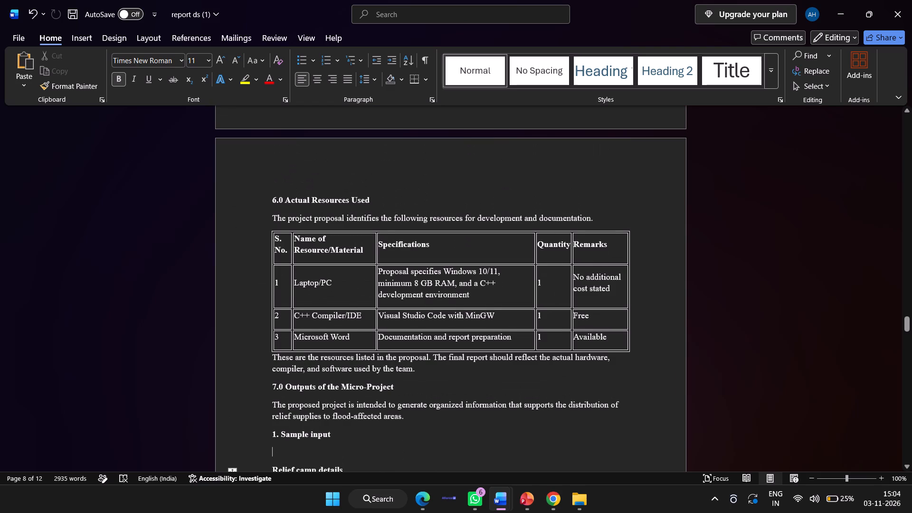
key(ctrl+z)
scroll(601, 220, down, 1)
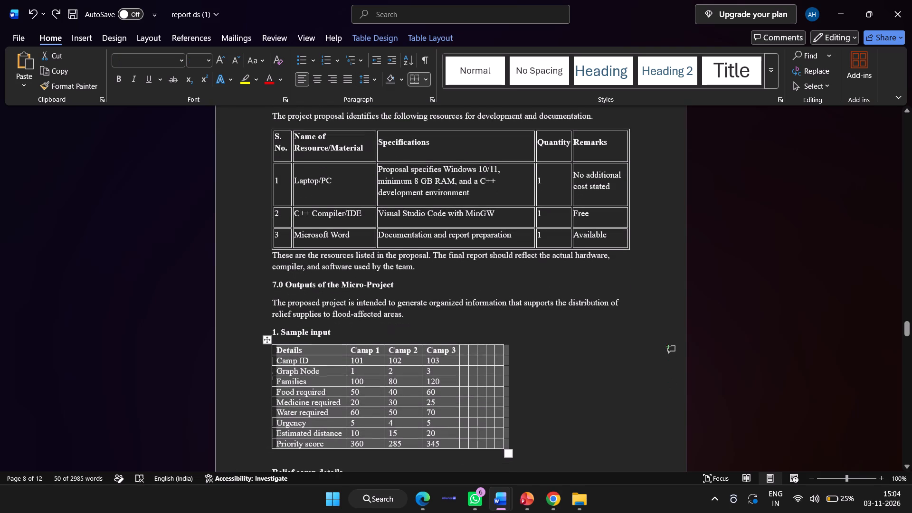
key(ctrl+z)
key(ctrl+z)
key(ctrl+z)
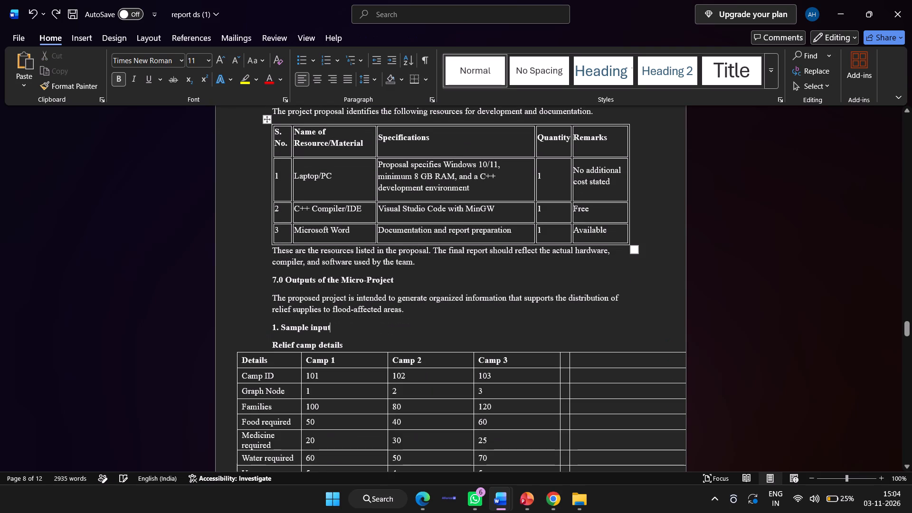
Delete all the empty columns beyond Camp 3 from the bordered table under "Relief camp details".
scroll(601, 220, down, 2)
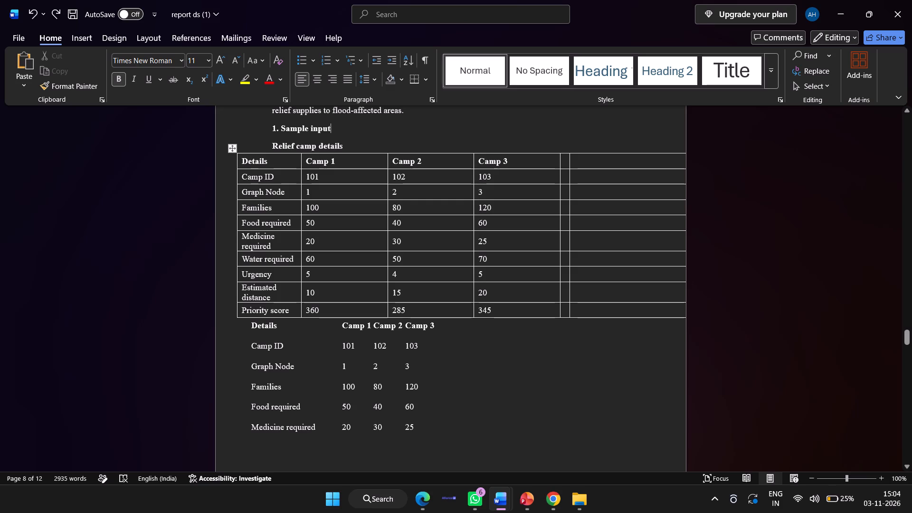
right_click(634, 159)
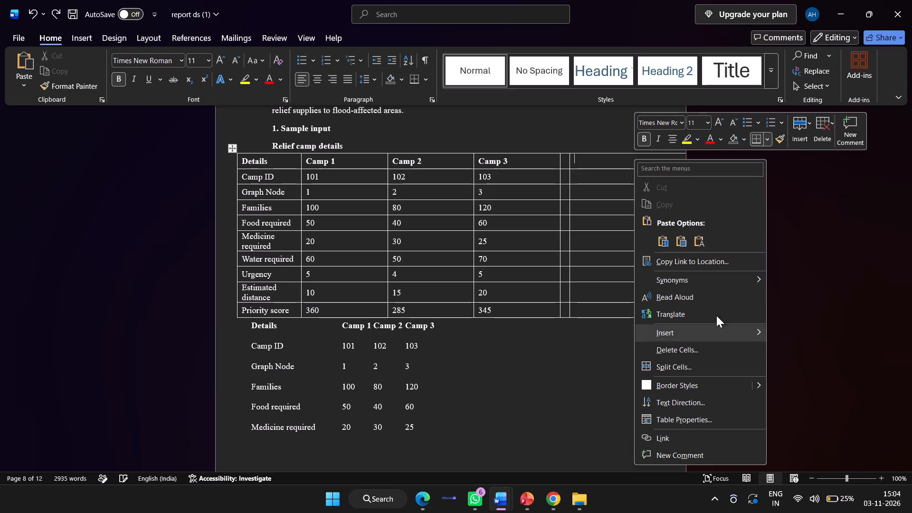
click(817, 129)
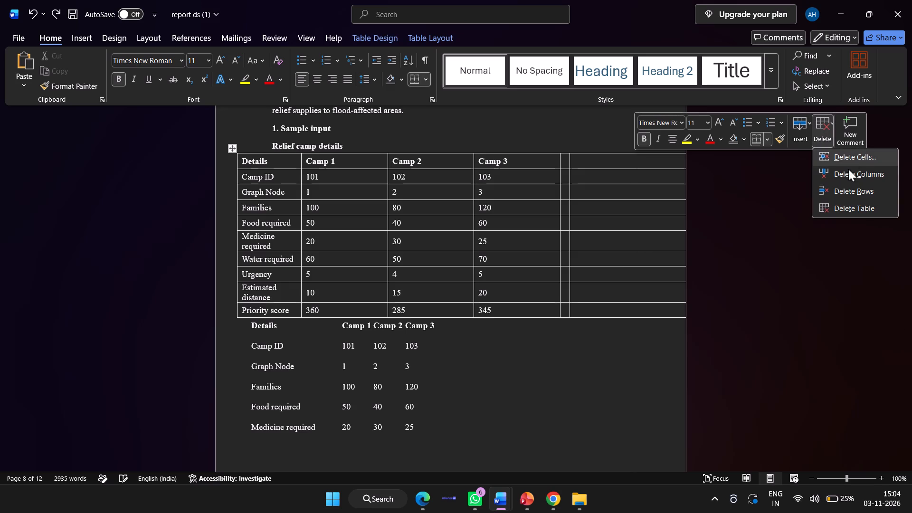
click(848, 174)
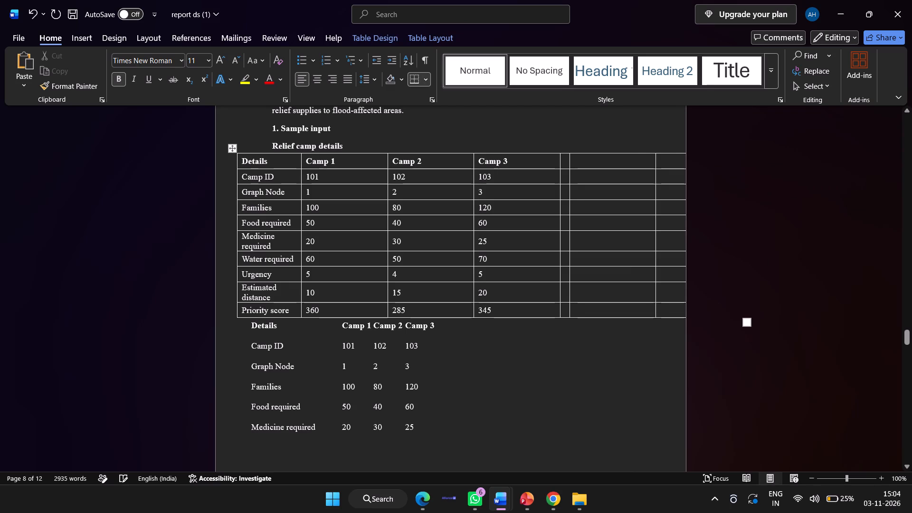
right_click(615, 175)
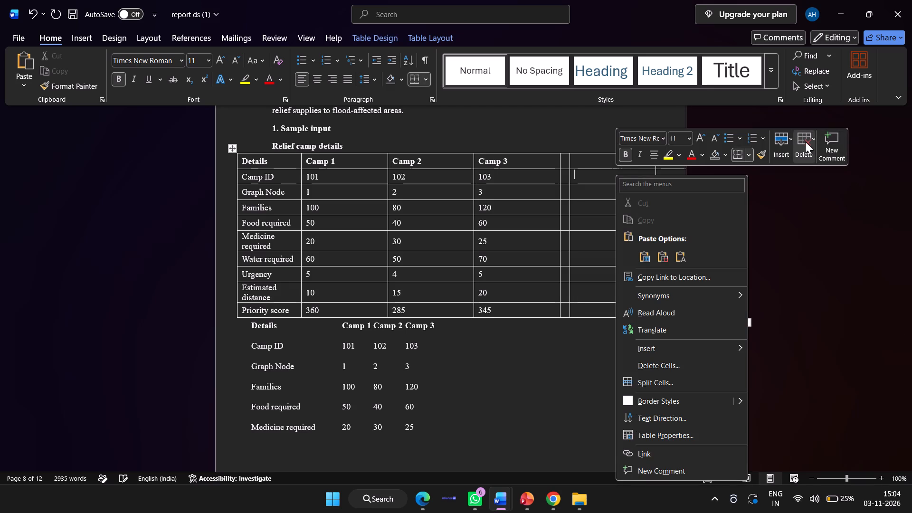
click(805, 142)
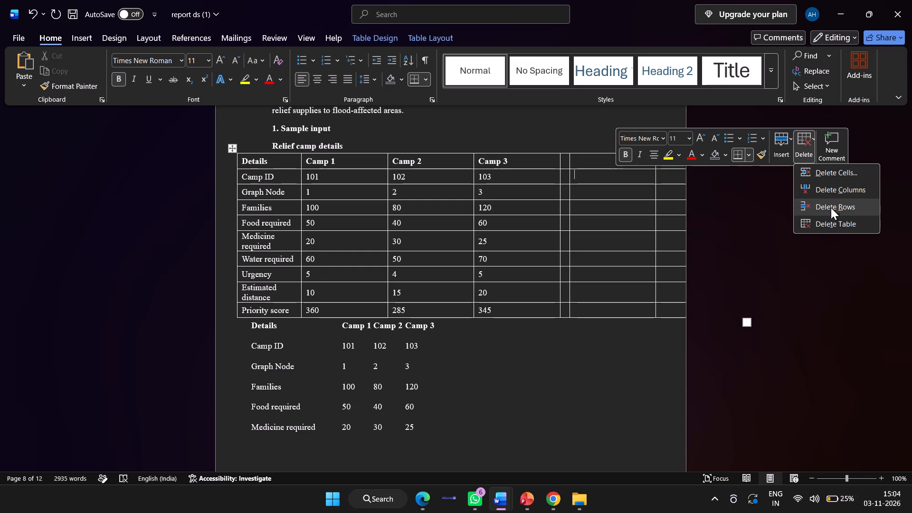
click(836, 193)
right_click(625, 179)
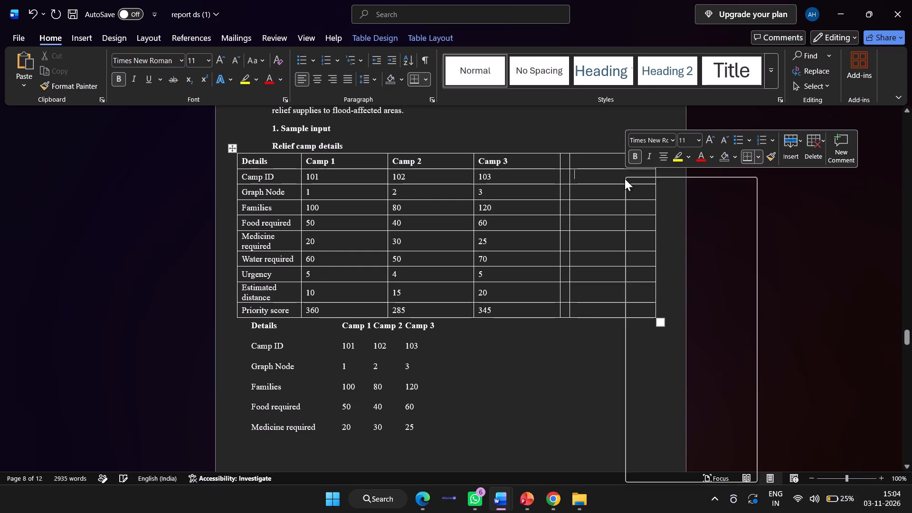
click(816, 144)
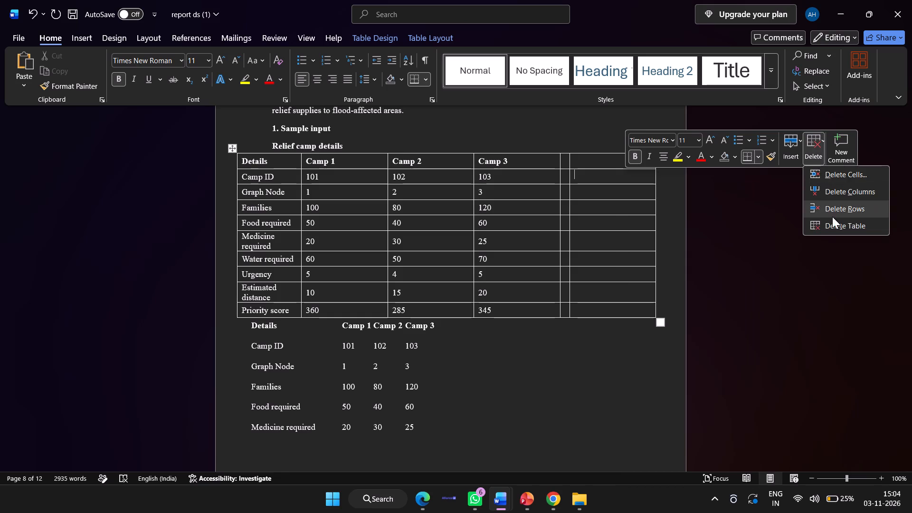
click(850, 190)
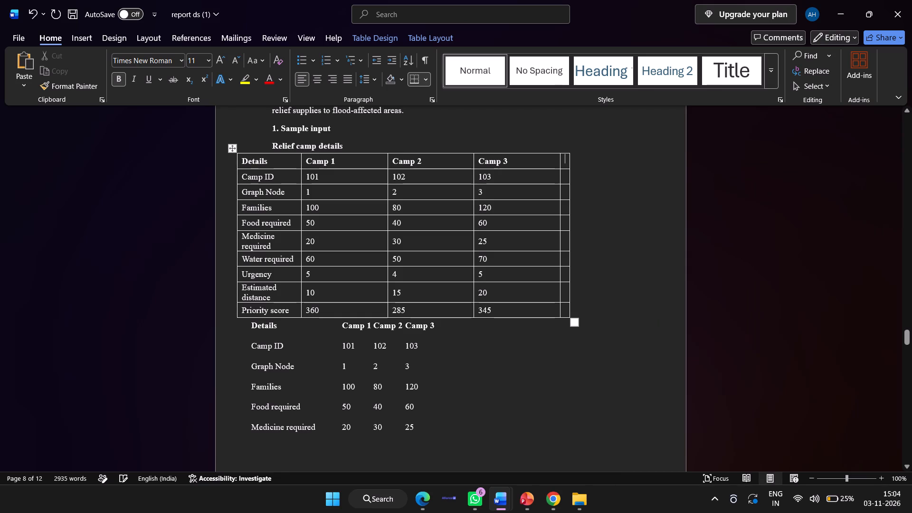
right_click(565, 177)
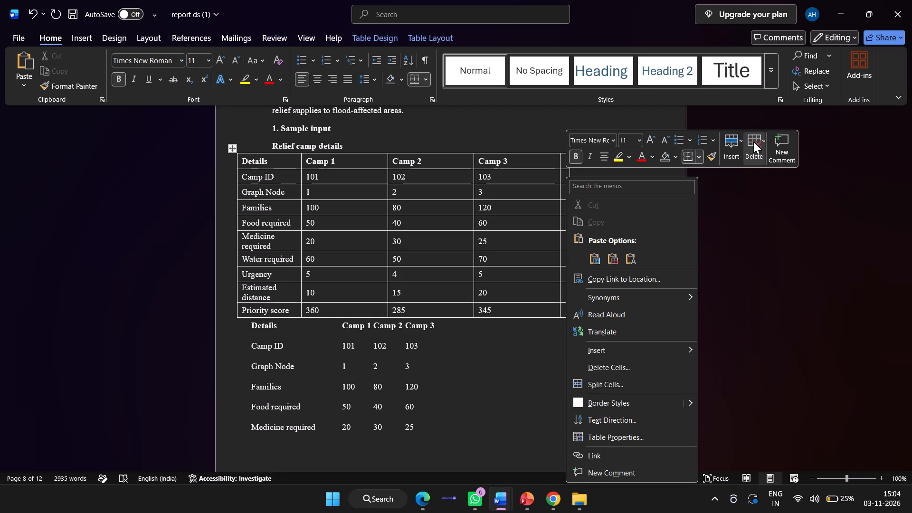
click(753, 141)
click(796, 191)
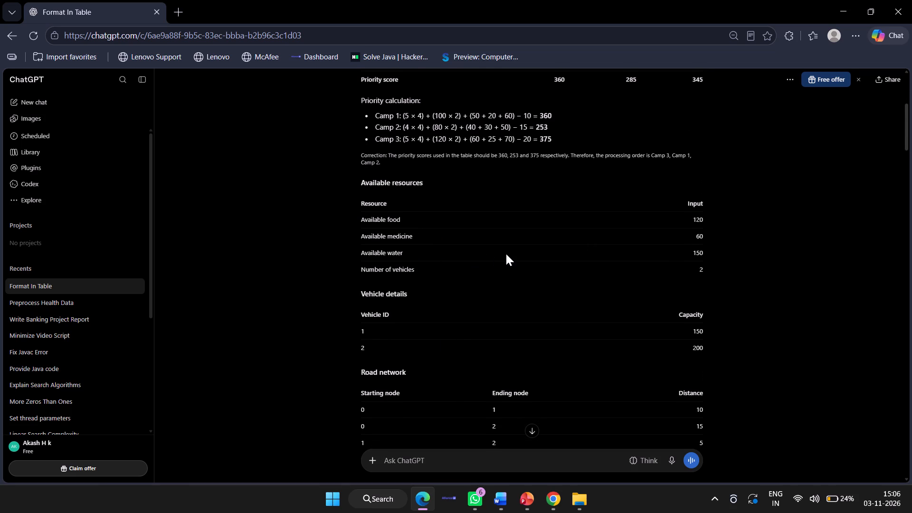
scroll(506, 254, down, 2)
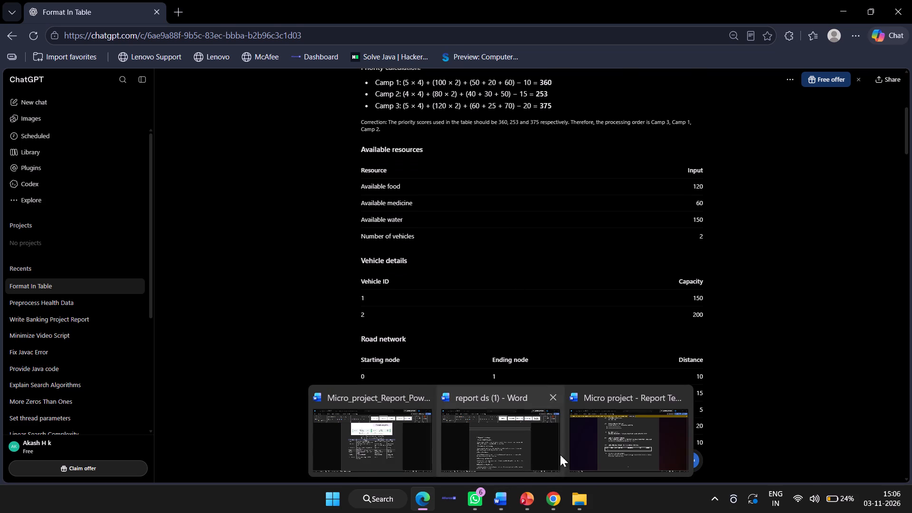
click(608, 437)
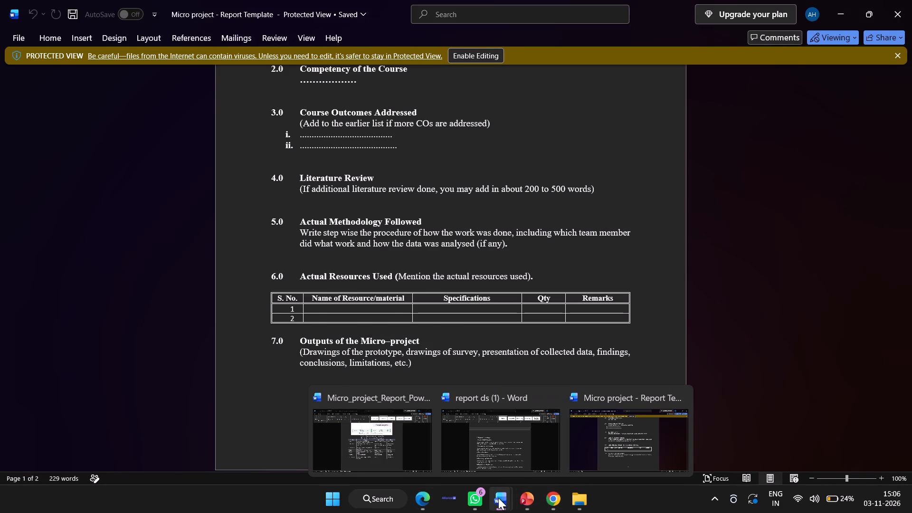
click(501, 447)
scroll(496, 332, down, 1)
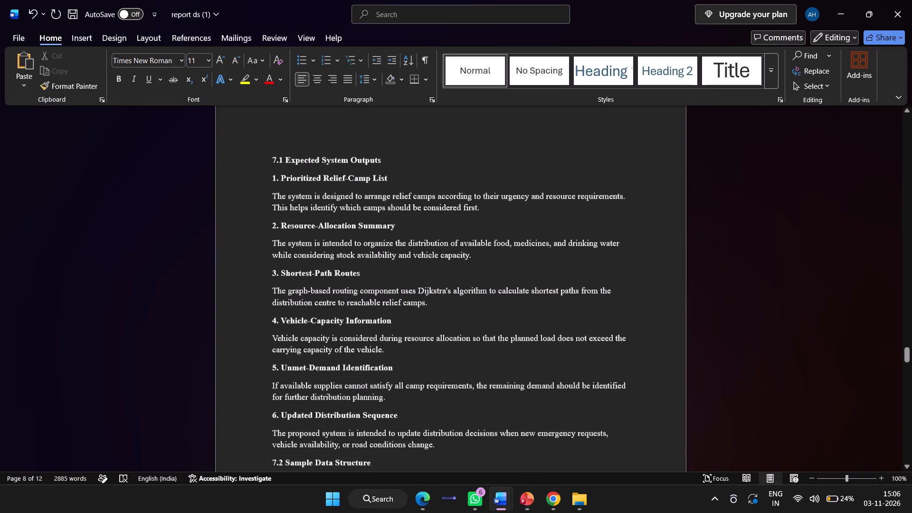
Review sections 7.2 Sample Data Structure through 7.5 Conclusion, including the parameter table and the test plan table.
scroll(496, 332, down, 4)
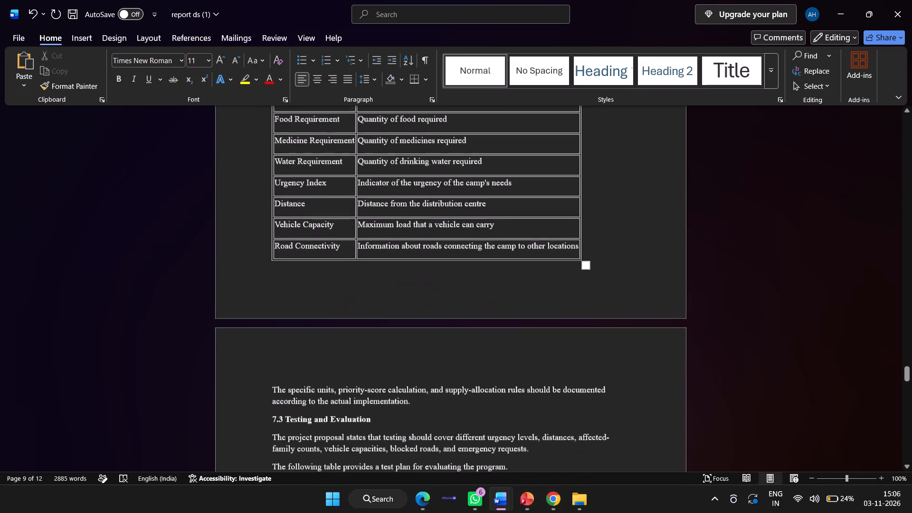
scroll(496, 332, up, 2)
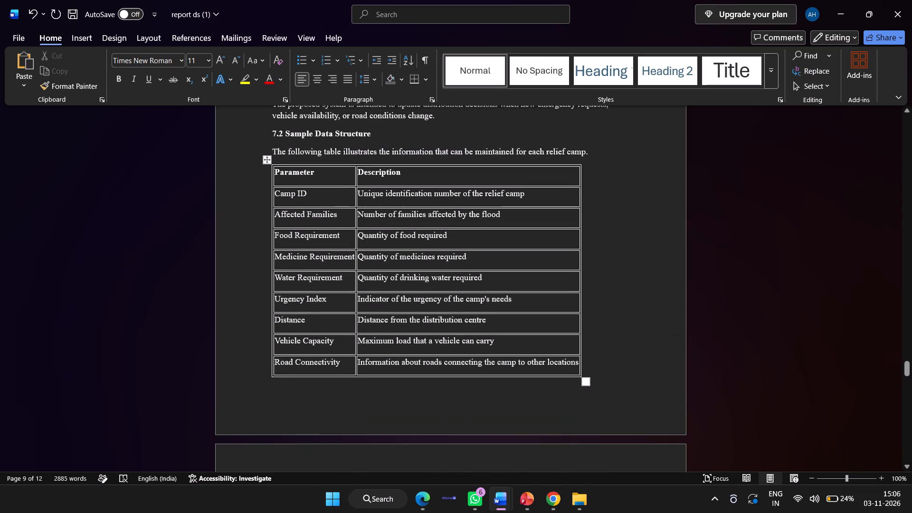
scroll(496, 332, down, 1)
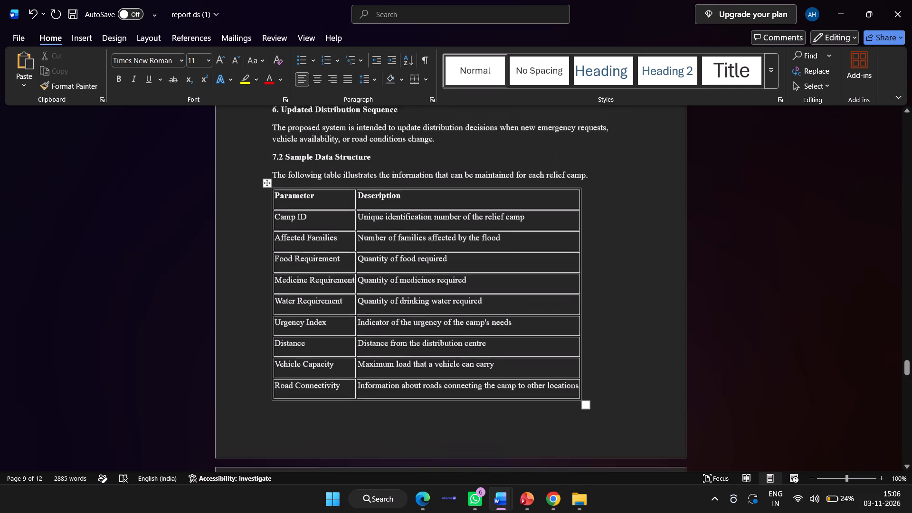
scroll(496, 332, down, 2)
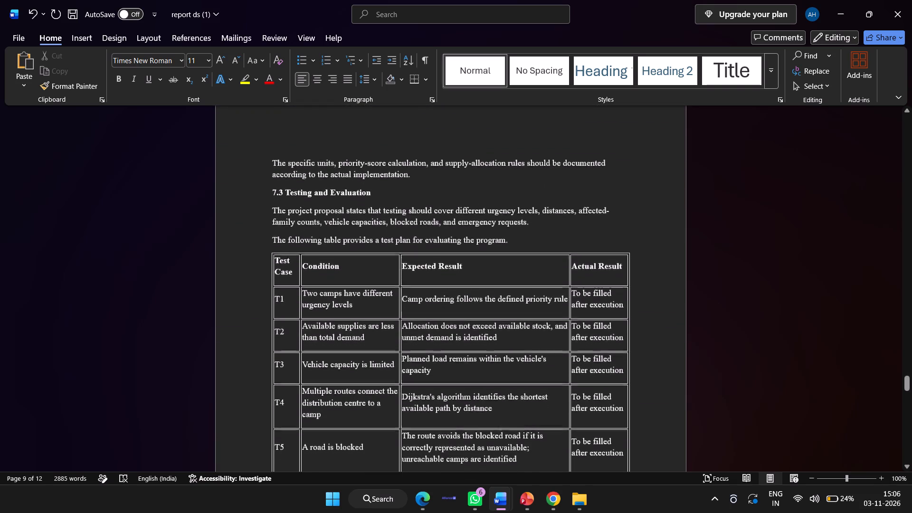
scroll(416, 243, down, 1)
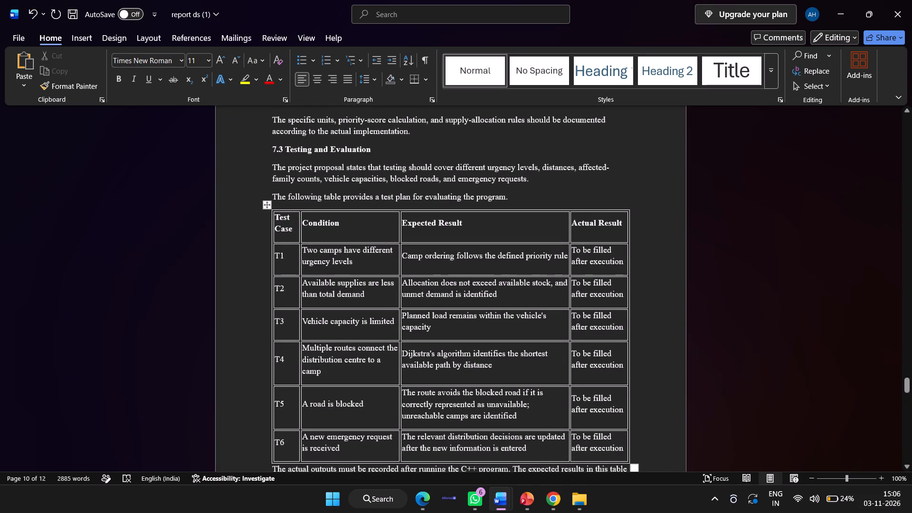
scroll(380, 256, down, 2)
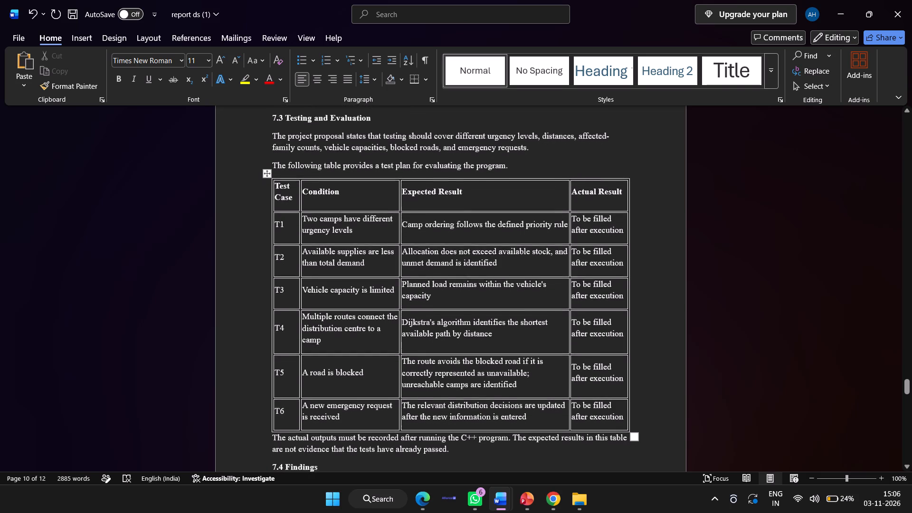
scroll(384, 238, down, 1)
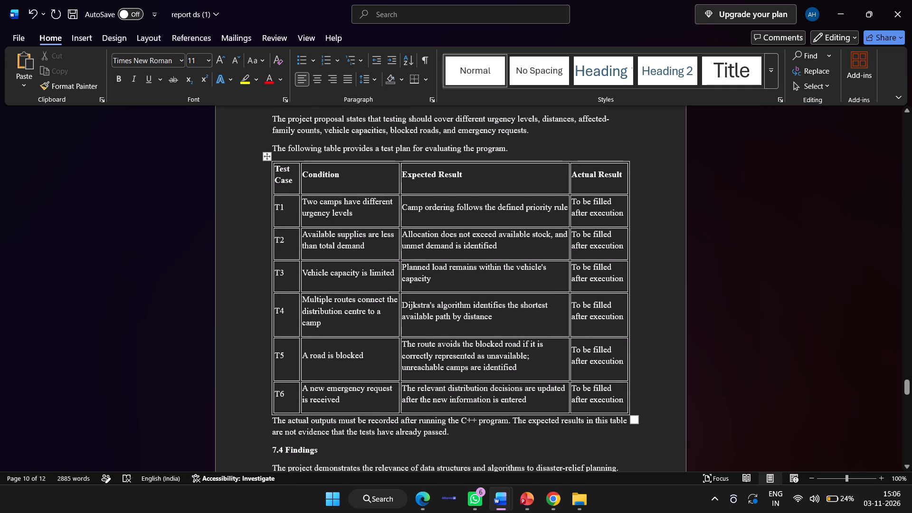
click(710, 286)
scroll(580, 222, up, 4)
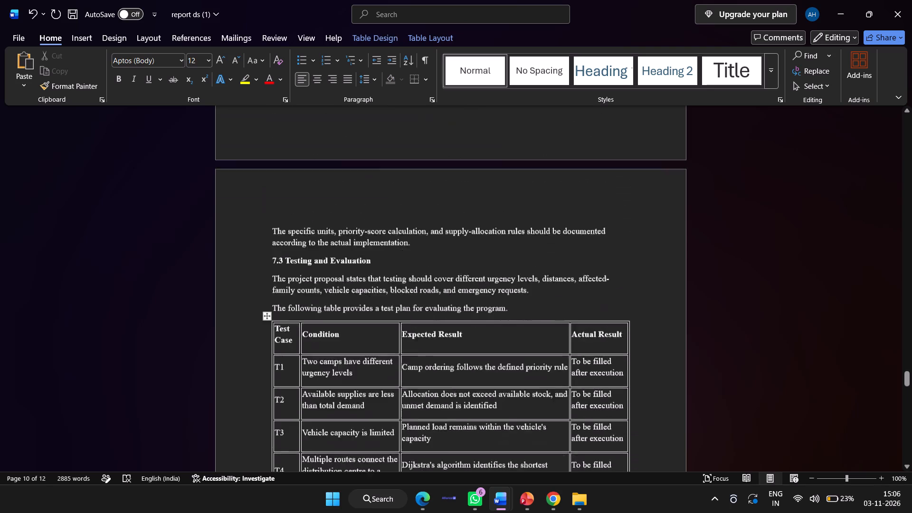
scroll(580, 222, down, 2)
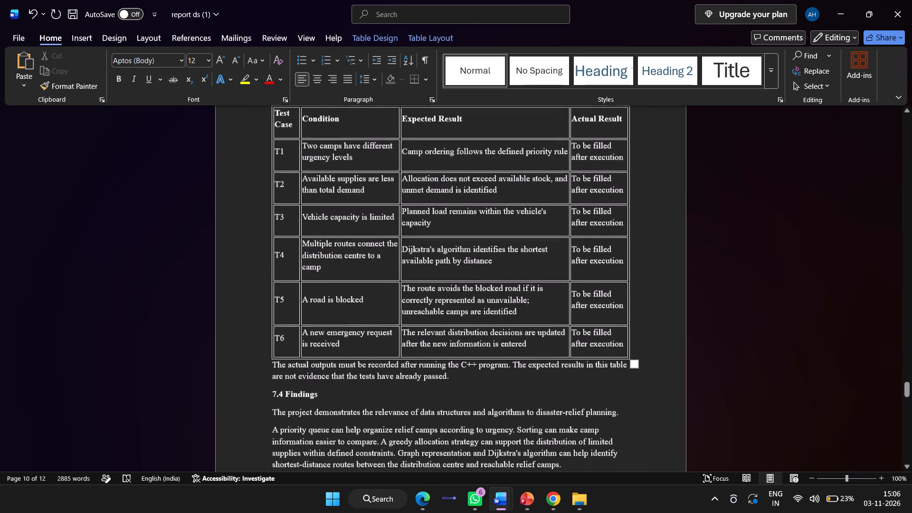
scroll(580, 222, down, 2)
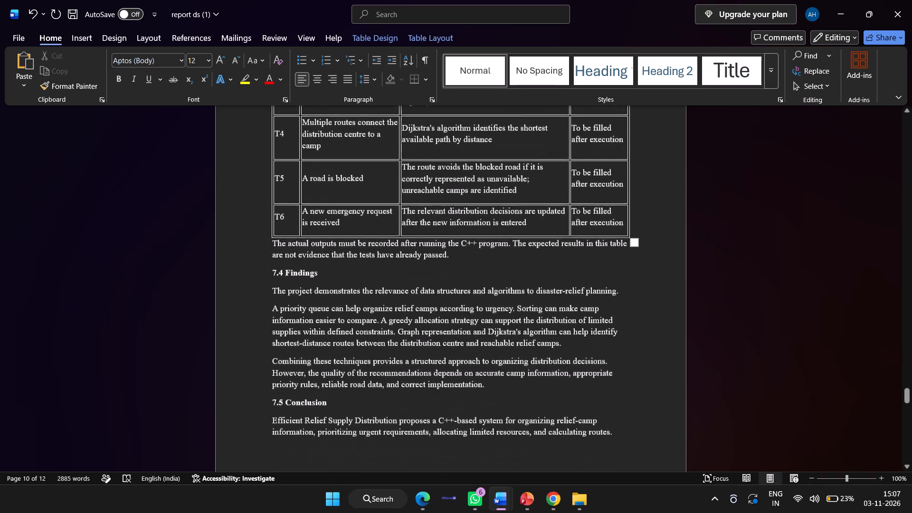
scroll(580, 222, up, 1)
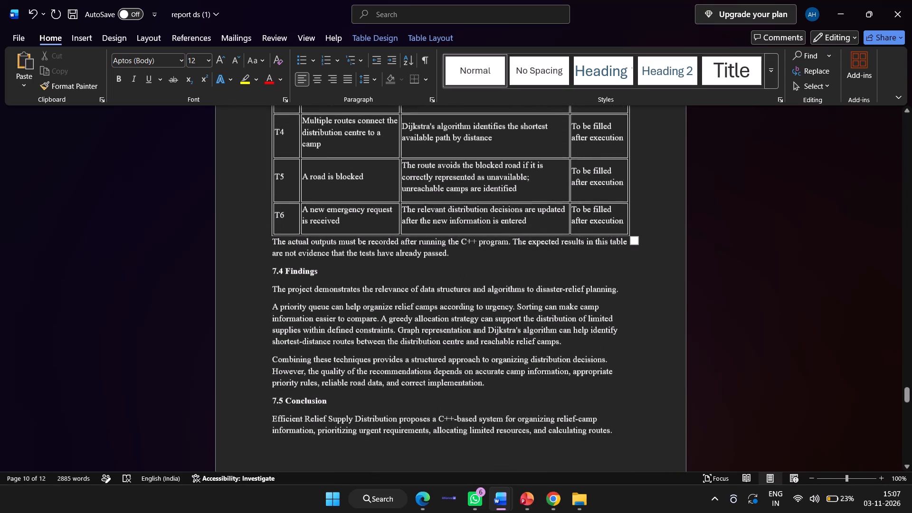
scroll(580, 222, up, 2)
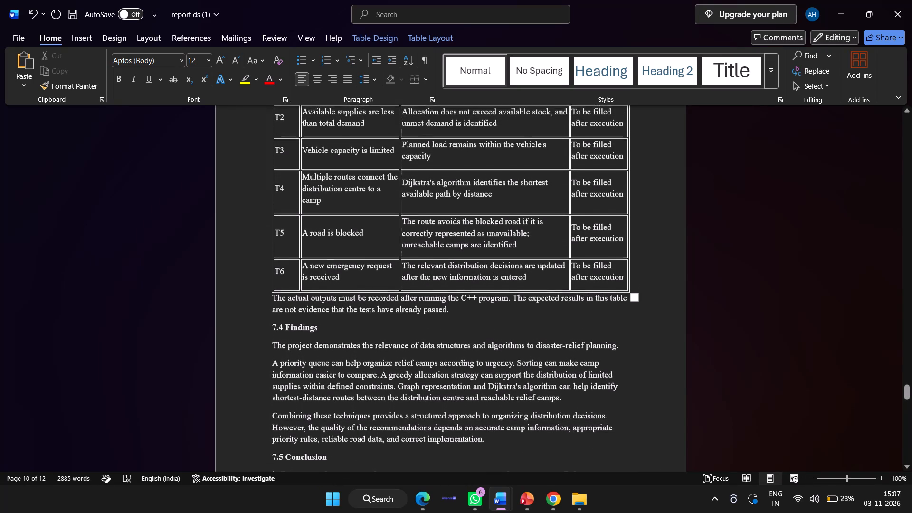
scroll(580, 222, up, 3)
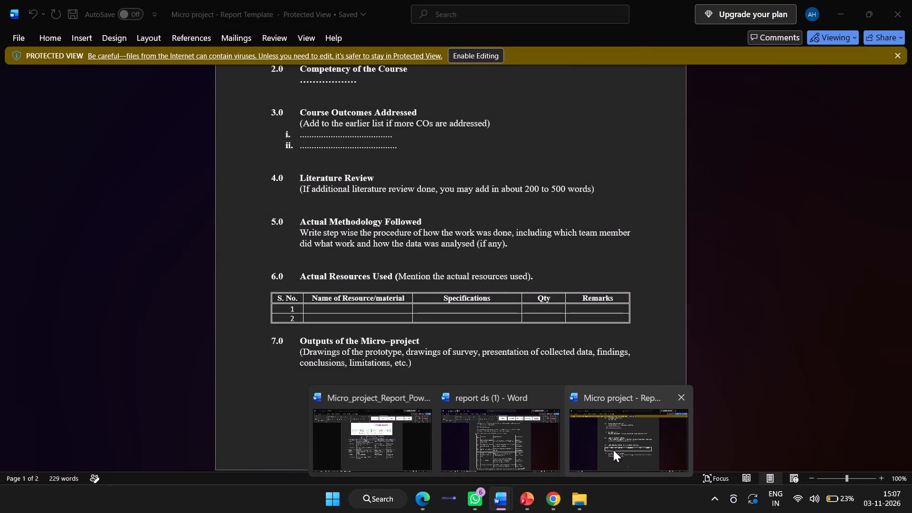
Check what the Micro project - Report Template asks for from section 7.0 onward, and return to report ds (1).
click(613, 450)
scroll(579, 366, down, 1)
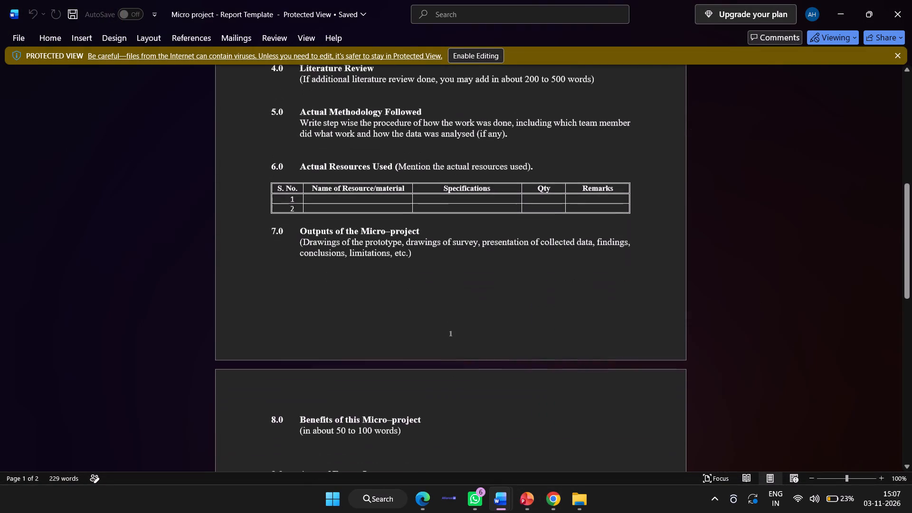
scroll(539, 384, down, 1)
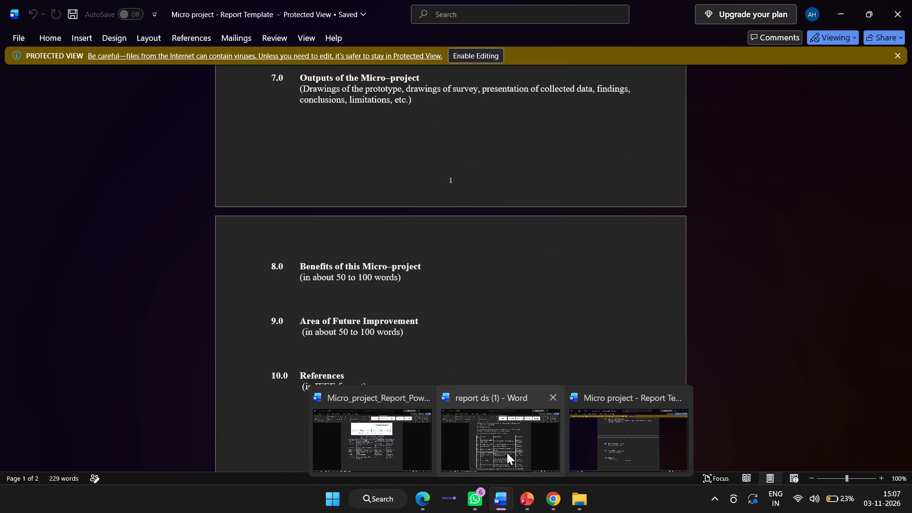
click(507, 453)
Delete the whole test plan table under 7.3 Testing and Evaluation.
scroll(541, 387, down, 1)
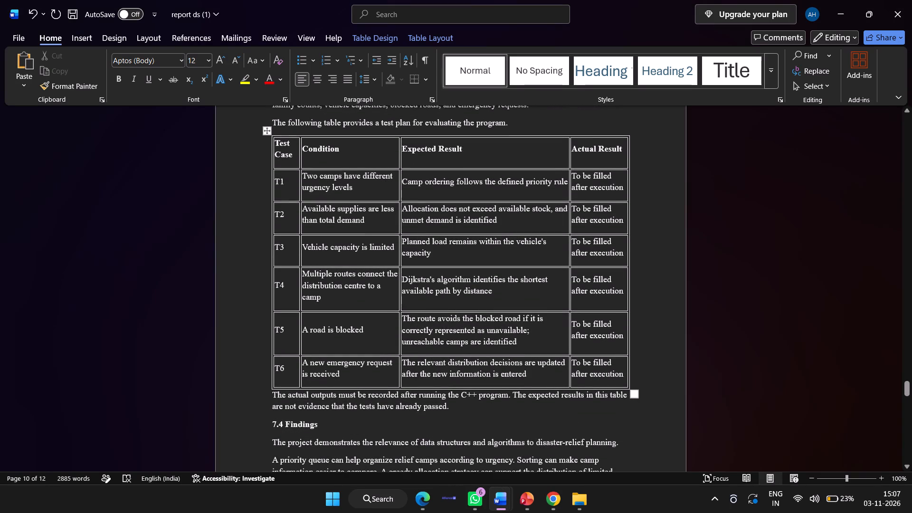
scroll(626, 293, up, 1)
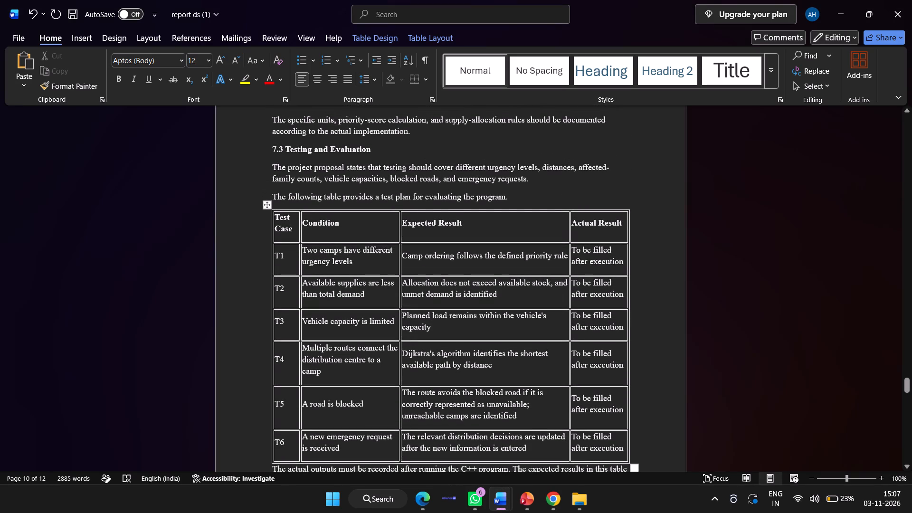
click(268, 208)
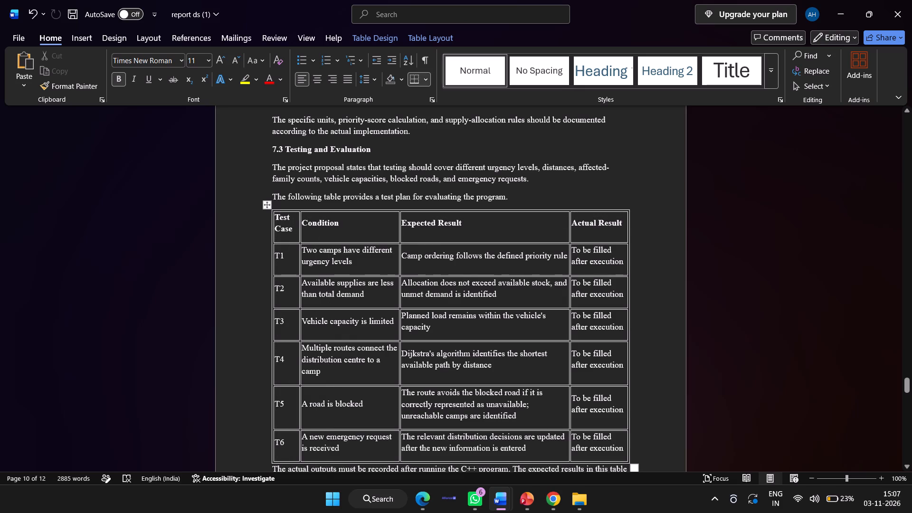
right_click(267, 208)
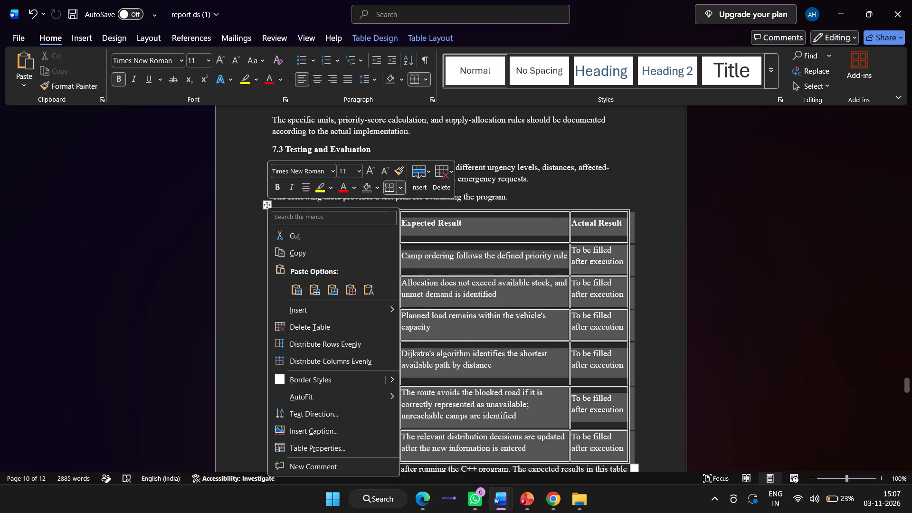
click(442, 176)
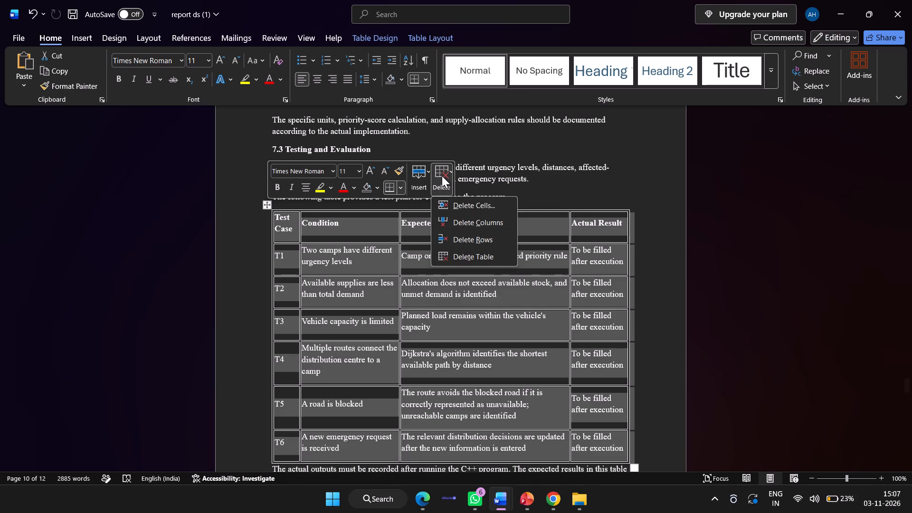
click(468, 253)
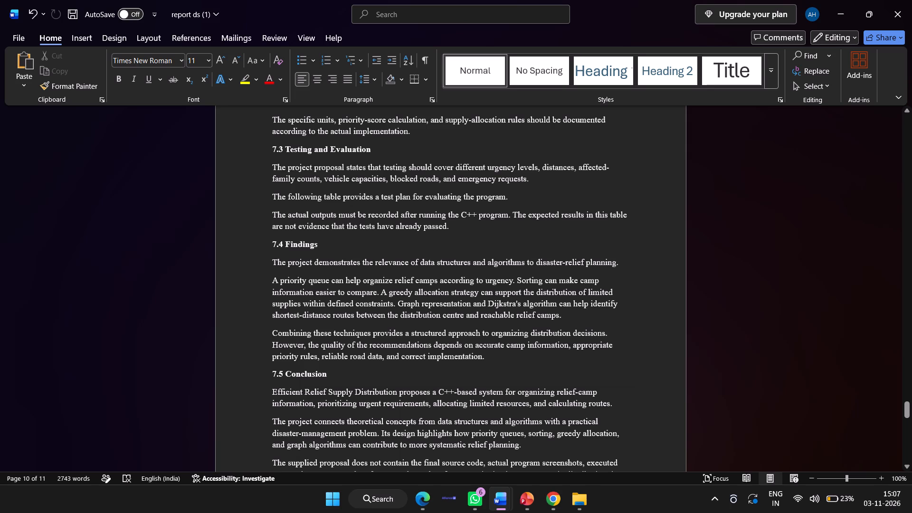
Delete the "7.3 Testing and Evaluation" heading together with its three remaining paragraphs above 7.4 Findings.
scroll(415, 255, up, 2)
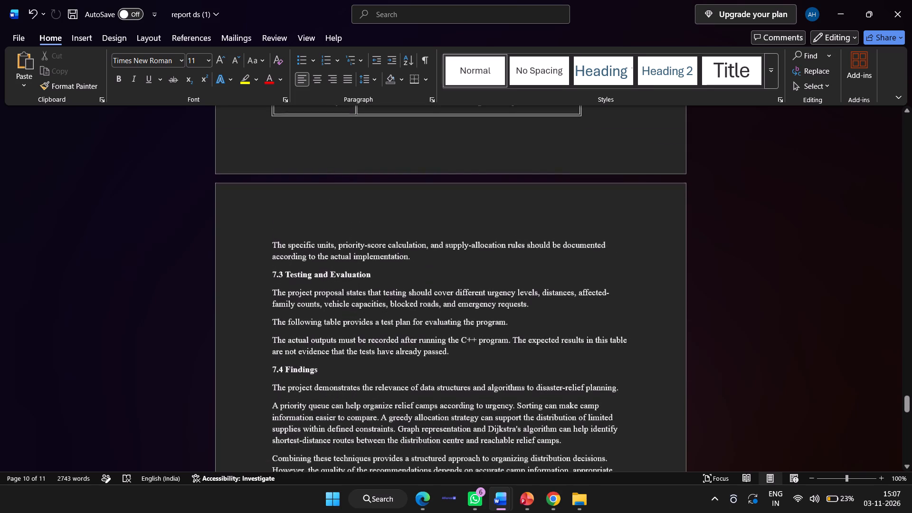
scroll(415, 255, up, 1)
scroll(415, 255, down, 2)
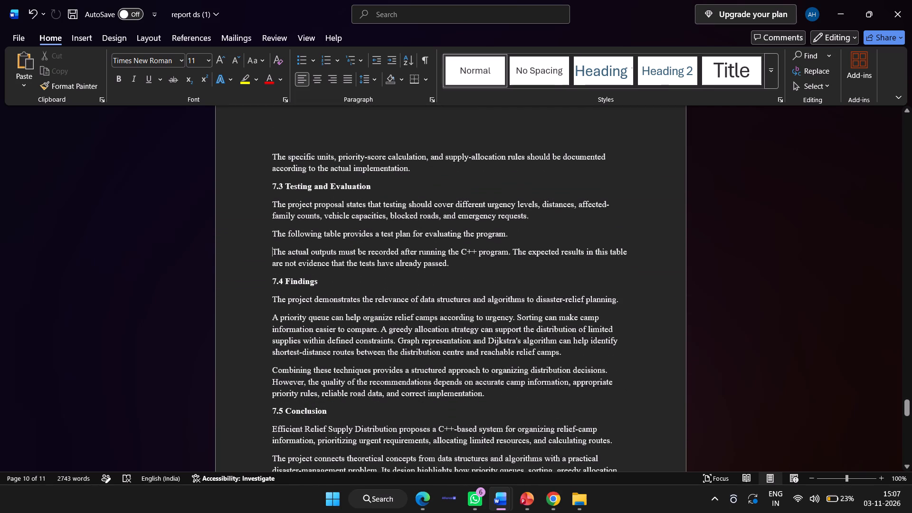
drag(270, 186, 395, 253)
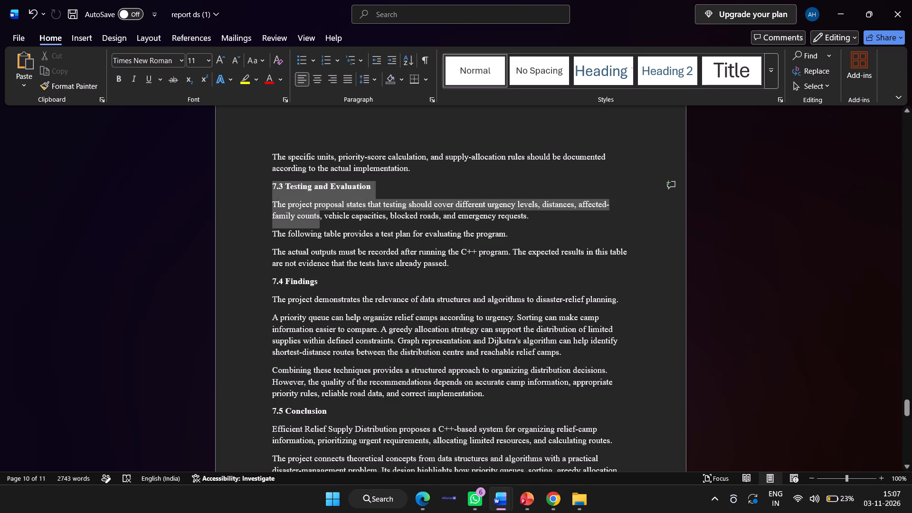
drag(395, 253, 481, 261)
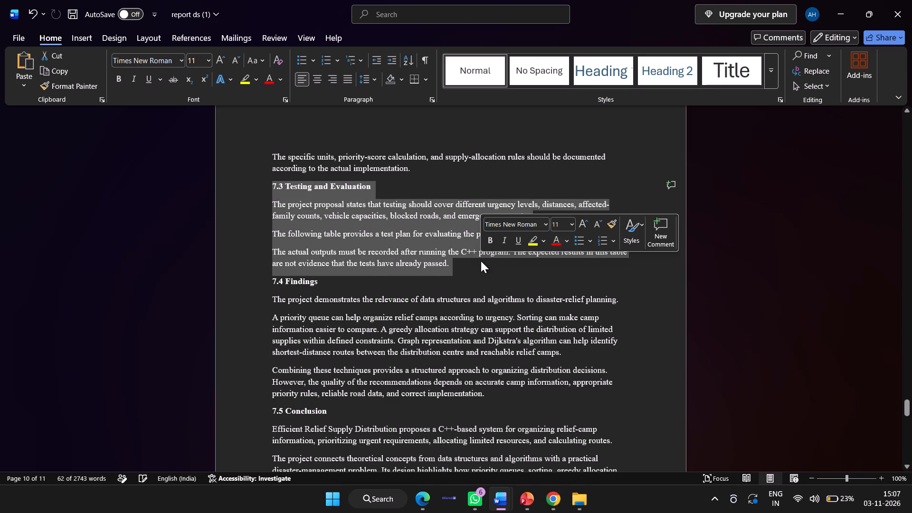
key(BackSpace)
Recheck the section 7.0 Outputs of the Micro-project guidance in the report template, and return to report ds (1).
scroll(481, 261, up, 1)
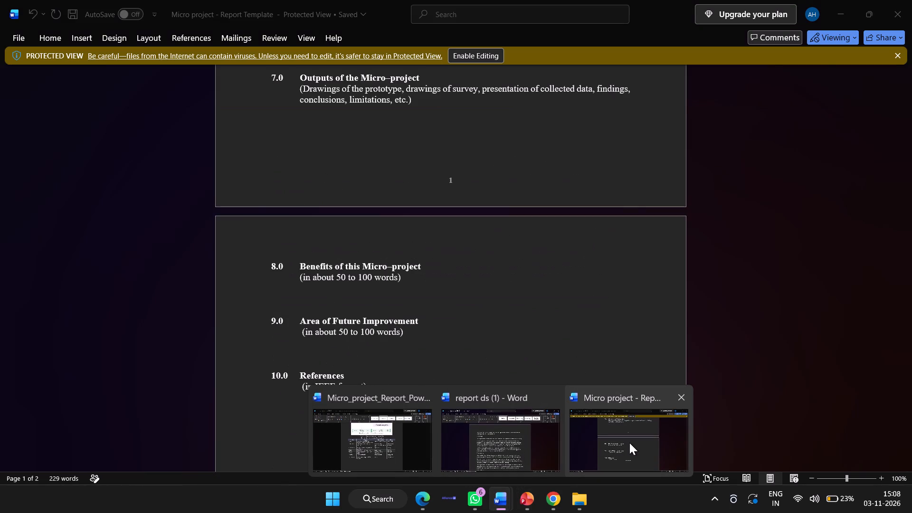
click(629, 443)
scroll(524, 338, up, 2)
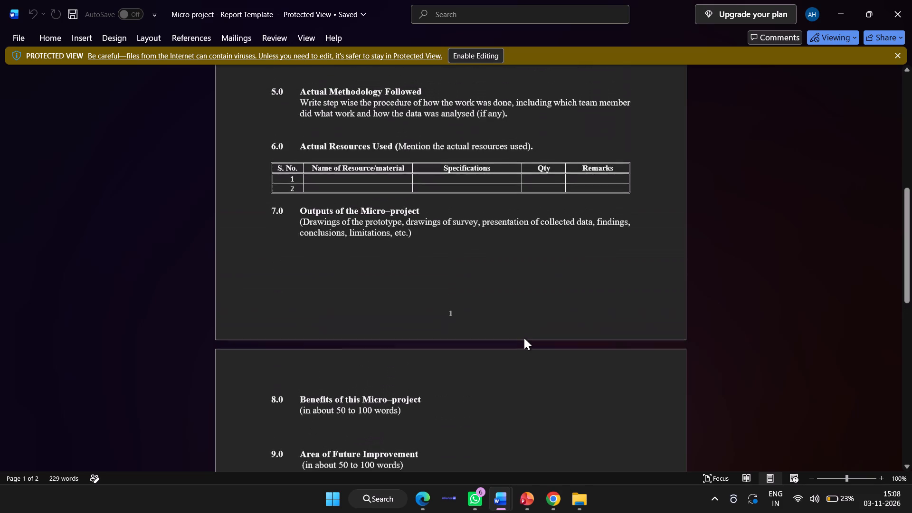
scroll(524, 338, up, 1)
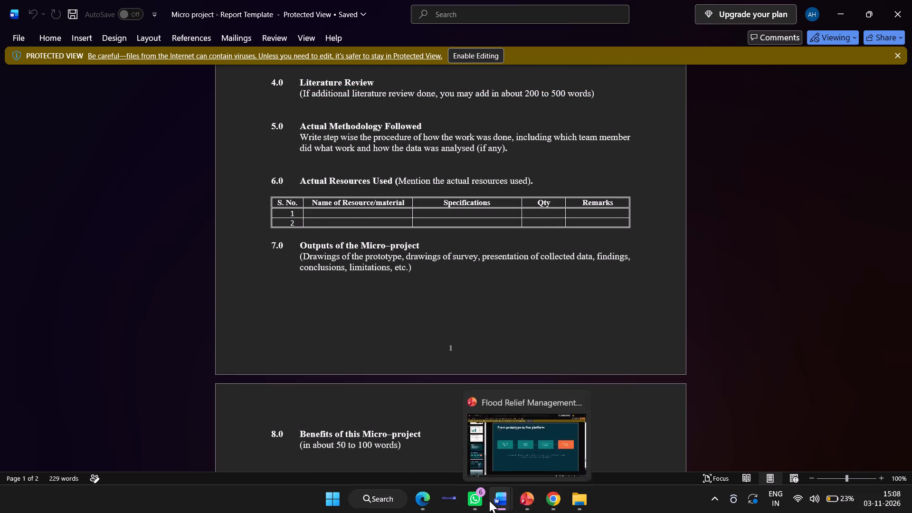
click(507, 430)
Review the report from the 7.2 sample data table through findings, conclusion and limitations to section 8.0 Benefits.
scroll(446, 266, up, 1)
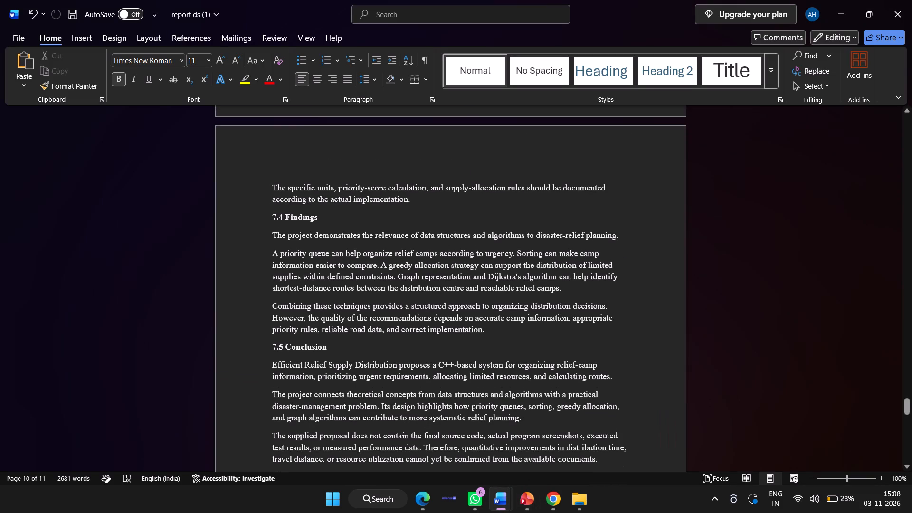
scroll(446, 266, up, 2)
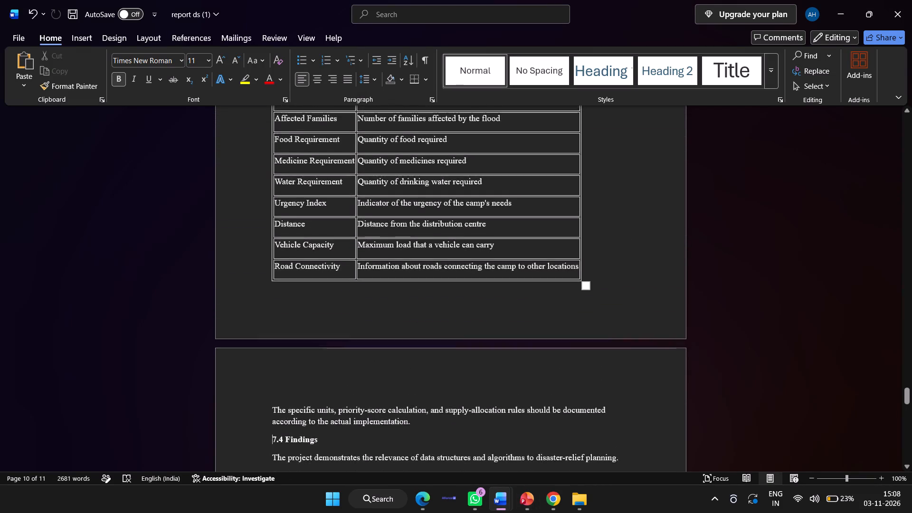
scroll(446, 266, up, 1)
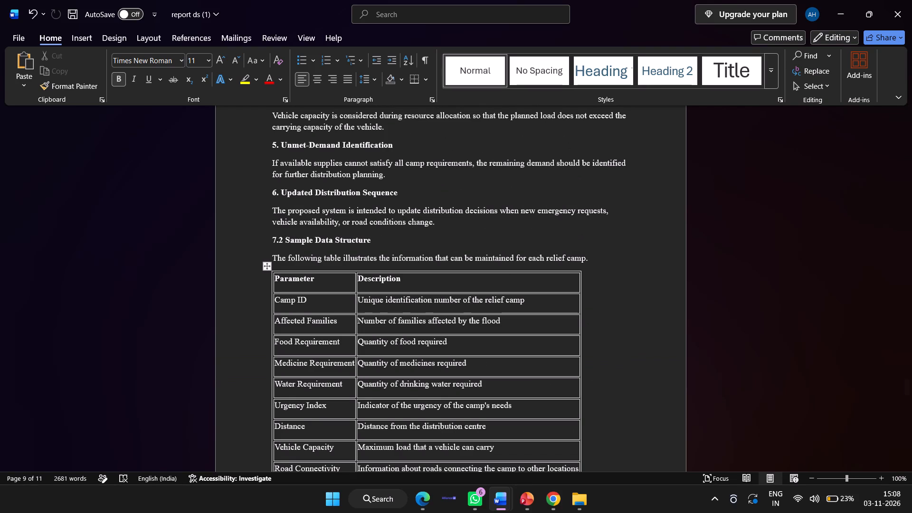
scroll(446, 266, down, 2)
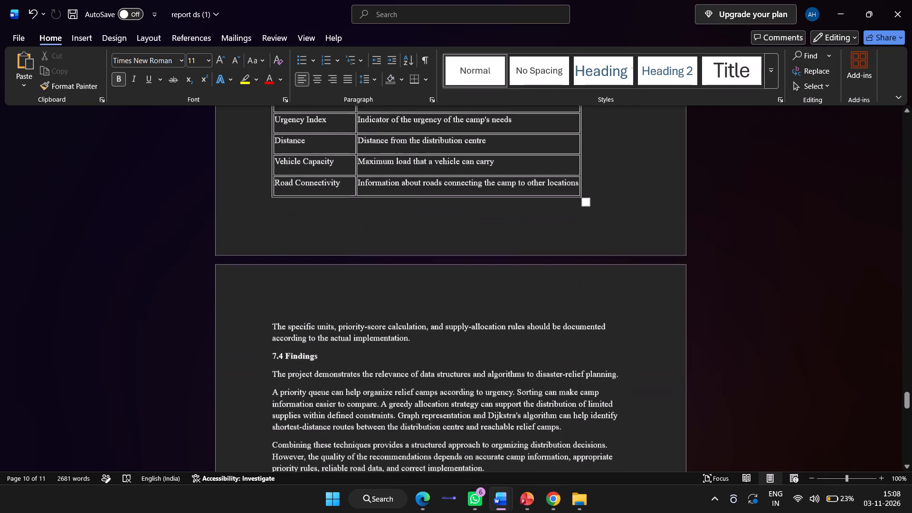
scroll(446, 266, down, 1)
scroll(446, 266, up, 2)
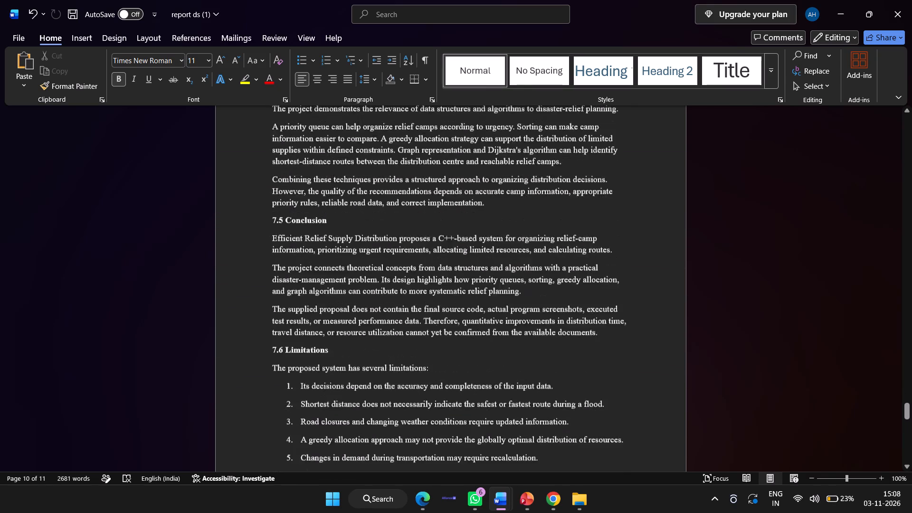
scroll(446, 266, up, 1)
scroll(446, 266, down, 1)
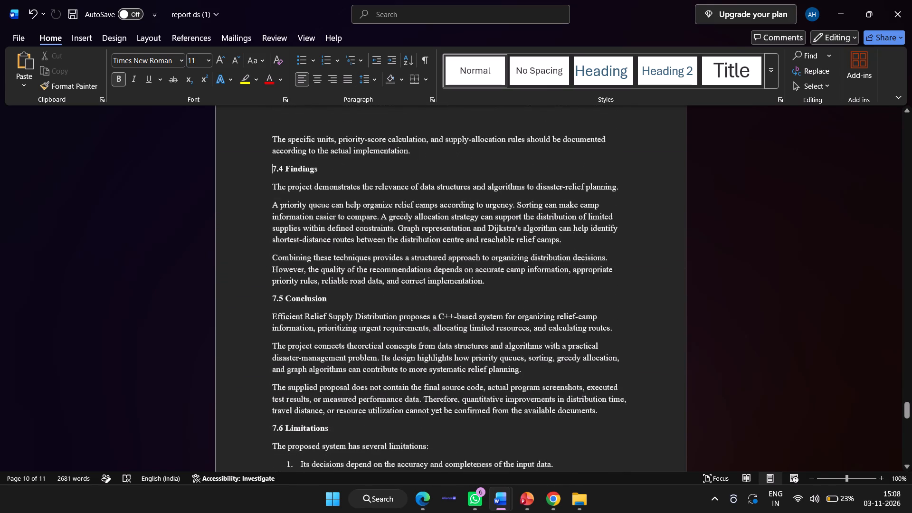
scroll(446, 266, down, 5)
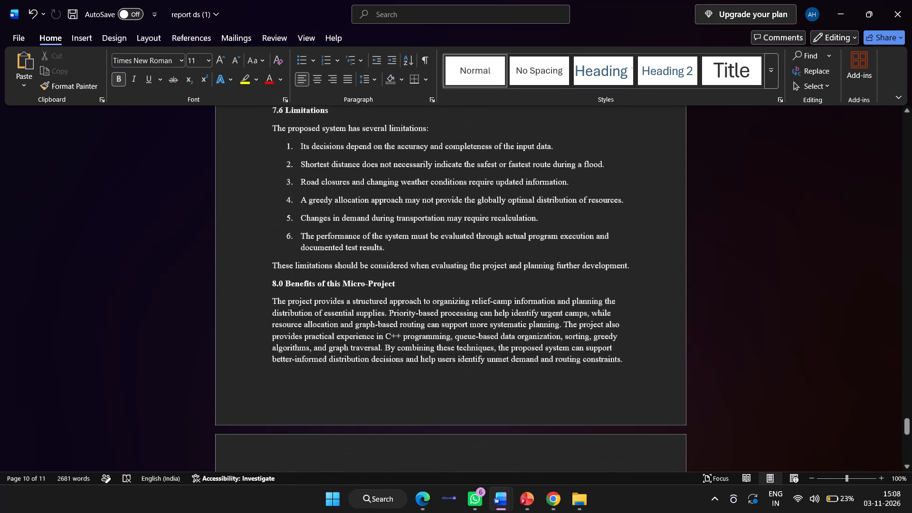
Review the report's closing sections 9.0 and 10.0, and recheck 7.1 Expected System Outputs, the 7.2 table and the priority calculations.
scroll(446, 266, down, 1)
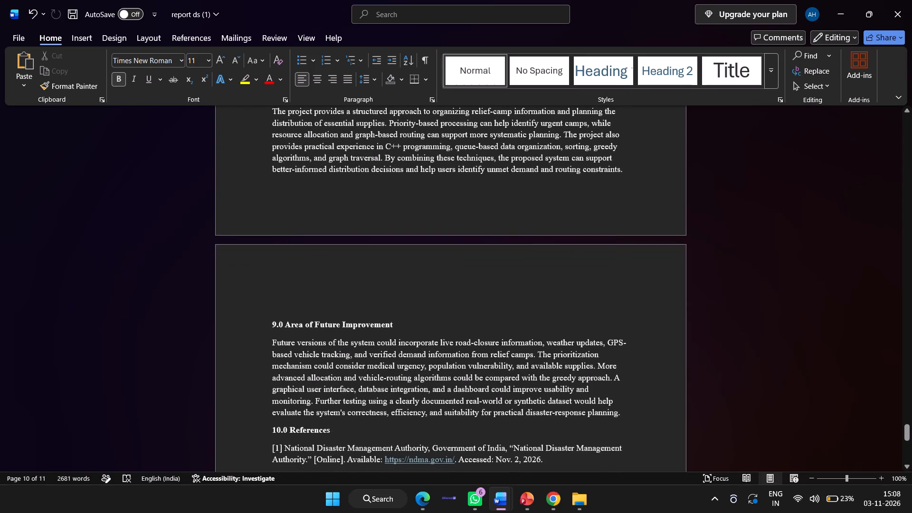
scroll(446, 266, down, 2)
scroll(446, 266, up, 3)
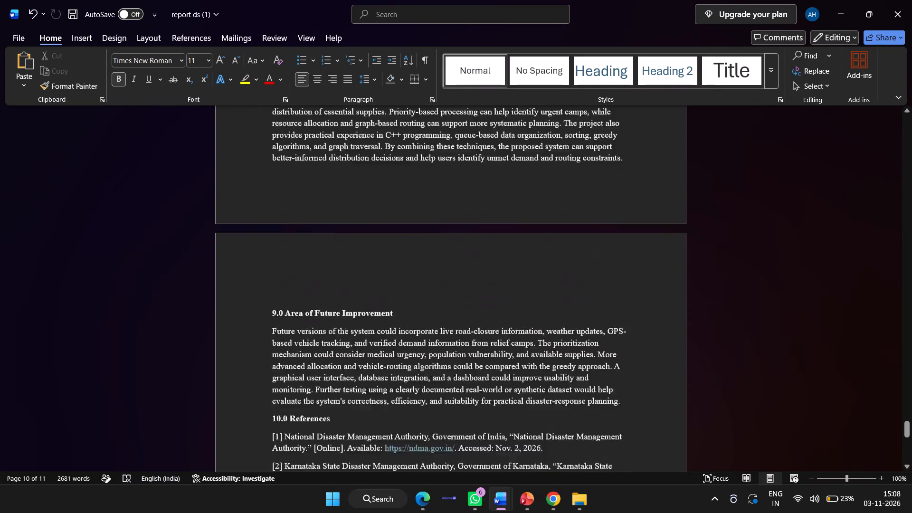
scroll(446, 266, up, 7)
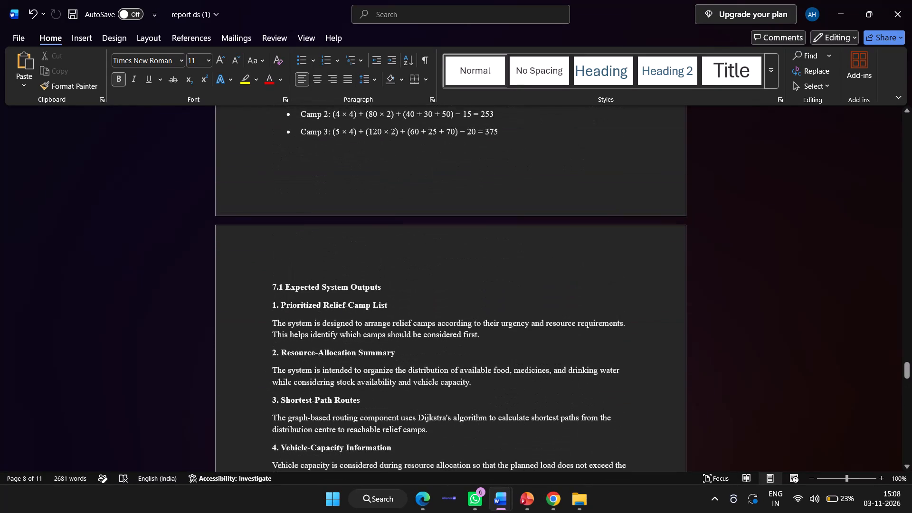
scroll(446, 266, up, 2)
scroll(446, 266, down, 2)
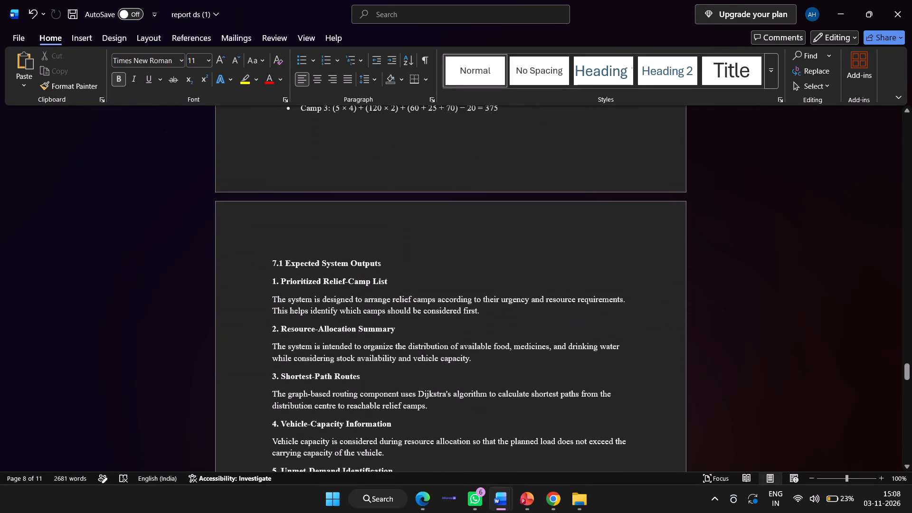
scroll(446, 266, down, 1)
scroll(403, 260, down, 1)
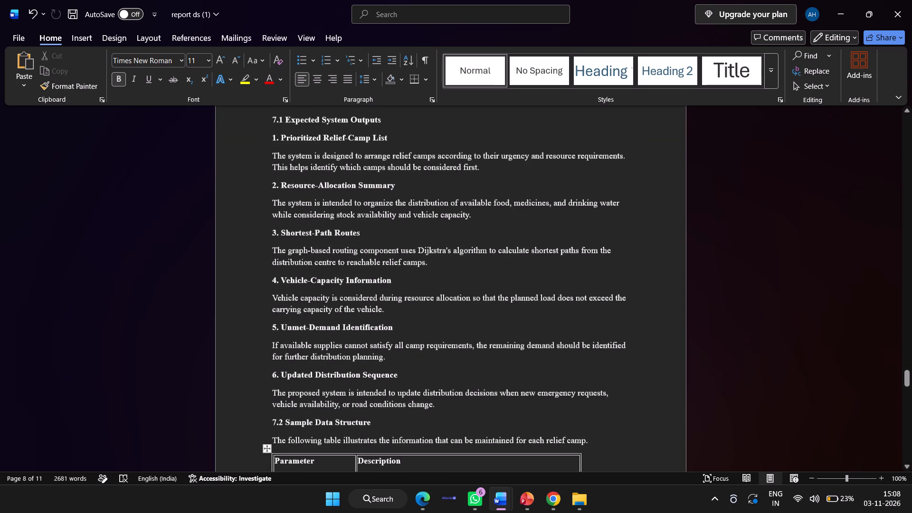
scroll(403, 260, down, 2)
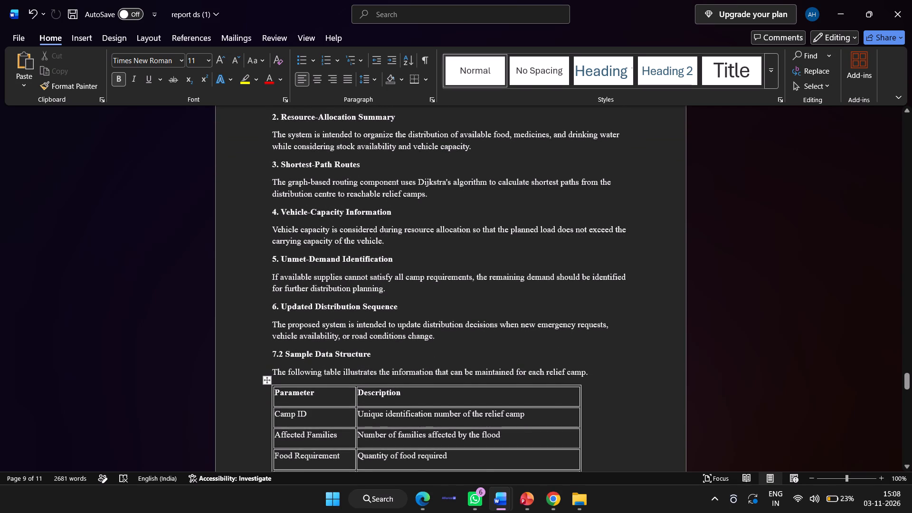
scroll(431, 219, up, 3)
scroll(431, 219, down, 2)
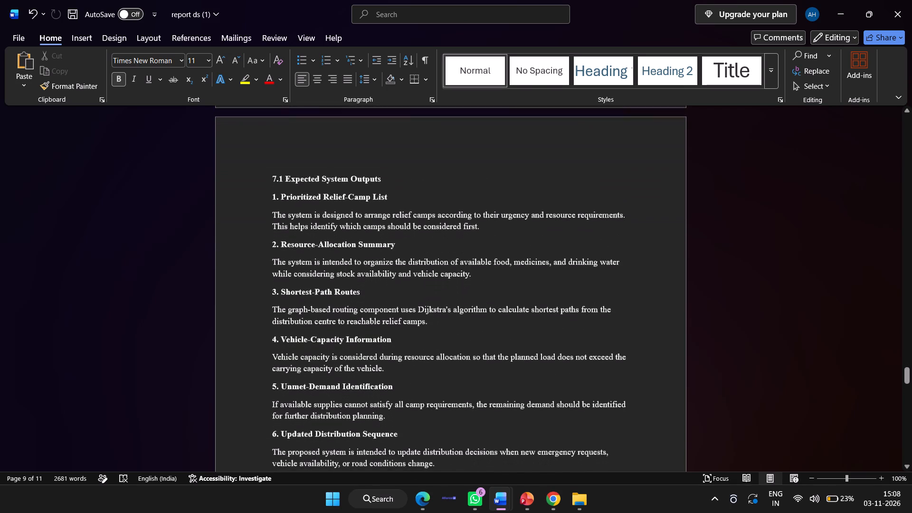
scroll(538, 344, up, 3)
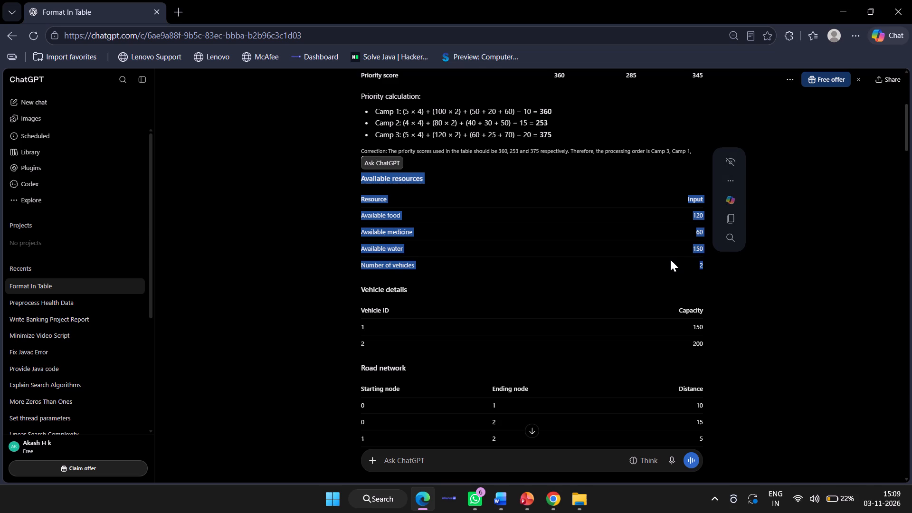
key(ctrl+c)
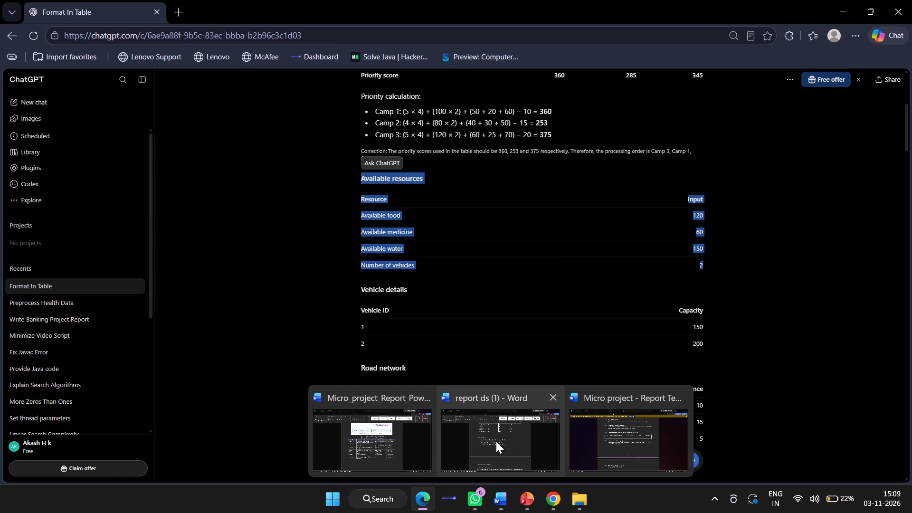
click(496, 441)
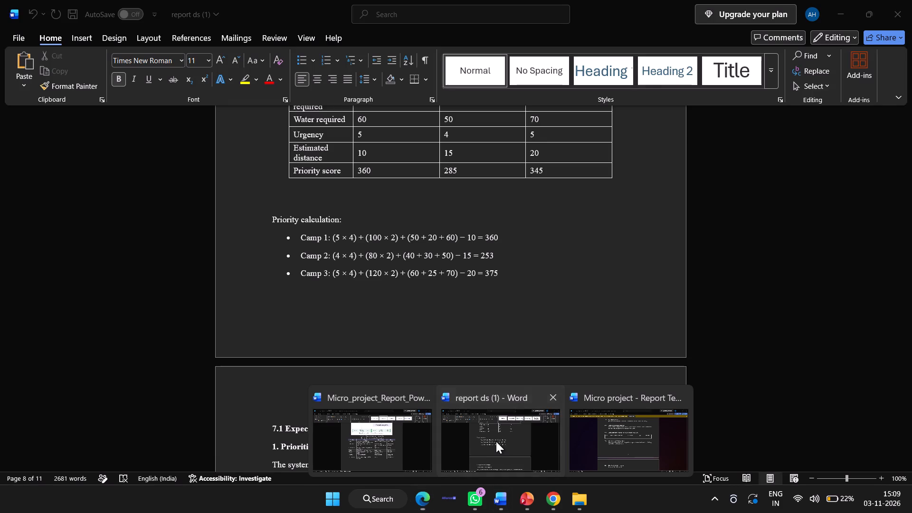
scroll(389, 439, down, 1)
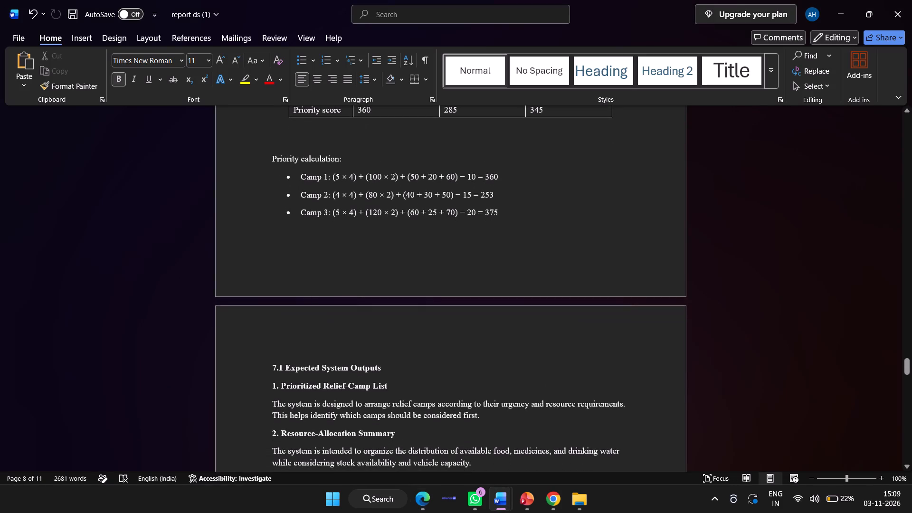
click(507, 220)
key(Return)
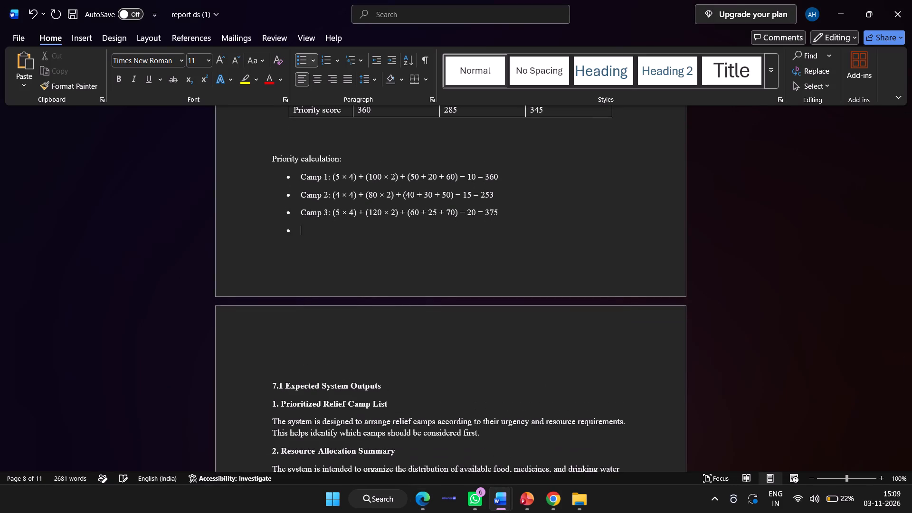
key(ctrl+v)
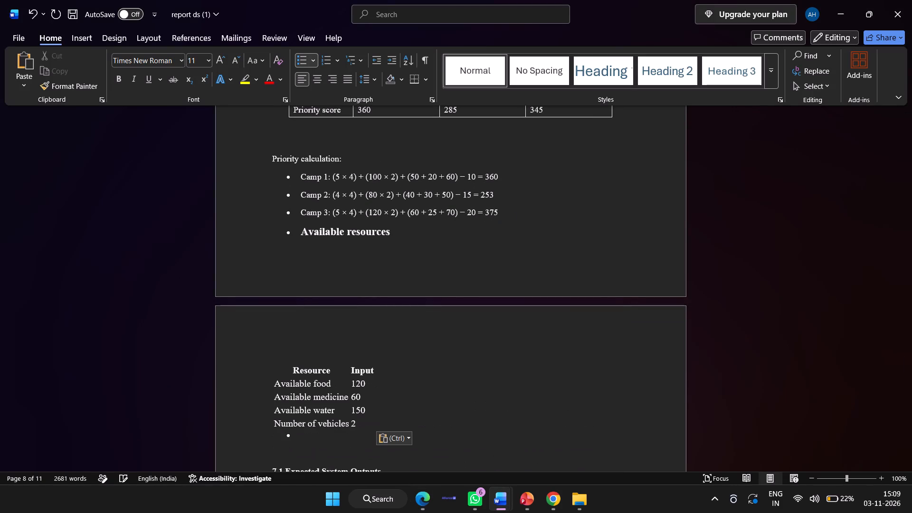
Remove the bullet and the indent from the Available resources heading so it starts at the page margin.
click(288, 232)
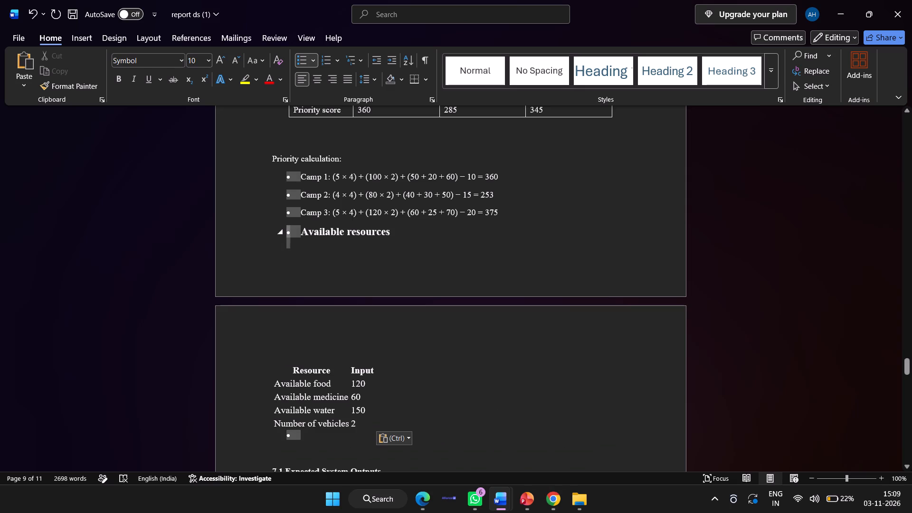
click(291, 232)
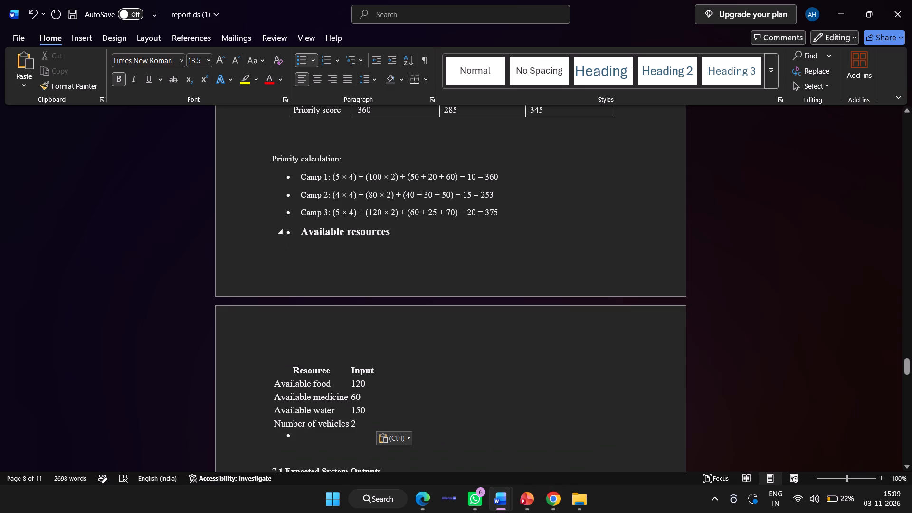
key(BackSpace)
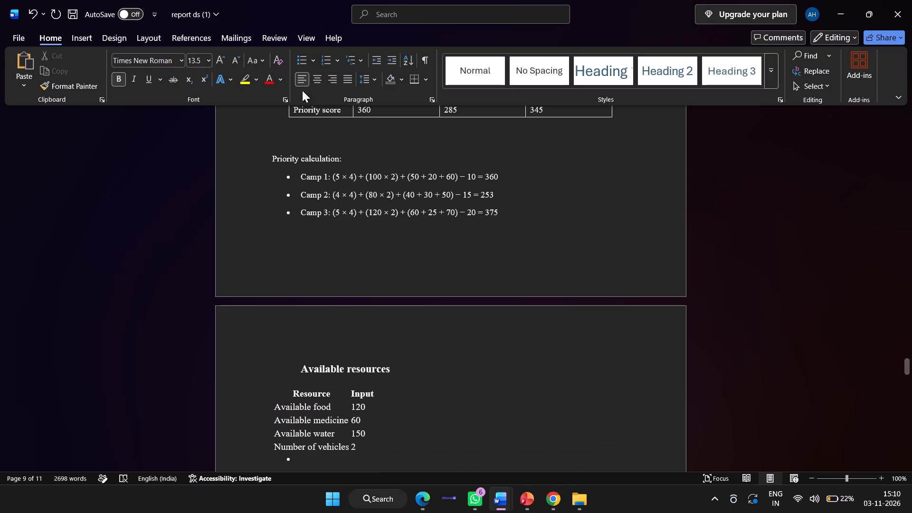
click(302, 78)
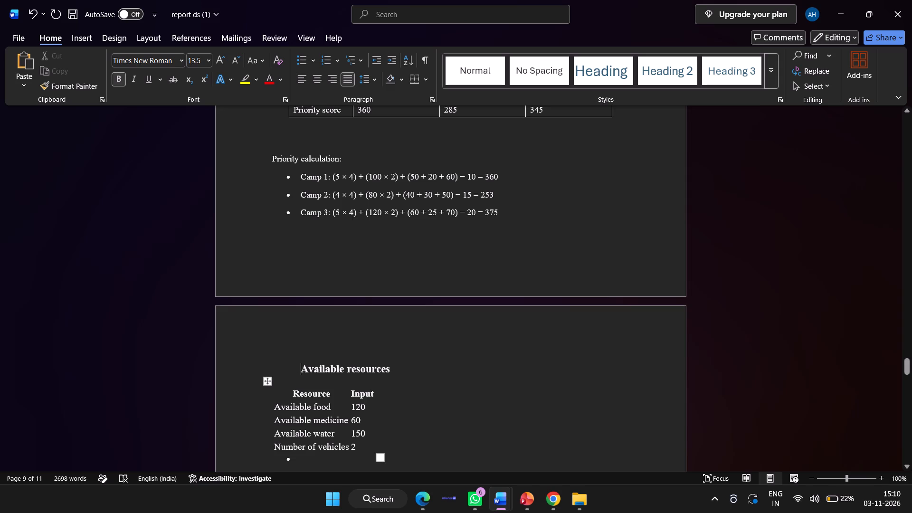
key(BackSpace)
key(BackSpace)
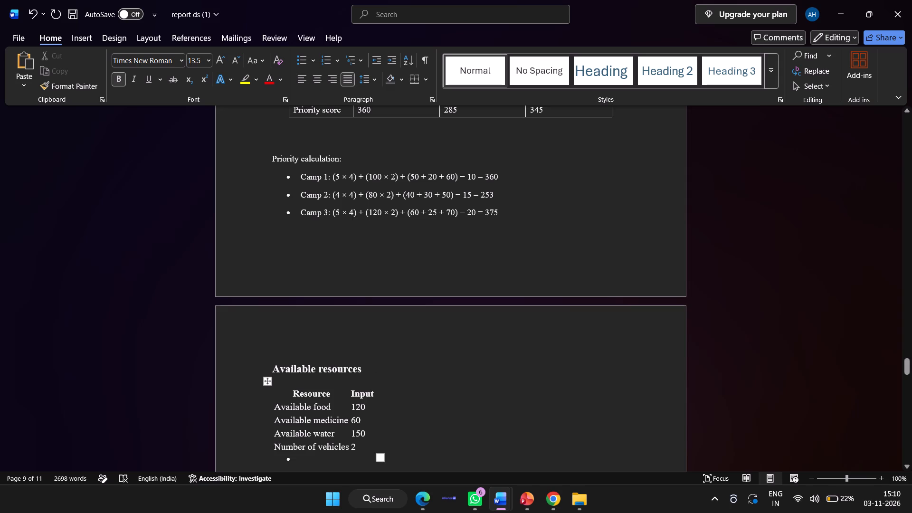
Insert a table with 5 columns and 2 rows directly before the Available resources heading.
scroll(341, 407, down, 1)
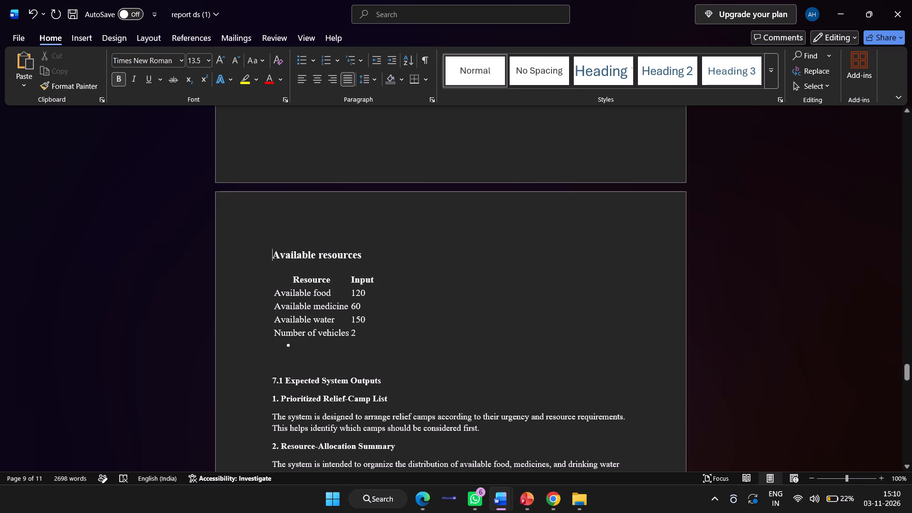
click(90, 38)
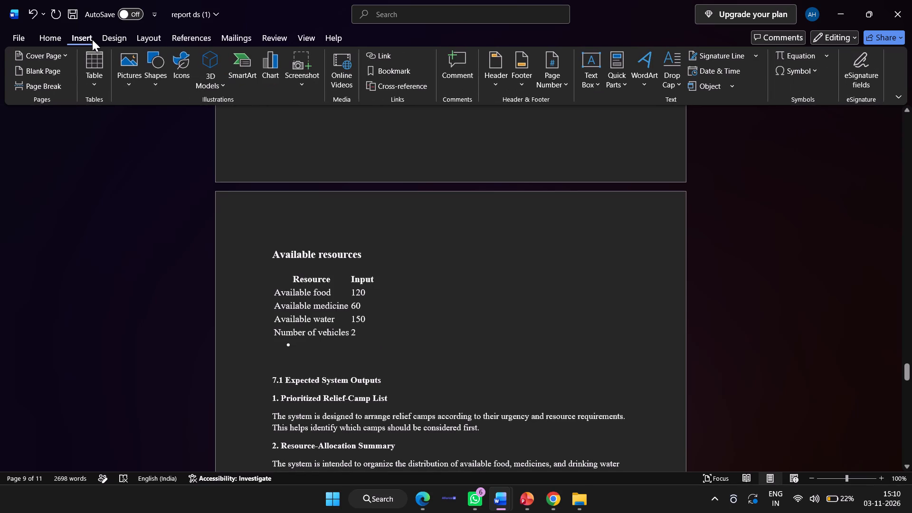
click(95, 69)
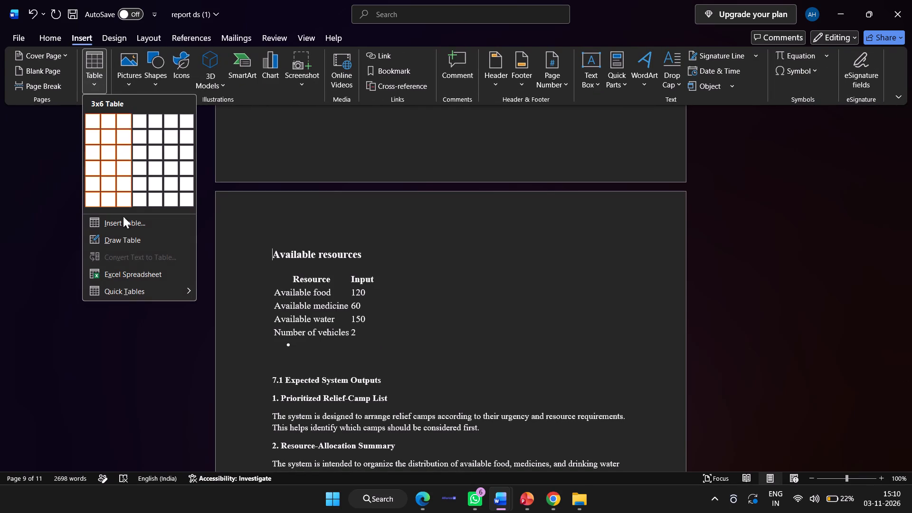
click(125, 216)
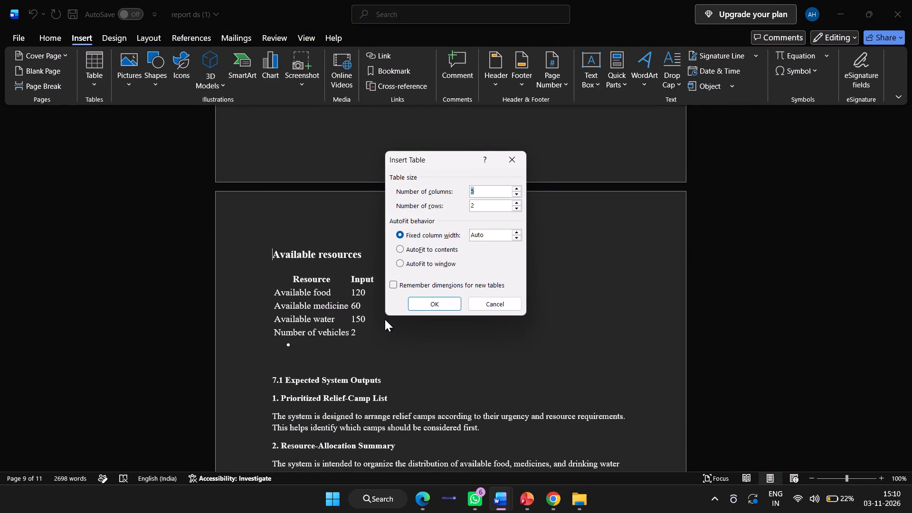
click(434, 299)
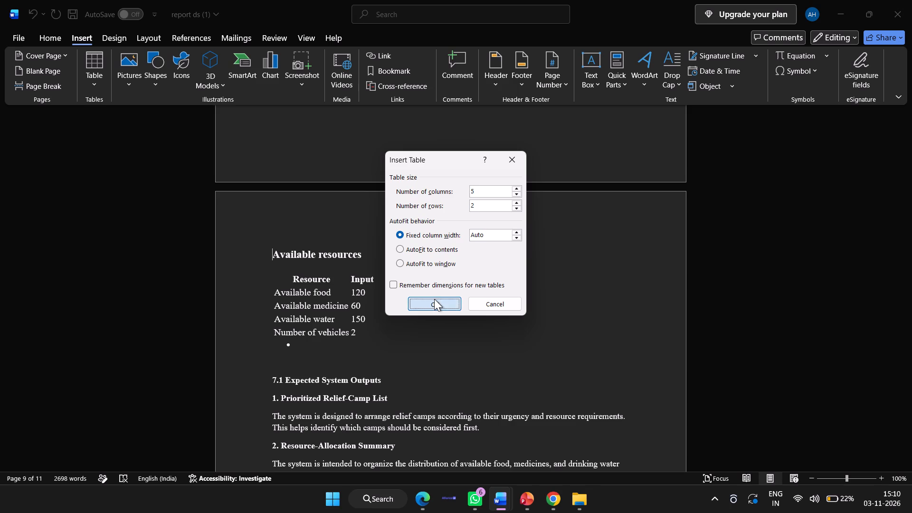
Move the empty five-column table off the page with the priority calculations to the top of the next page, above Available resources.
scroll(427, 201, up, 1)
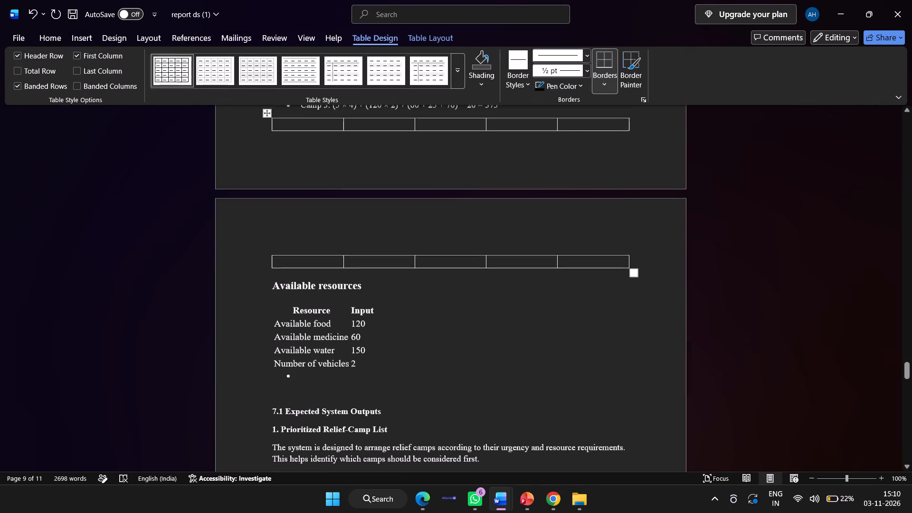
scroll(427, 201, up, 1)
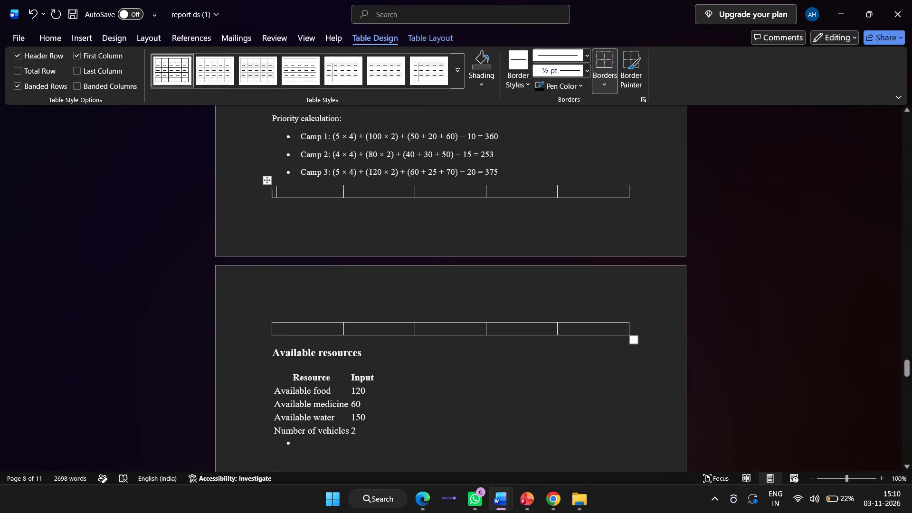
key(Return)
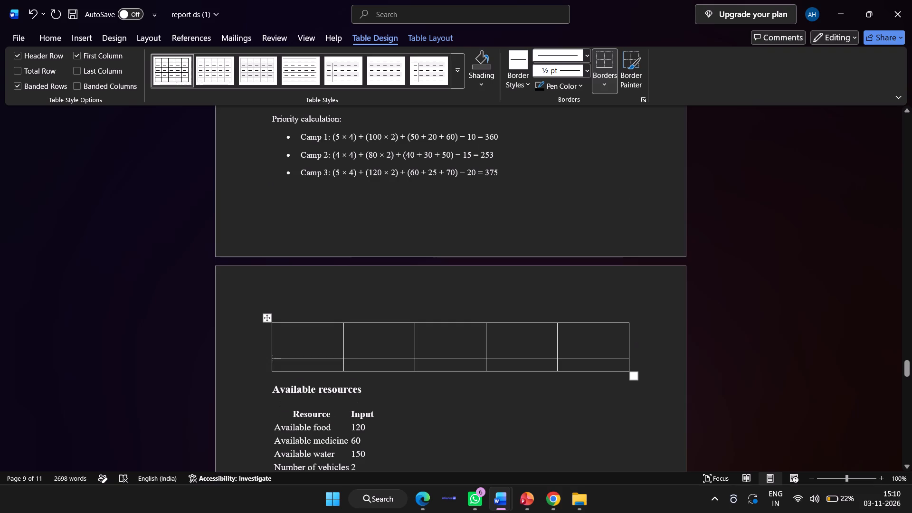
key(BackSpace)
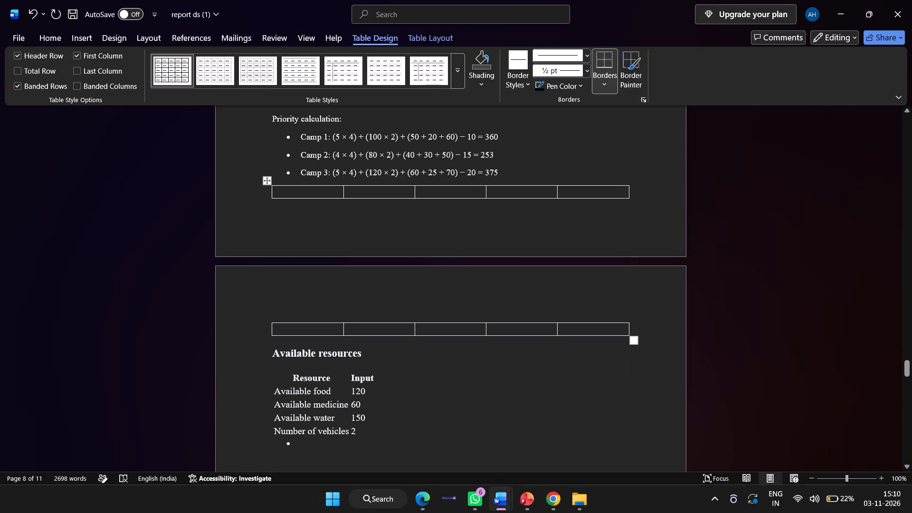
drag(264, 176, 264, 249)
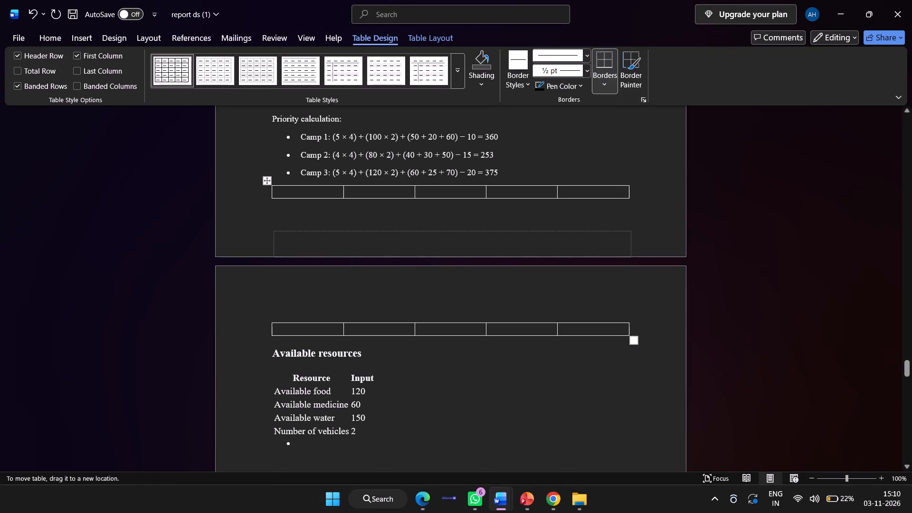
drag(264, 249, 273, 289)
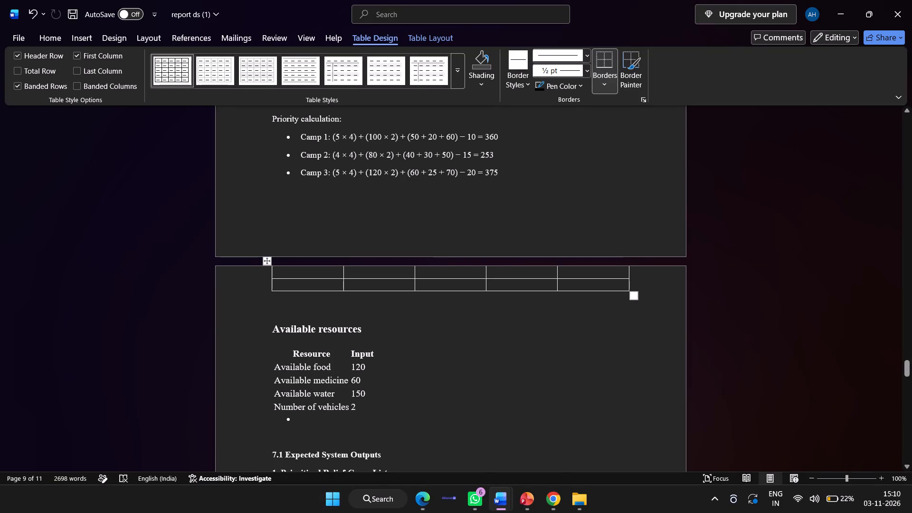
End the bulleted list after the Camp 3 priority calculation and add blank lines before the Available resources heading.
key(Left)
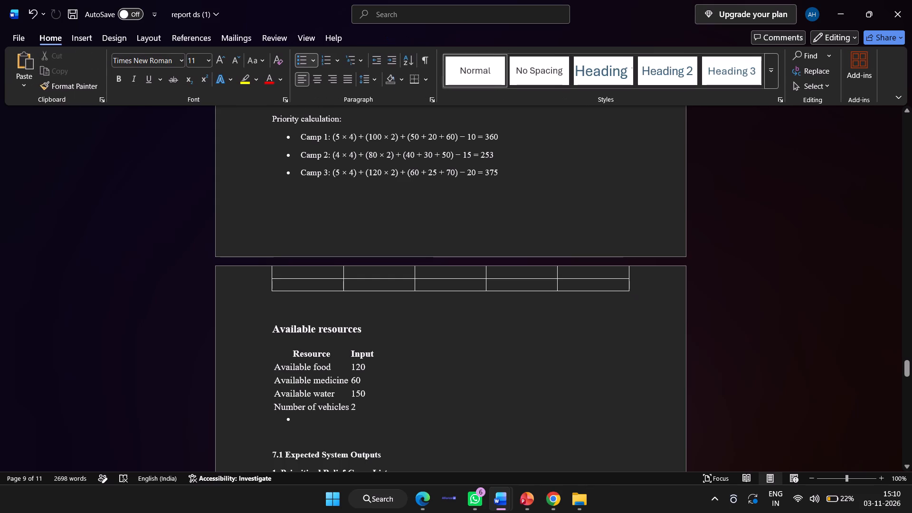
key(Return)
key(Return)
key(Return)
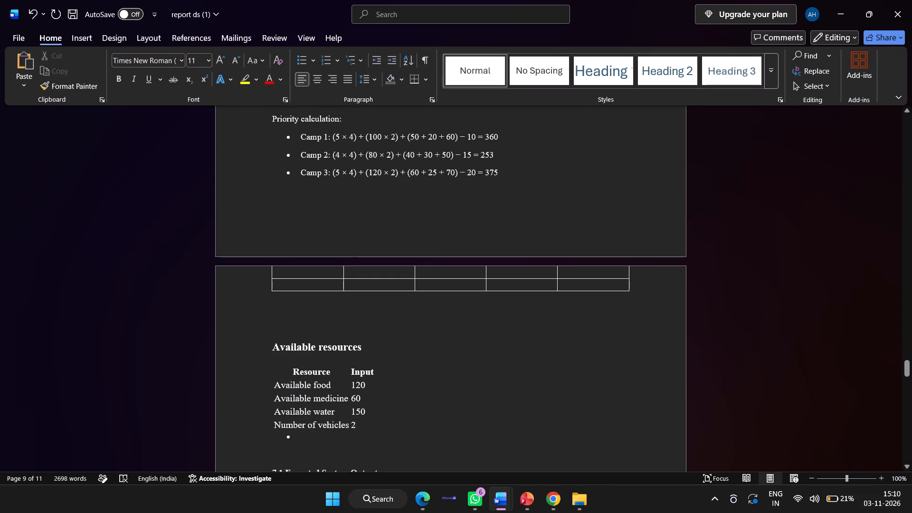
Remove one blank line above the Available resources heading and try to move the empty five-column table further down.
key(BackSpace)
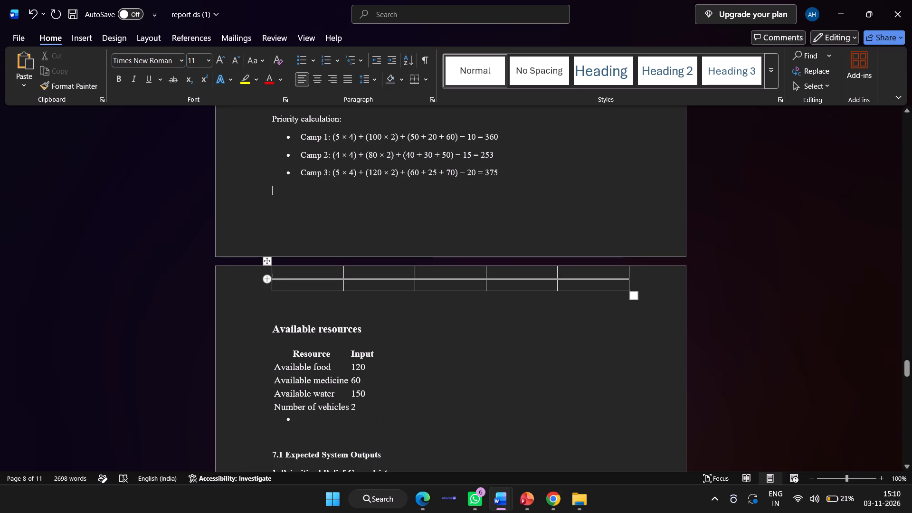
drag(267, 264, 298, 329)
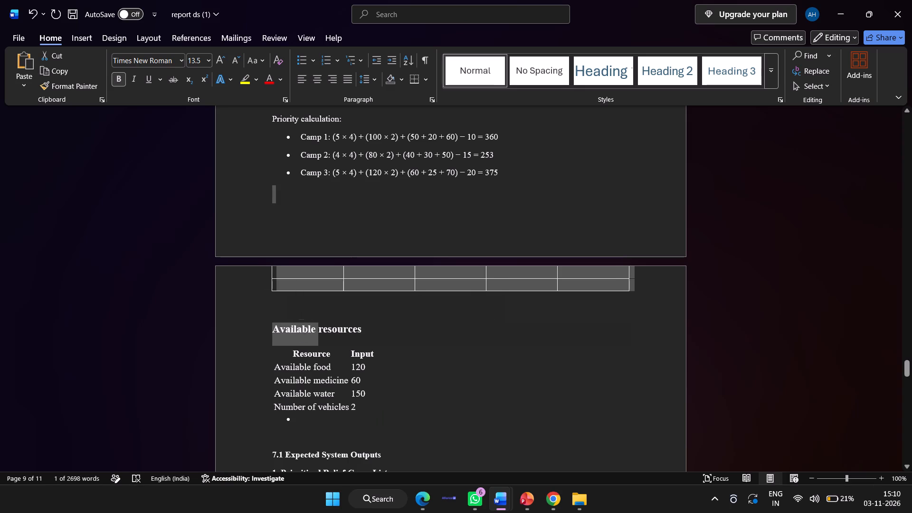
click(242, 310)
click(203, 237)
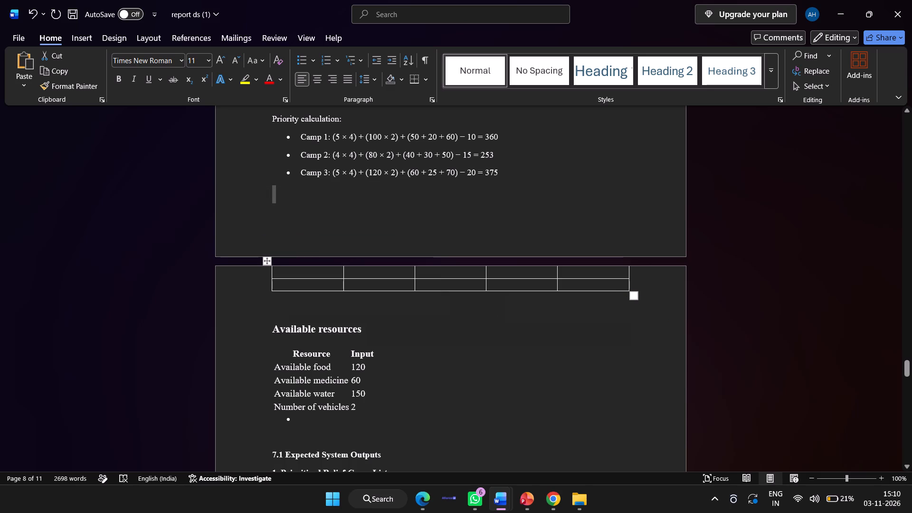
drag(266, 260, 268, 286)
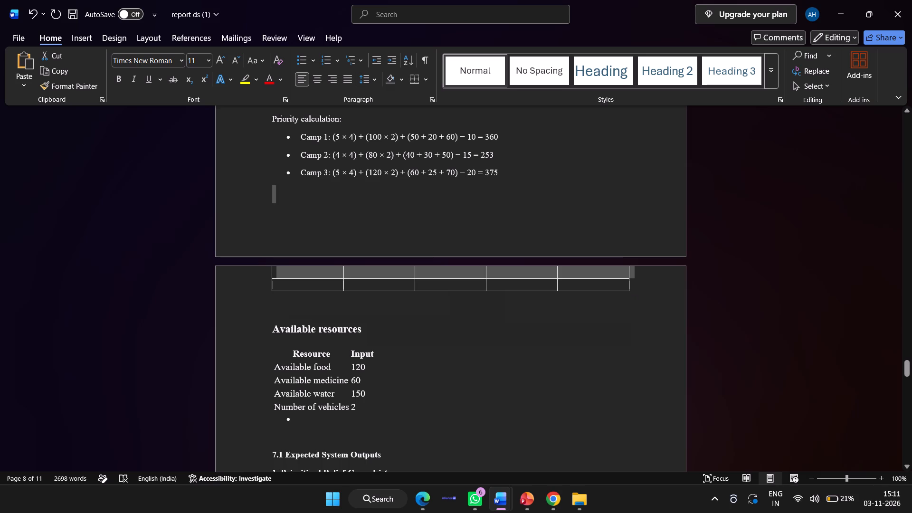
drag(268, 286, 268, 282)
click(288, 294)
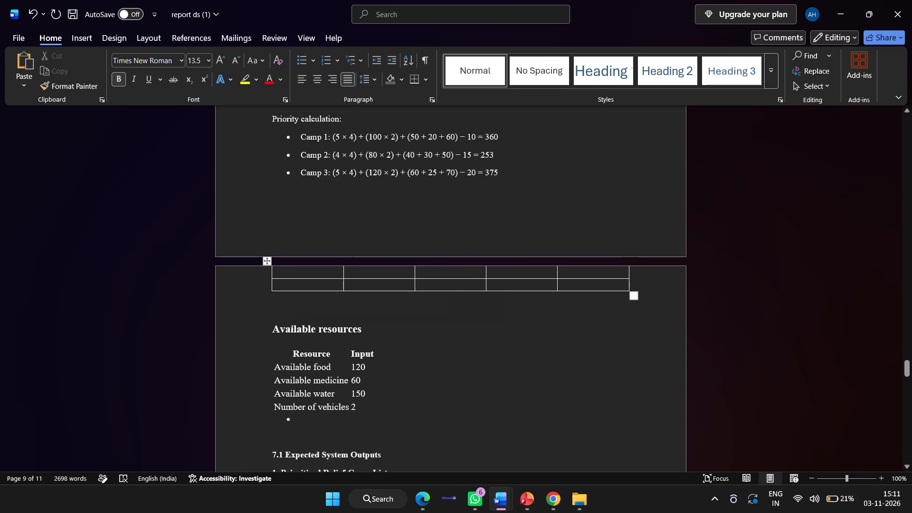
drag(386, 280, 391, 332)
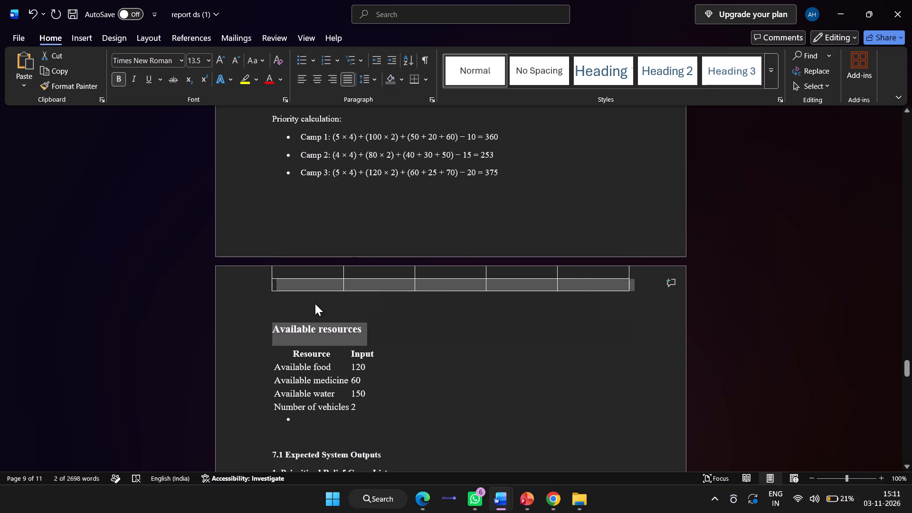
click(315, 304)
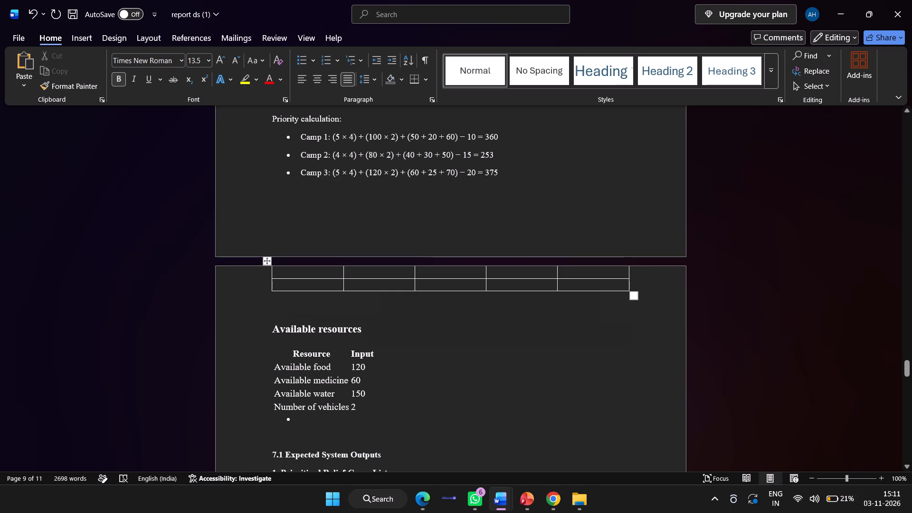
Undo the blank-line edits after Camp 3 and the earlier move of the empty five-column table.
key(ctrl+z)
key(ctrl+z)
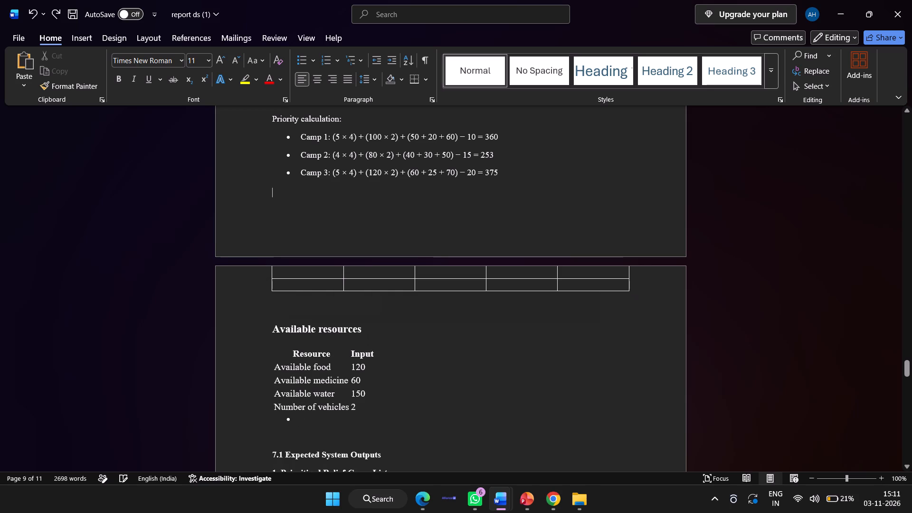
key(ctrl+z)
key(ctrl+z)
key(ctrl+z)
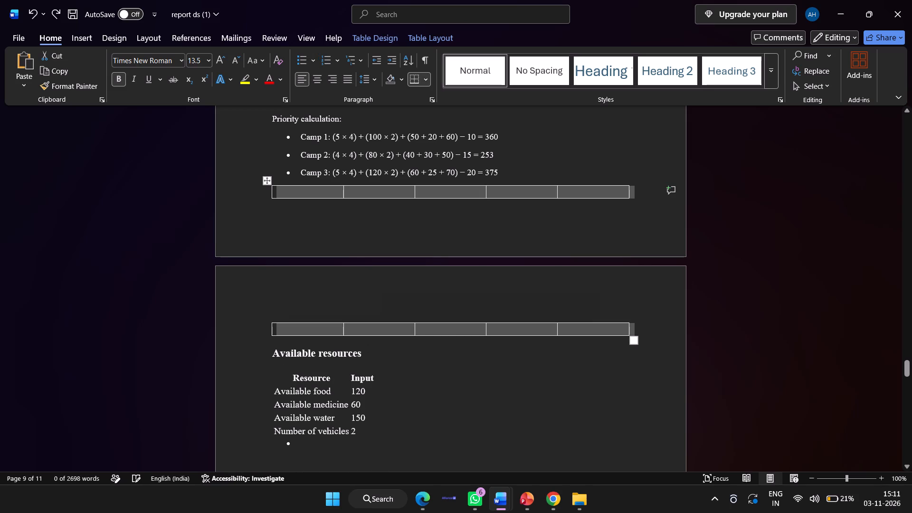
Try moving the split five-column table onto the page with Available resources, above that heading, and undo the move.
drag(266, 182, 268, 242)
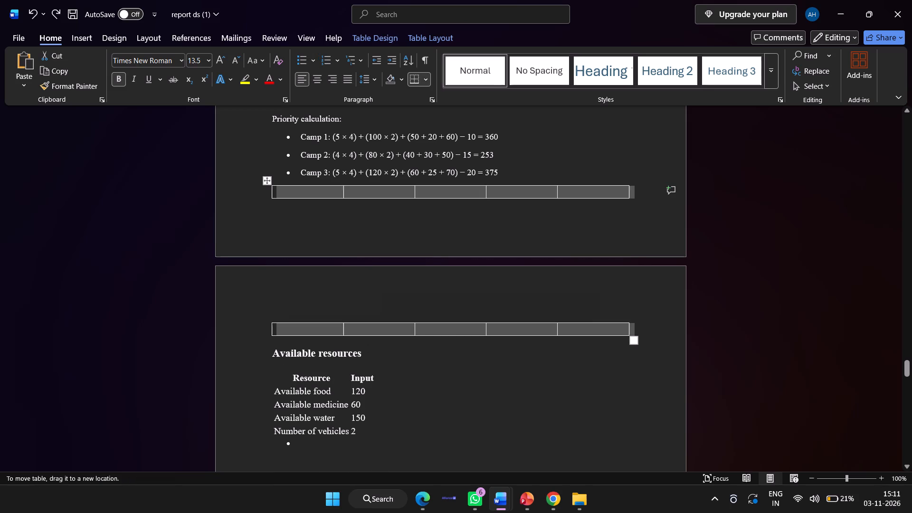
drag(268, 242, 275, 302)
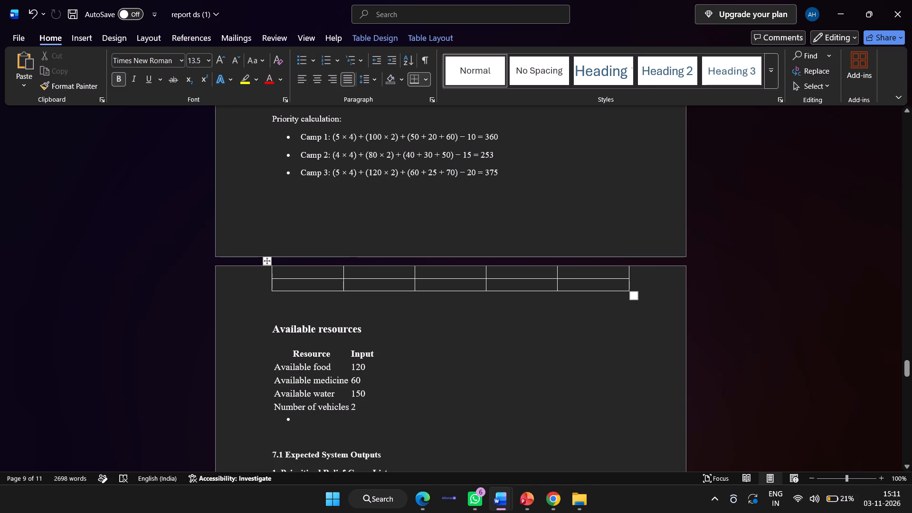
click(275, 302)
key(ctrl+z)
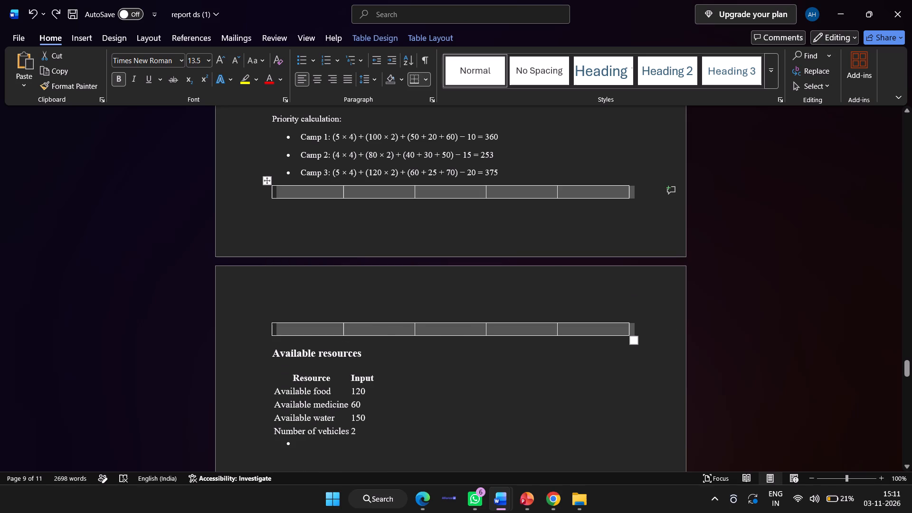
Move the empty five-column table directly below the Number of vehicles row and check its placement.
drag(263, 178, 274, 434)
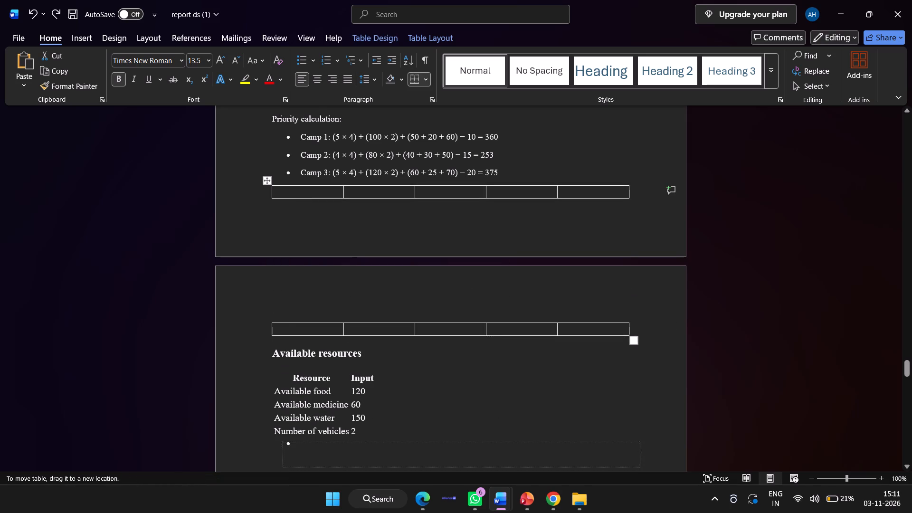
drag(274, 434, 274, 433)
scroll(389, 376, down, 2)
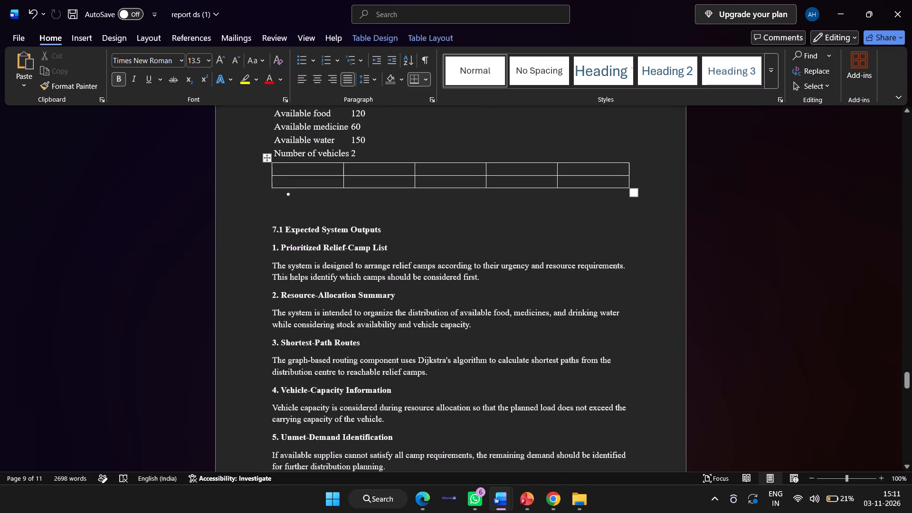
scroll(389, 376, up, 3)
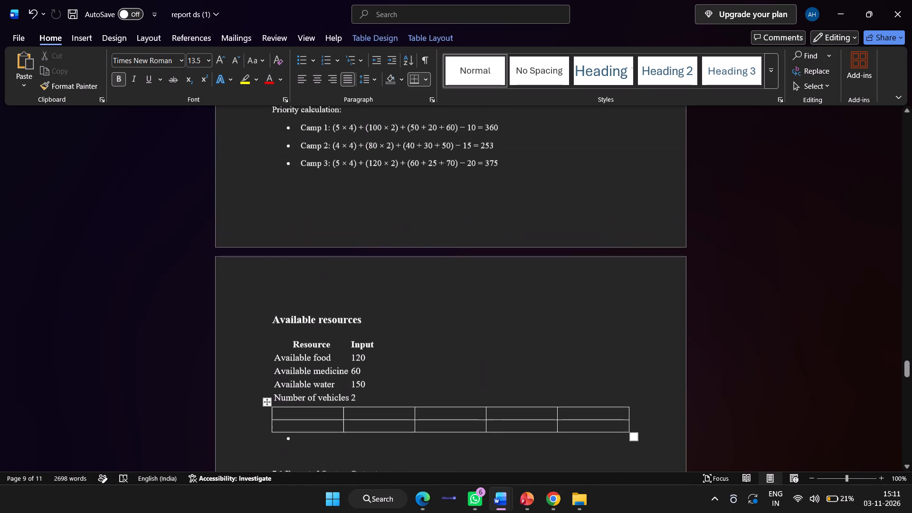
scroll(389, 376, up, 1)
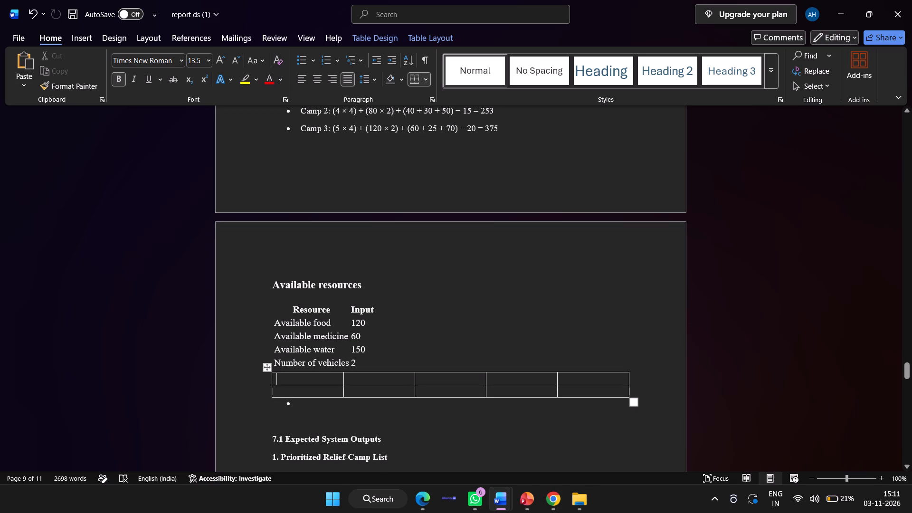
Undo the table move and the insertion of the five-column table before the Available resources heading.
key(ctrl+z)
key(ctrl+z)
key(ctrl+z)
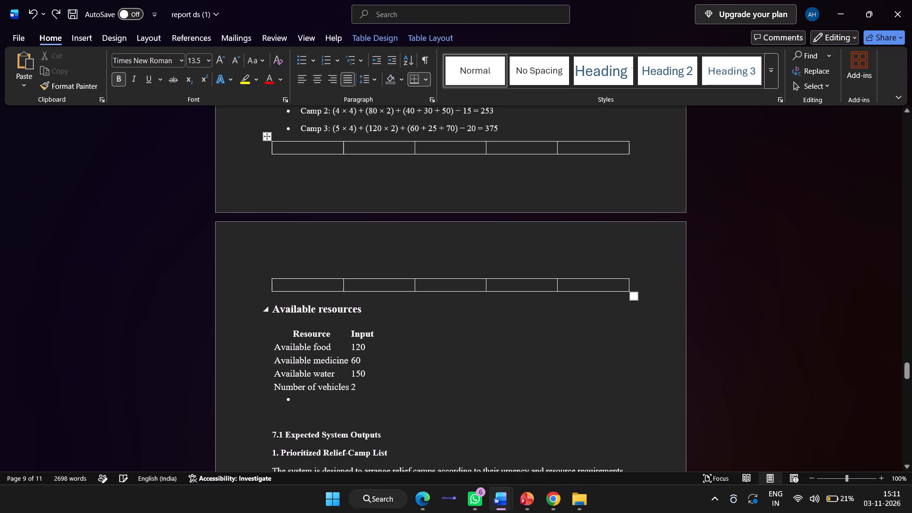
key(ctrl+z)
Add an empty bullet line after the Camp 3 calculation, keeping the Available resources heading unbulleted at the page margin.
scroll(292, 307, up, 1)
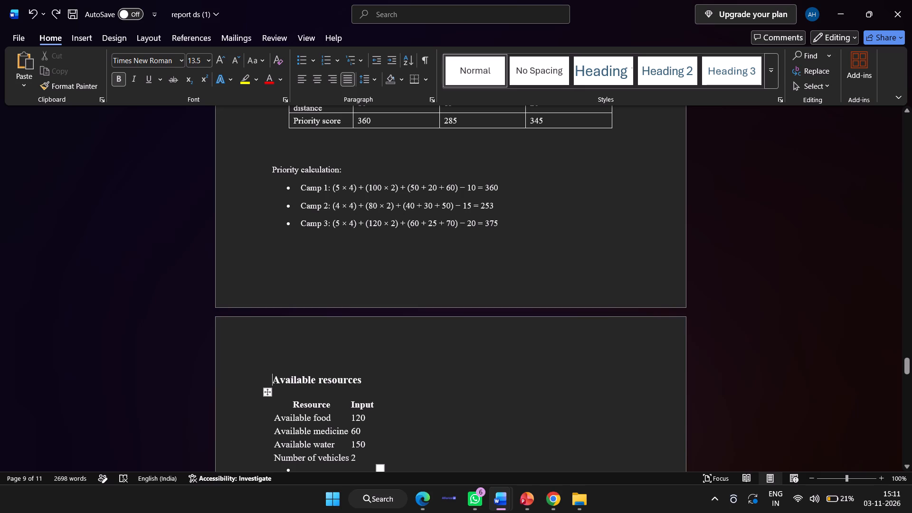
key(BackSpace)
key(Return)
key(Return)
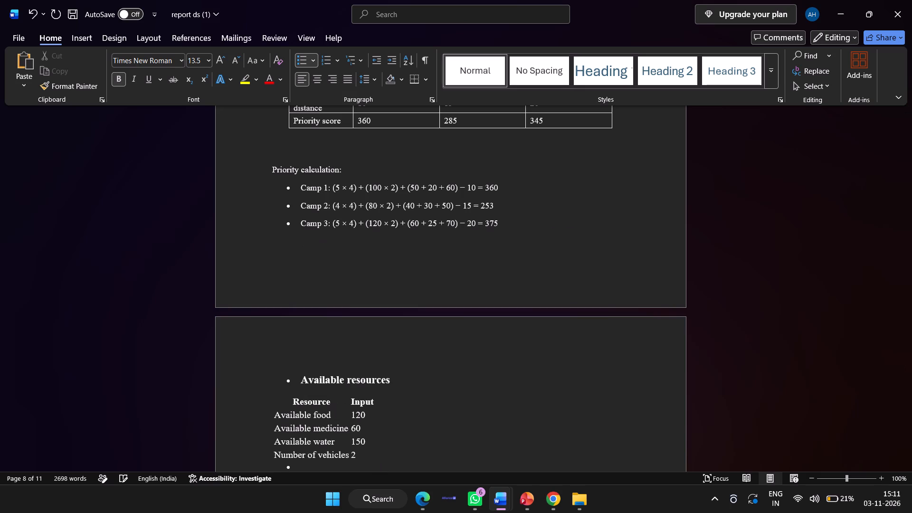
key(BackSpace)
key(BackSpace)
key(BackSpace)
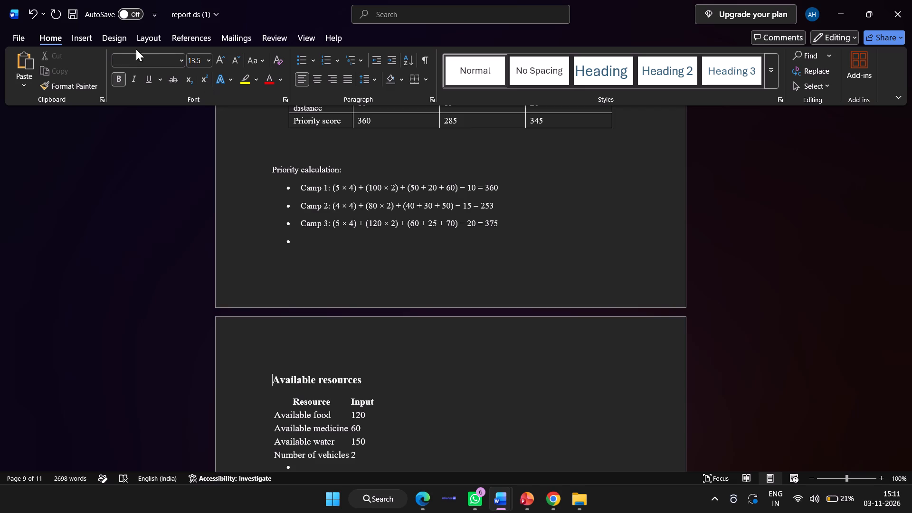
Insert a table with 2 columns and 5 rows directly before the Available resources heading.
click(73, 37)
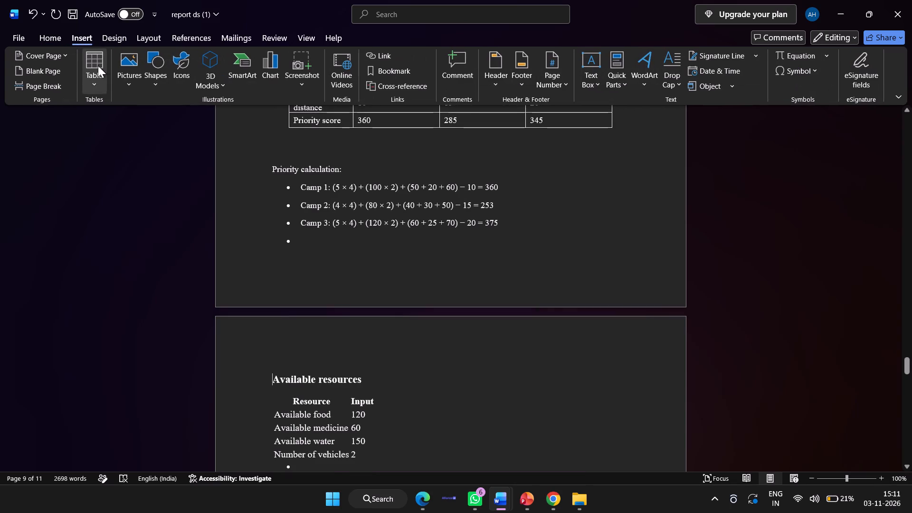
click(98, 66)
click(129, 221)
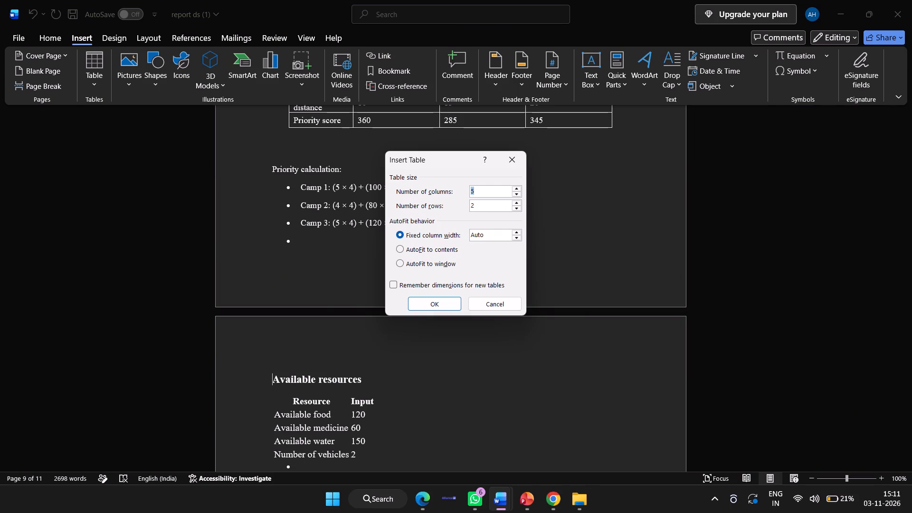
click(493, 191)
key(BackSpace)
key(2)
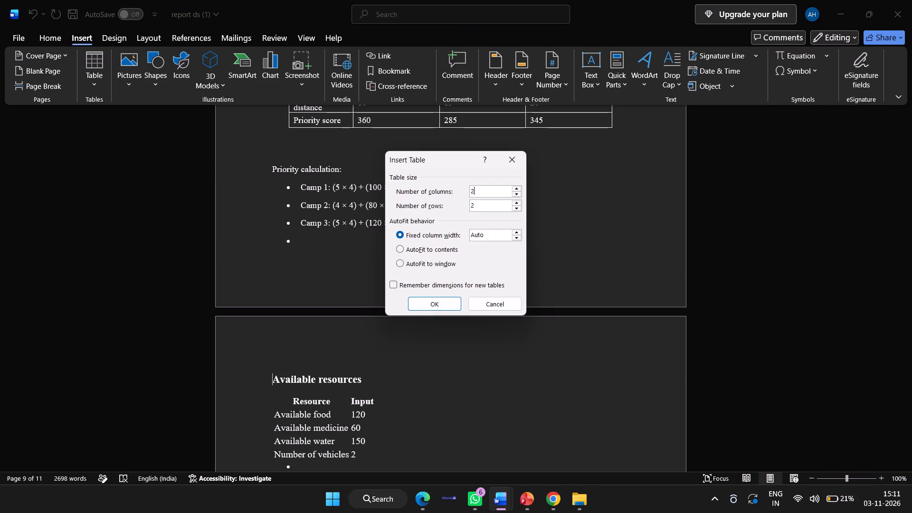
scroll(304, 361, down, 2)
click(482, 207)
key(BackSpace)
key(5)
click(408, 298)
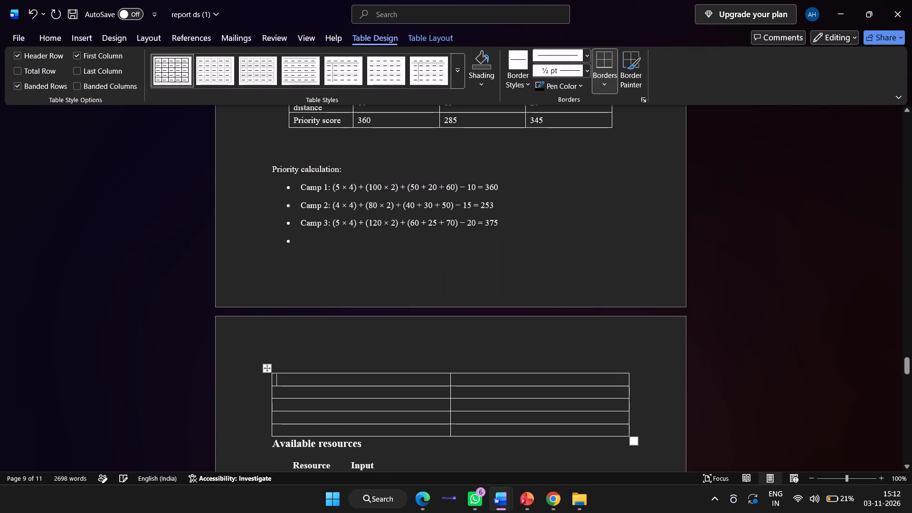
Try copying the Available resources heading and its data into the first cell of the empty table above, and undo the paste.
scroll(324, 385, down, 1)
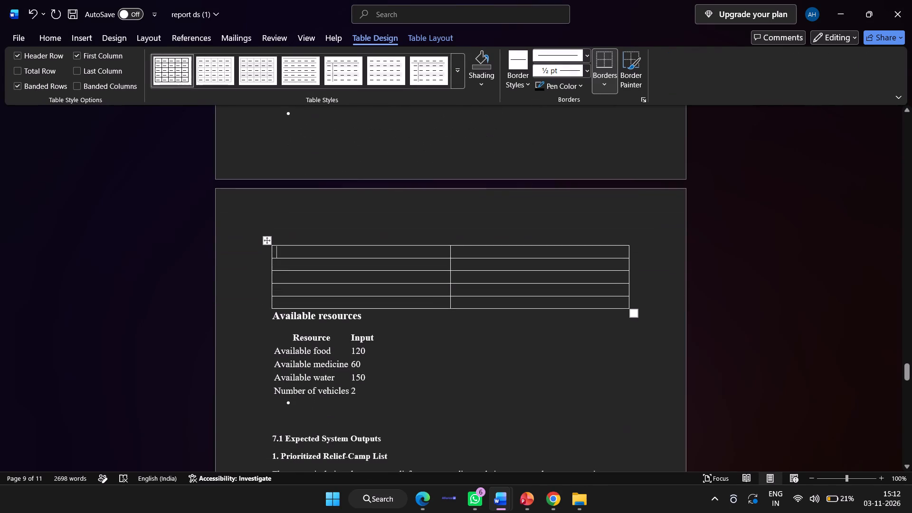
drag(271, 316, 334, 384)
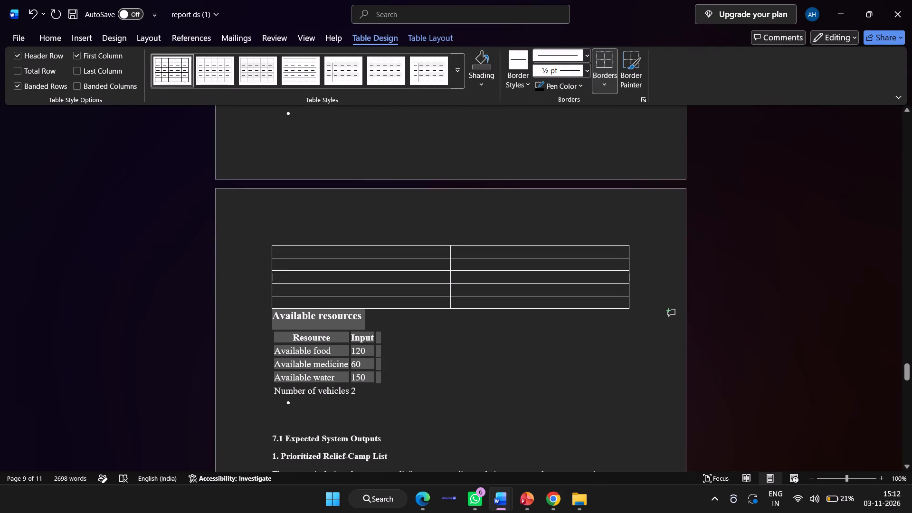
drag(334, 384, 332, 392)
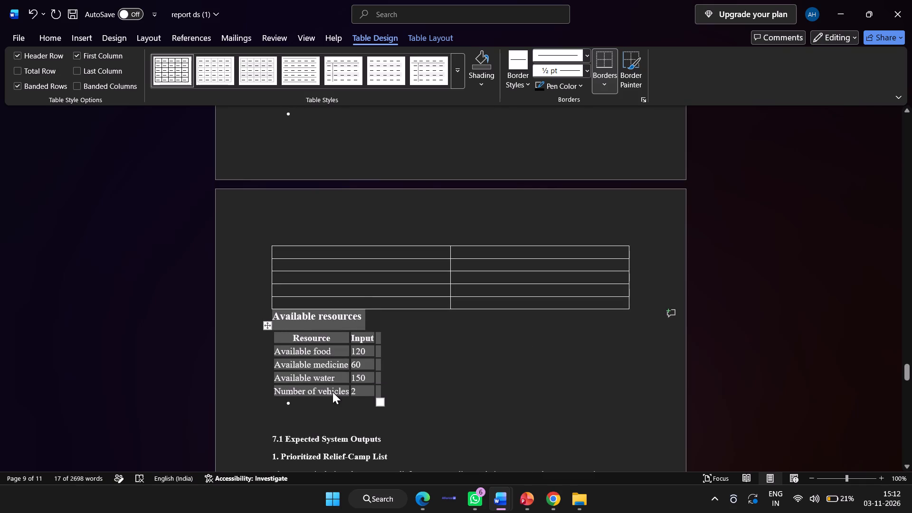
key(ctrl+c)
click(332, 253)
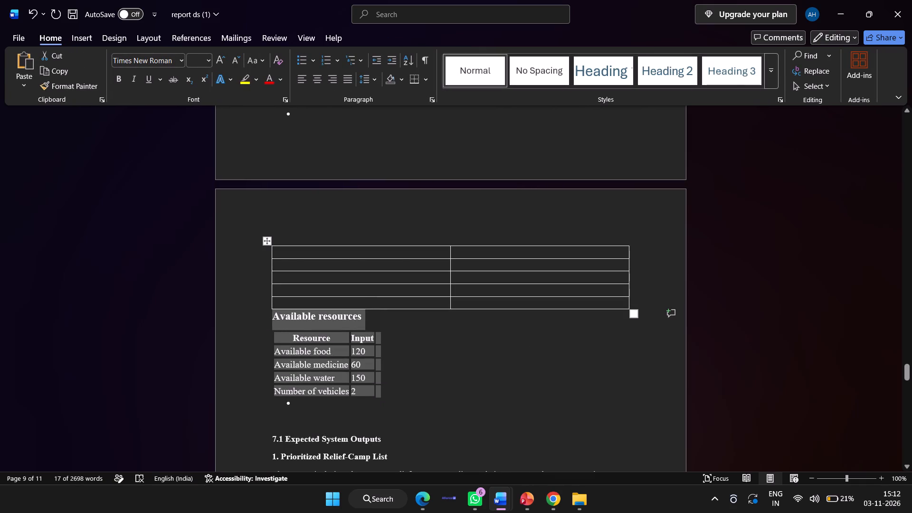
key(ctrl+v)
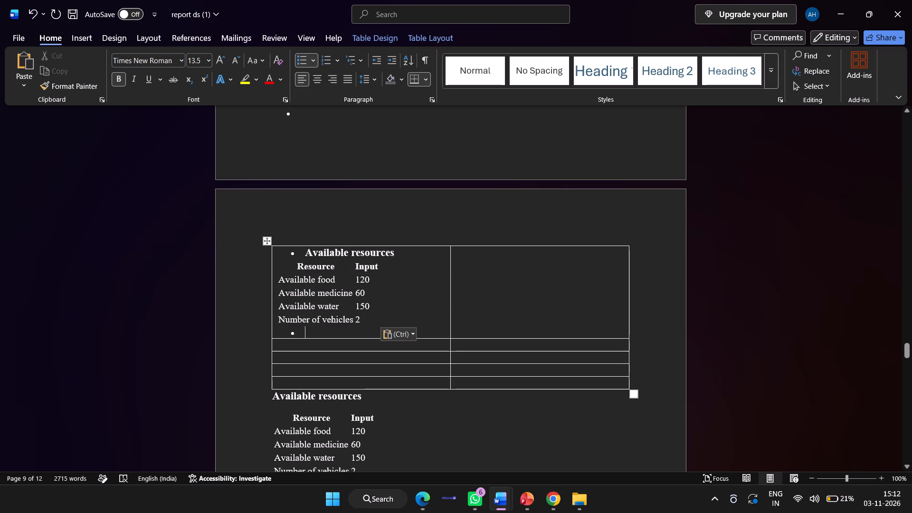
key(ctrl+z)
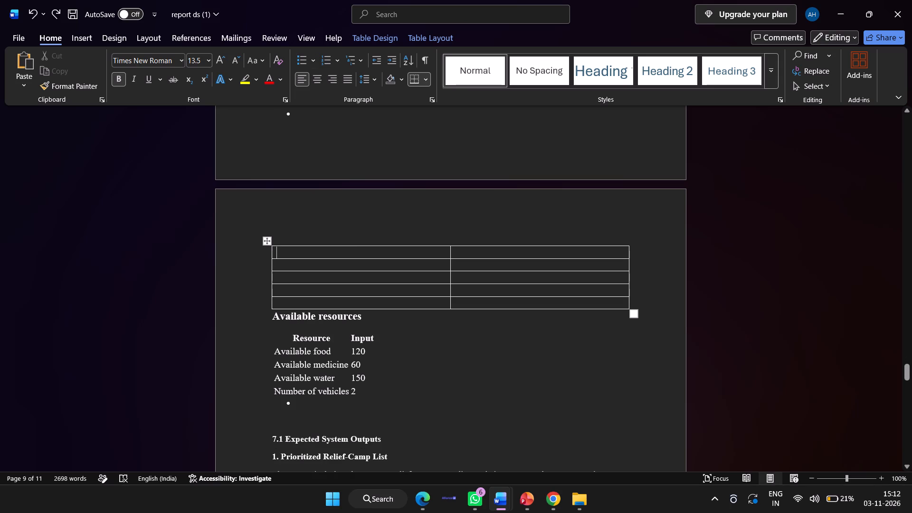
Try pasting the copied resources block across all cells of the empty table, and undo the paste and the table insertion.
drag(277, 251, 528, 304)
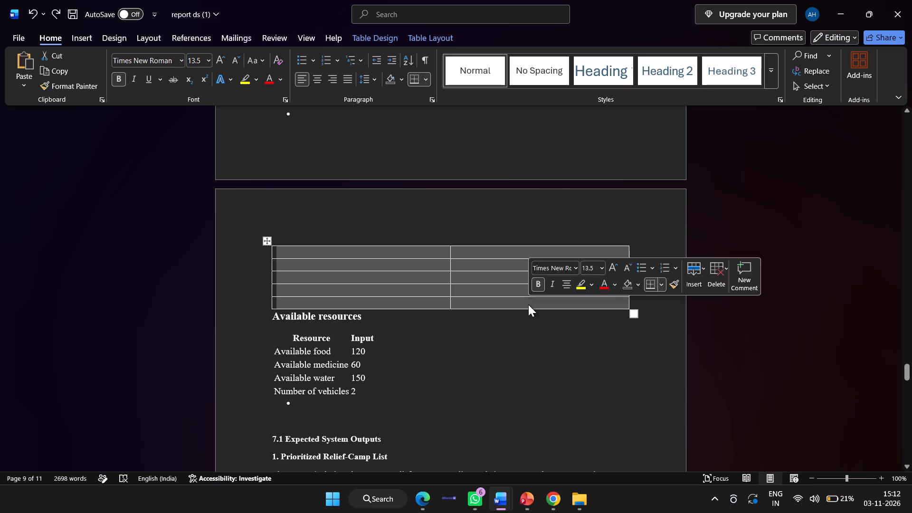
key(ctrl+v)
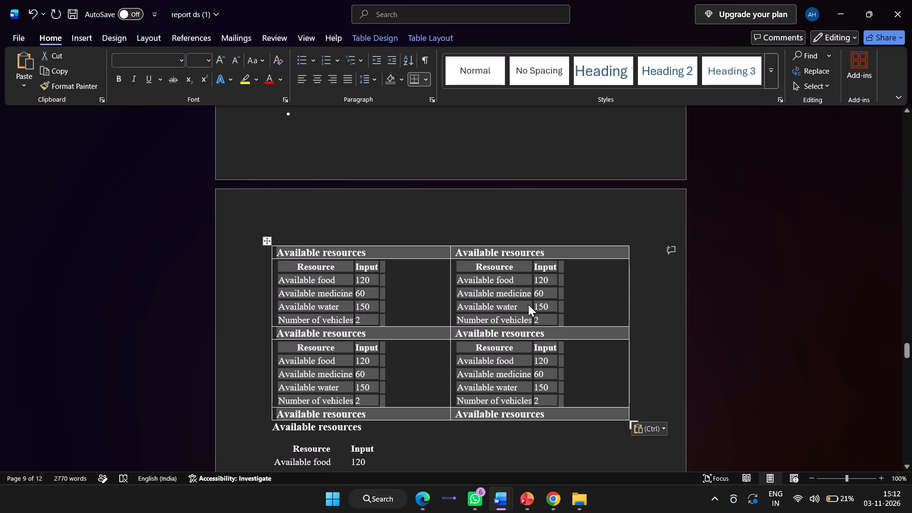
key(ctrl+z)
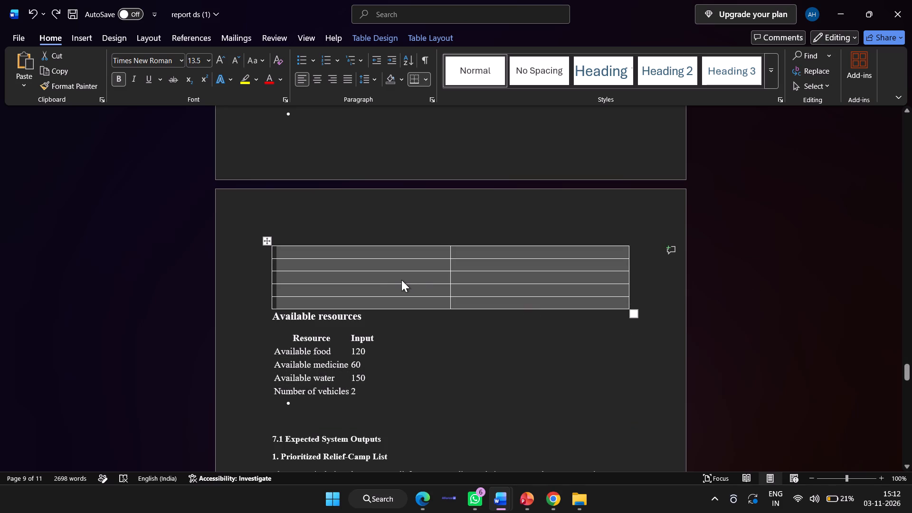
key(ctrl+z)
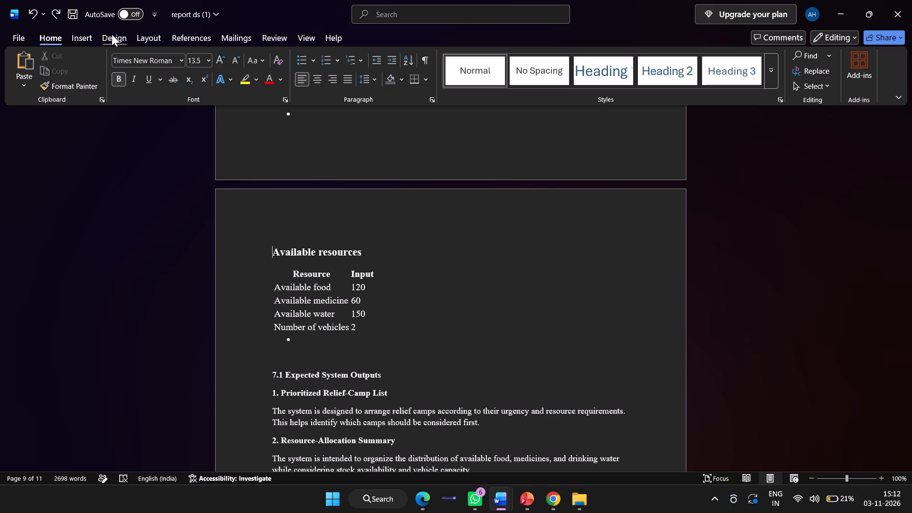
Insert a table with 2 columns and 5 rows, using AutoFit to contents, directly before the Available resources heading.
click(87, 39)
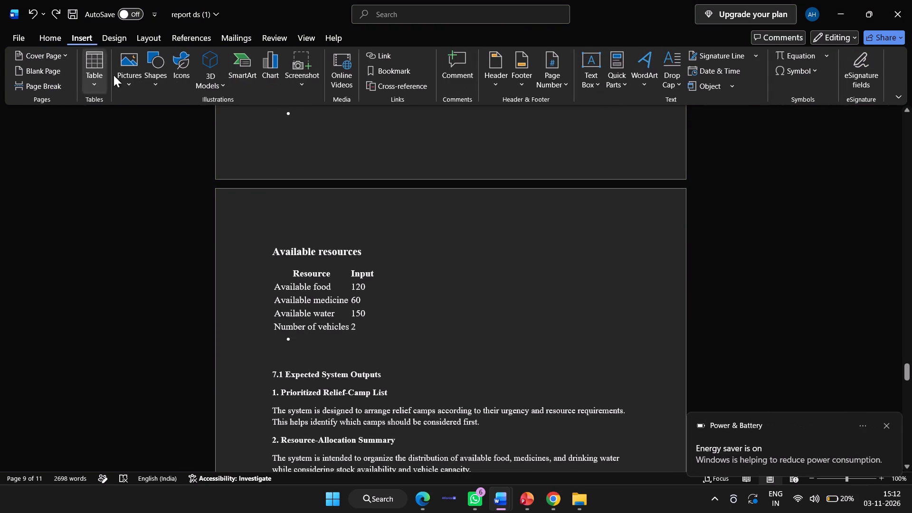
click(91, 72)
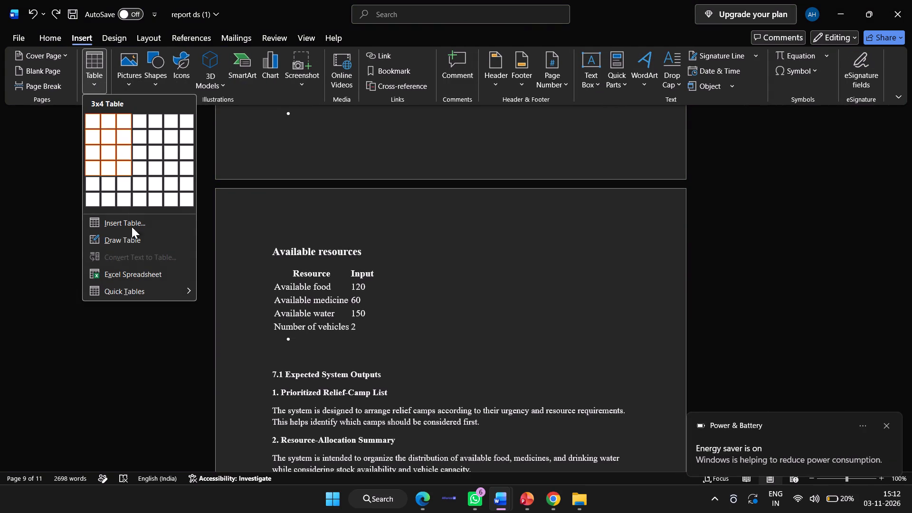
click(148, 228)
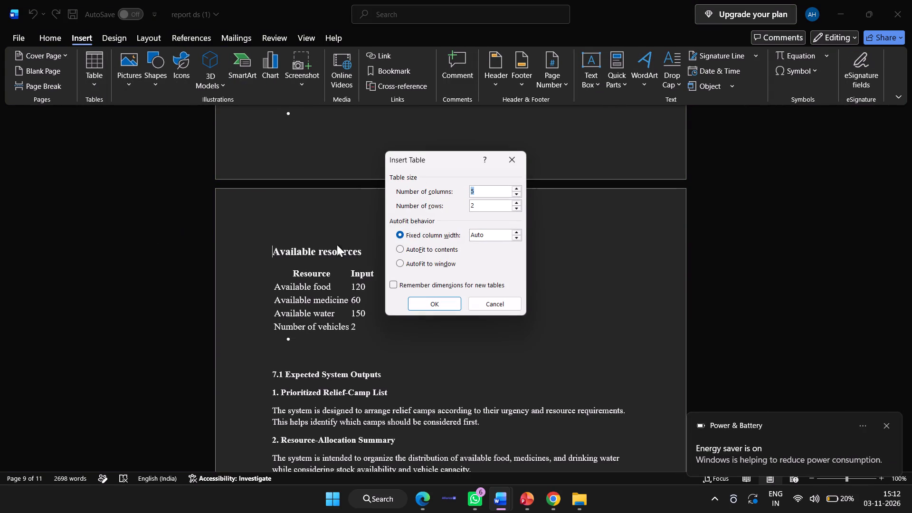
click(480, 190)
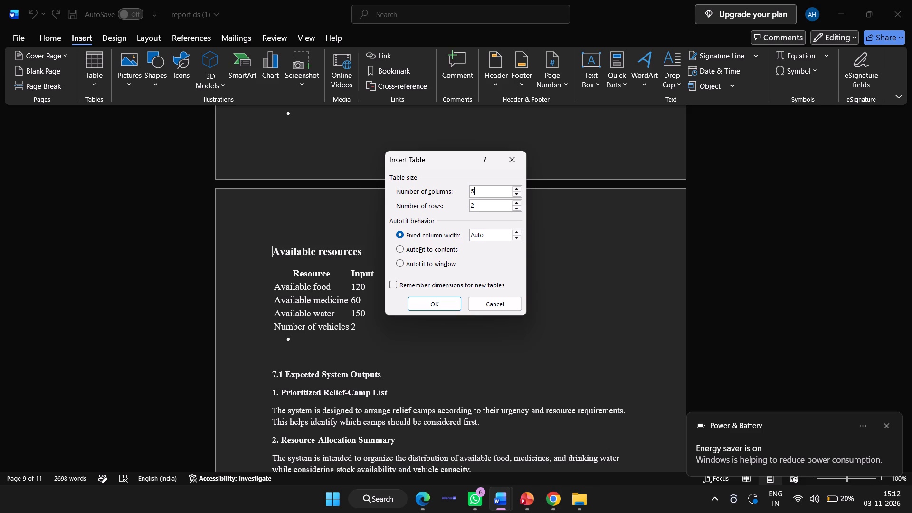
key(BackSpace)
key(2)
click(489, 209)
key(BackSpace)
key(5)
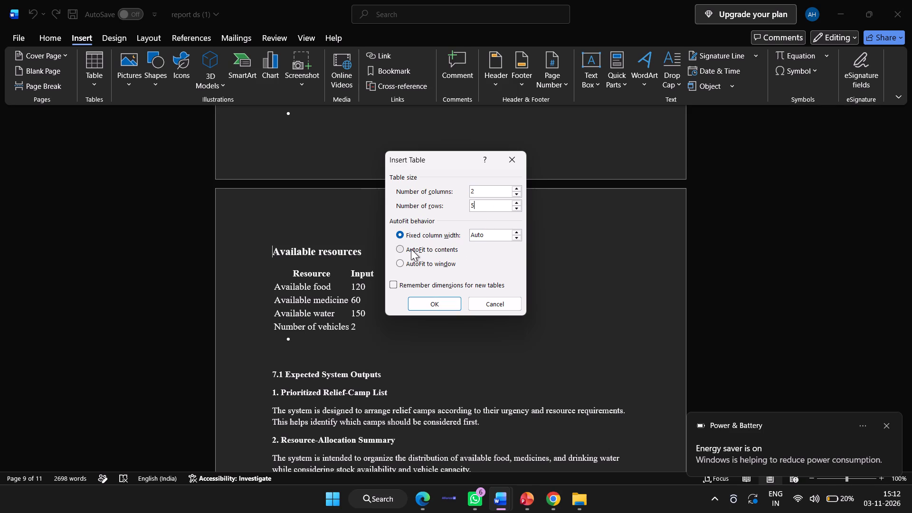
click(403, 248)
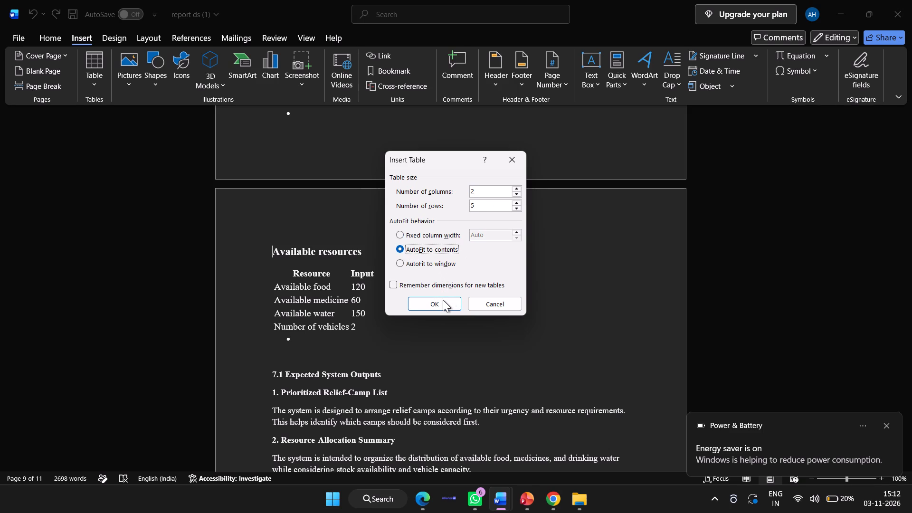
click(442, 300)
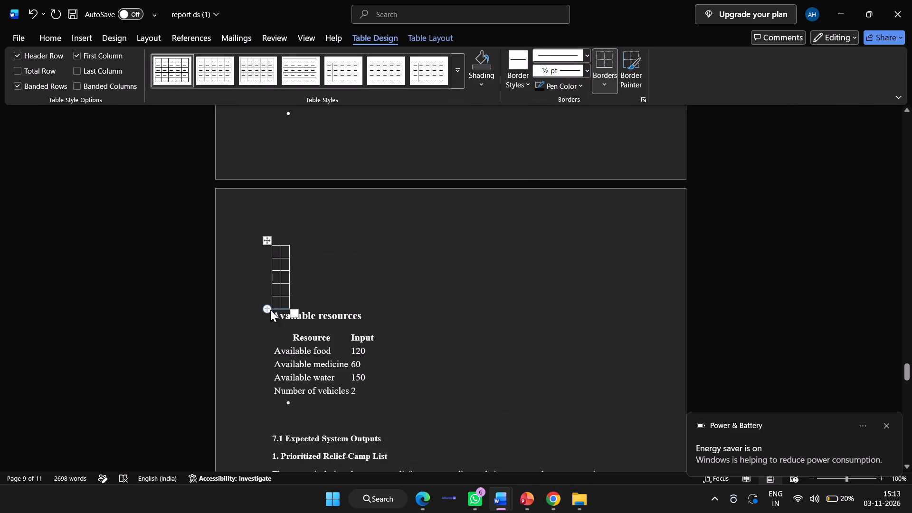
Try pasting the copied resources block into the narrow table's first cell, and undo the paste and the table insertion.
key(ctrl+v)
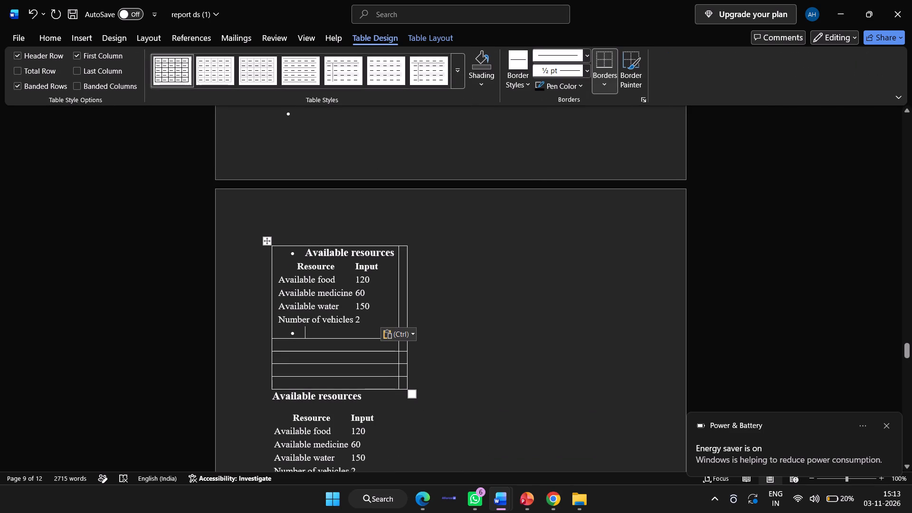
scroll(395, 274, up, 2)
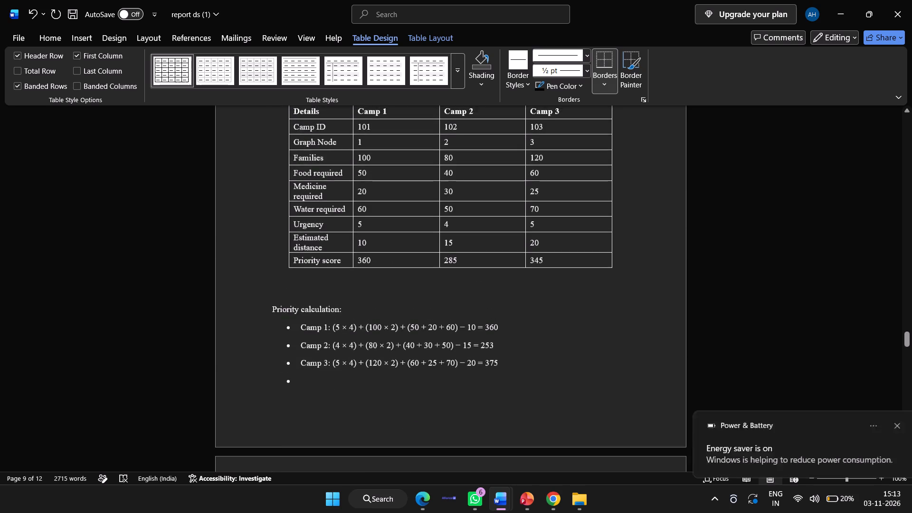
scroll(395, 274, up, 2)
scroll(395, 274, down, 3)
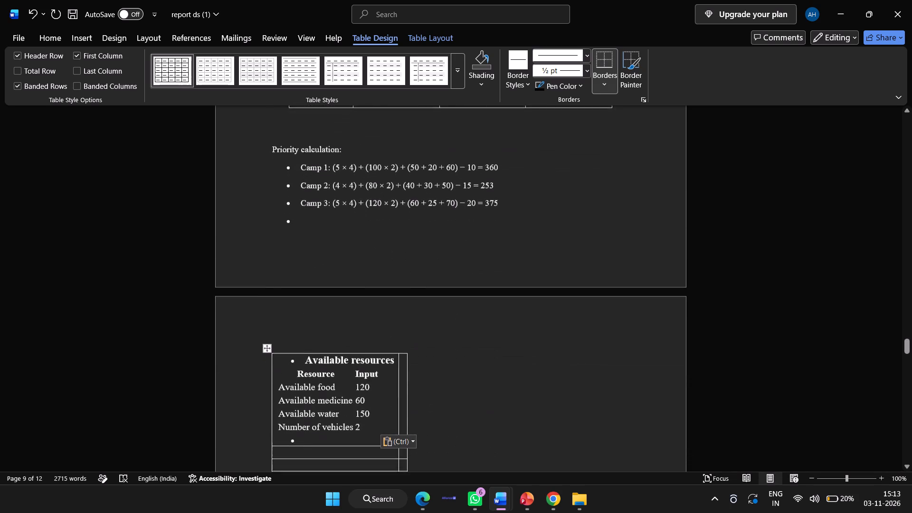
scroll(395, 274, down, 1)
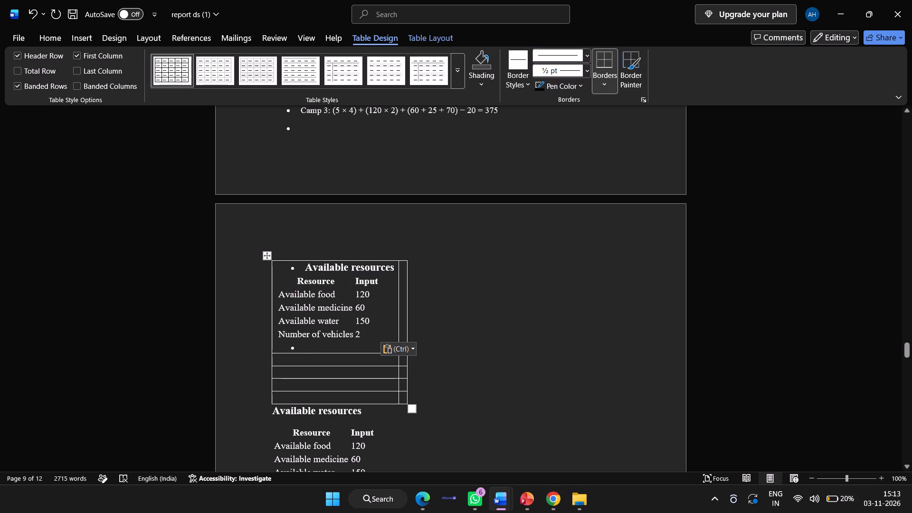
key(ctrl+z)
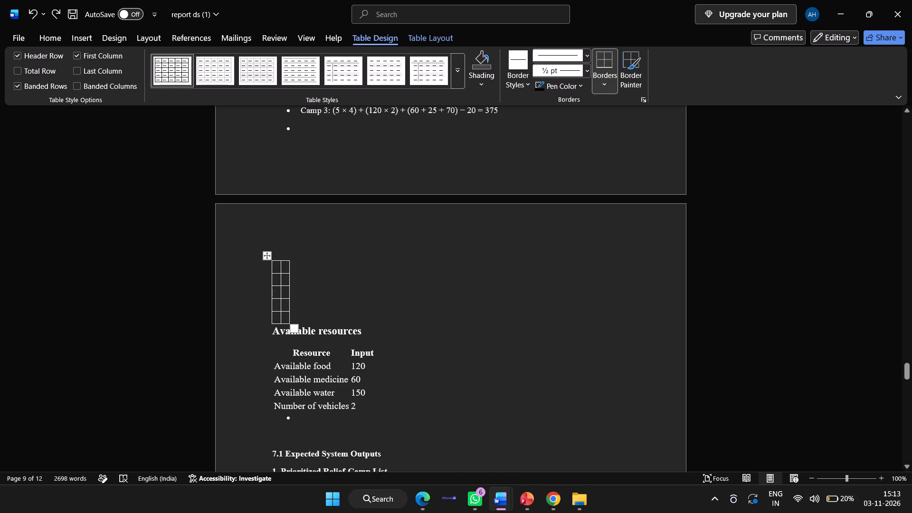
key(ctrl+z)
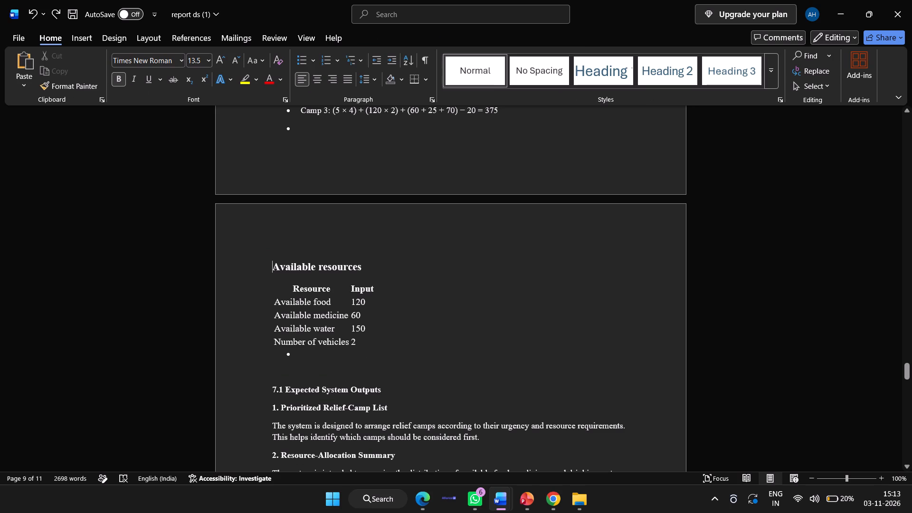
Remove the bullet and indent from the empty line below the Number of vehicles row.
click(298, 355)
key(BackSpace)
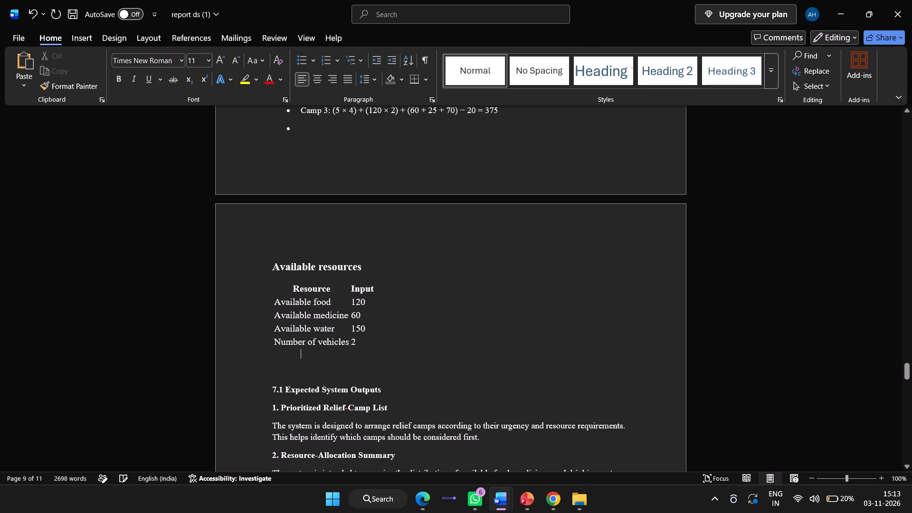
key(BackSpace)
key(BackSpace)
key(BackSpace)
key(BackSpace)
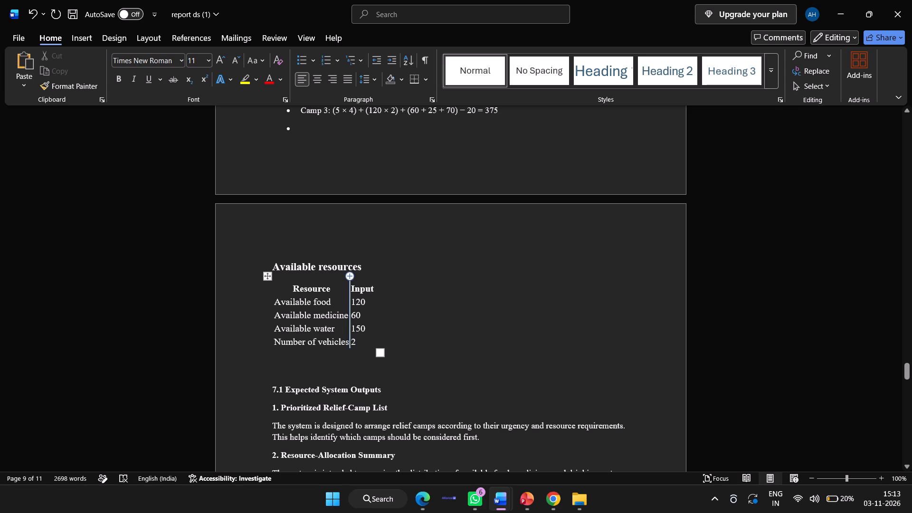
Insert a table with 2 columns and 5 rows and automatic fixed column width directly below the Number of vehicles row.
click(80, 43)
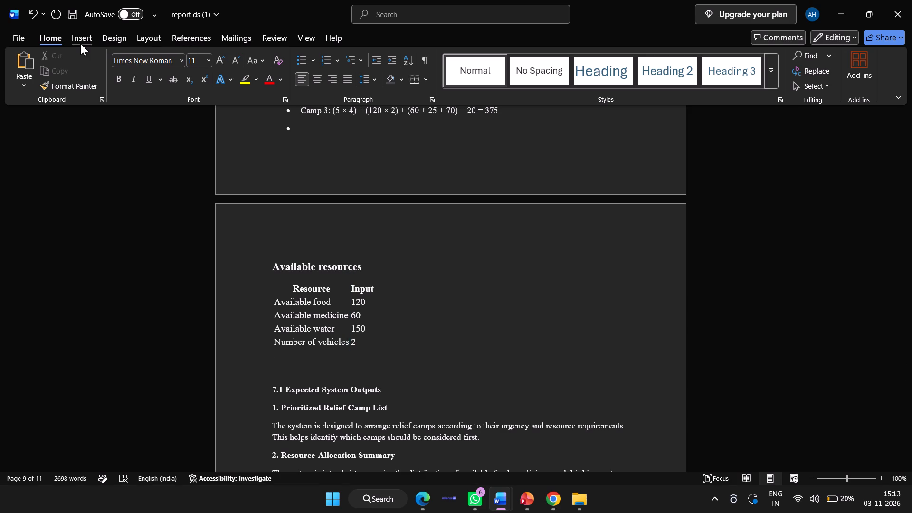
click(91, 79)
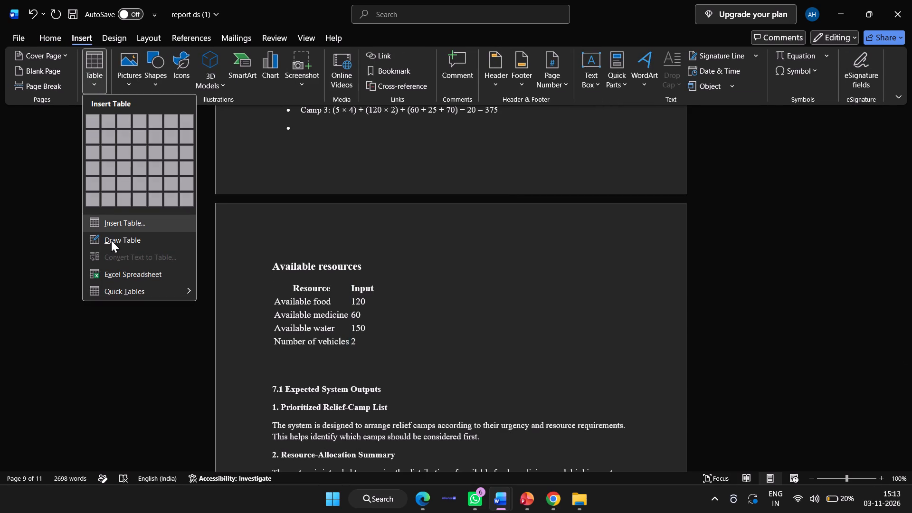
click(138, 218)
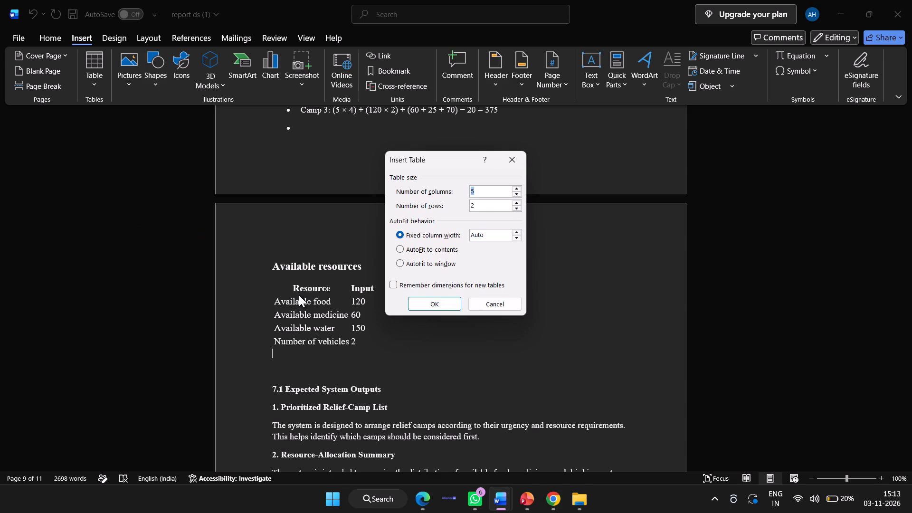
click(479, 188)
key(BackSpace)
key(2)
click(484, 207)
key(BackSpace)
key(5)
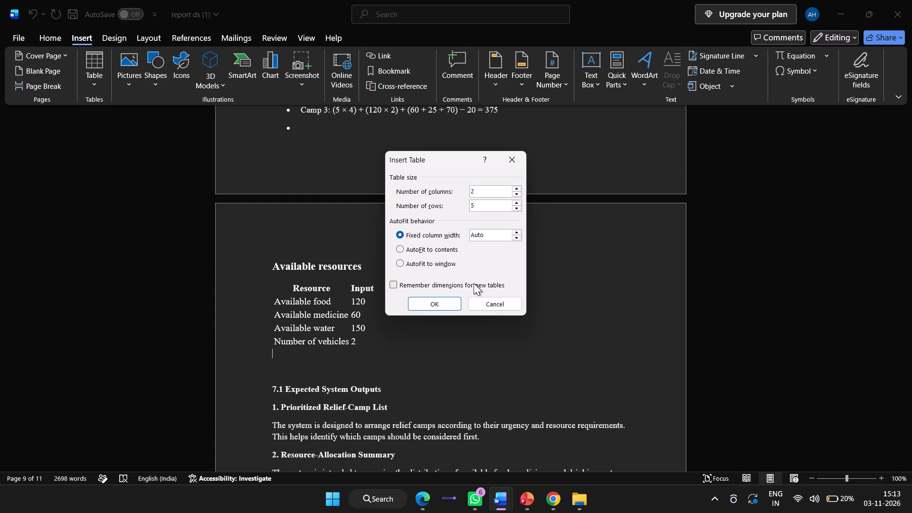
click(429, 304)
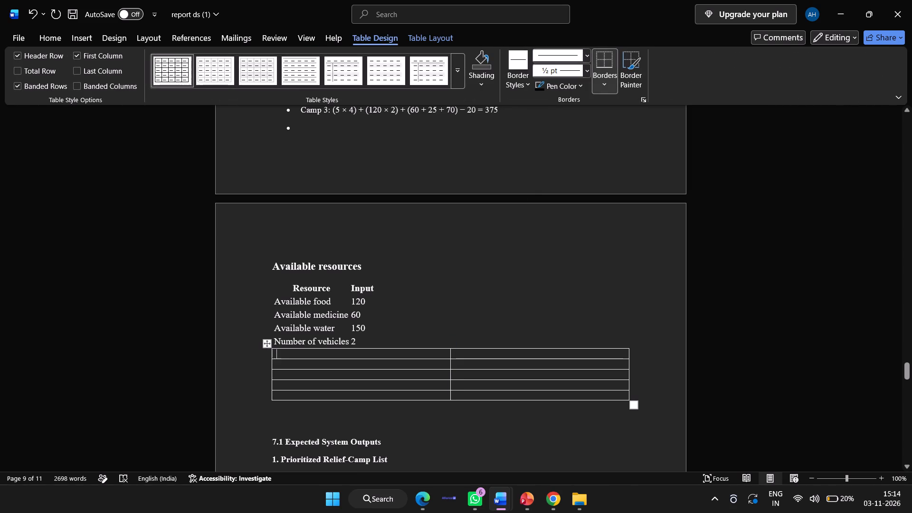
Copy the borderless resource rows, from Resource/Input through Number of vehicles, into the new bordered table.
drag(291, 285, 361, 341)
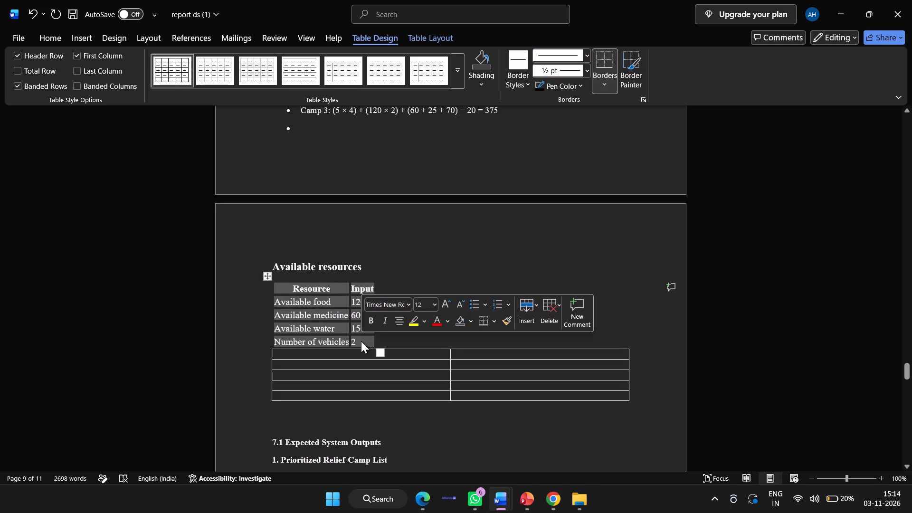
key(ctrl+c)
click(299, 356)
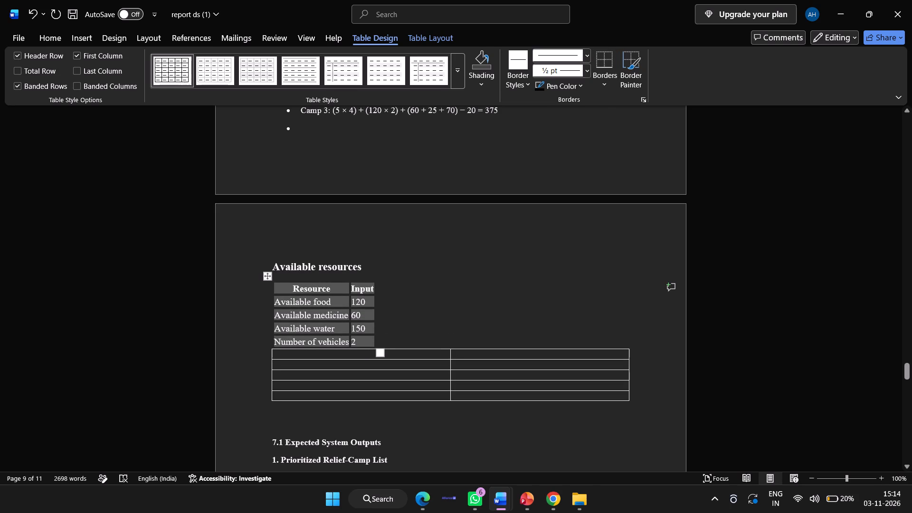
key(ctrl+v)
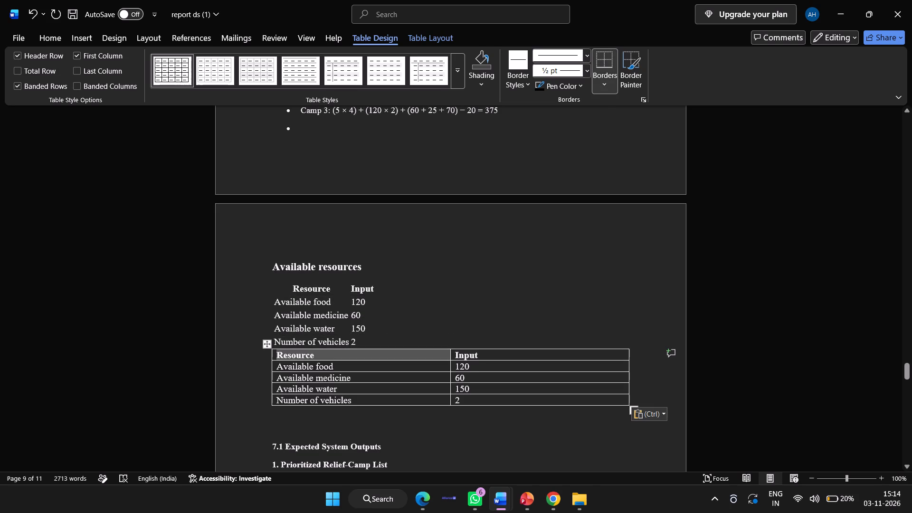
Delete the original borderless resource rows between the Available resources heading and the bordered table.
drag(289, 290, 363, 339)
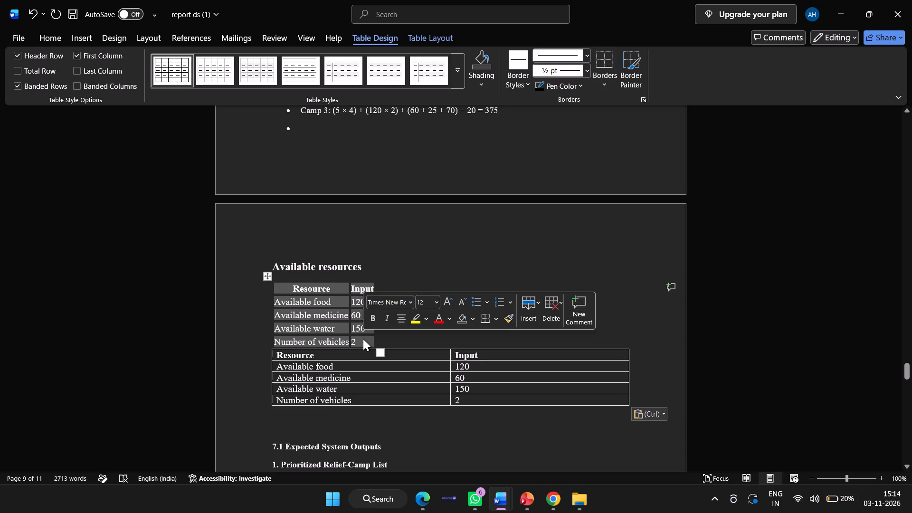
key(BackSpace)
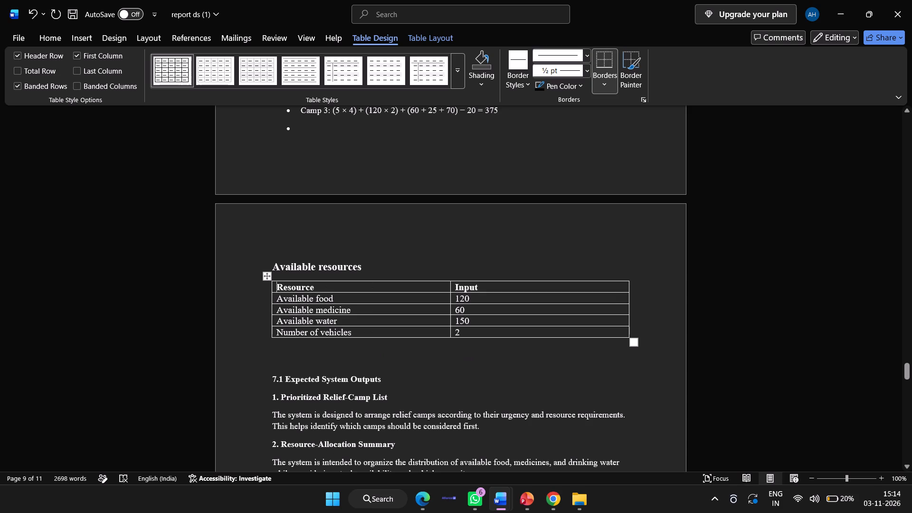
Remove the bullet from the empty line below the Camp 3 priority calculation, keeping the line before the Available resources heading.
scroll(429, 262, down, 1)
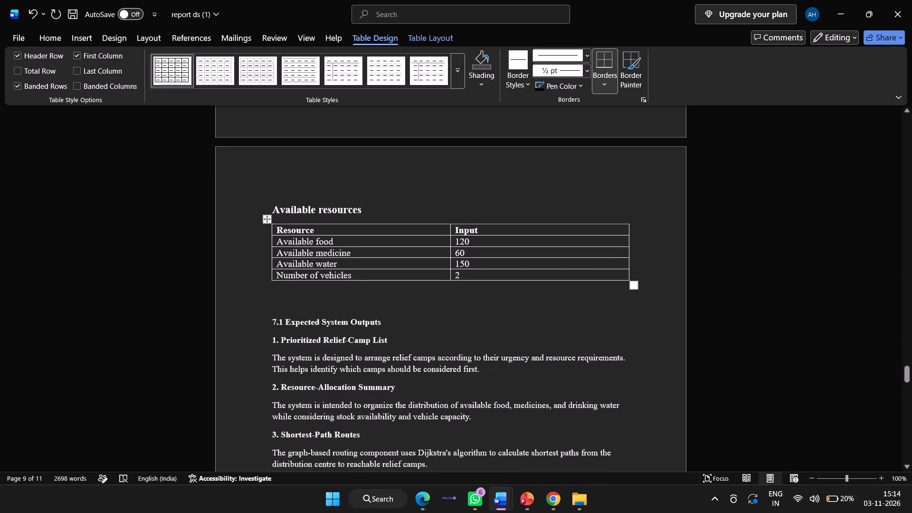
scroll(429, 262, up, 4)
scroll(429, 262, down, 1)
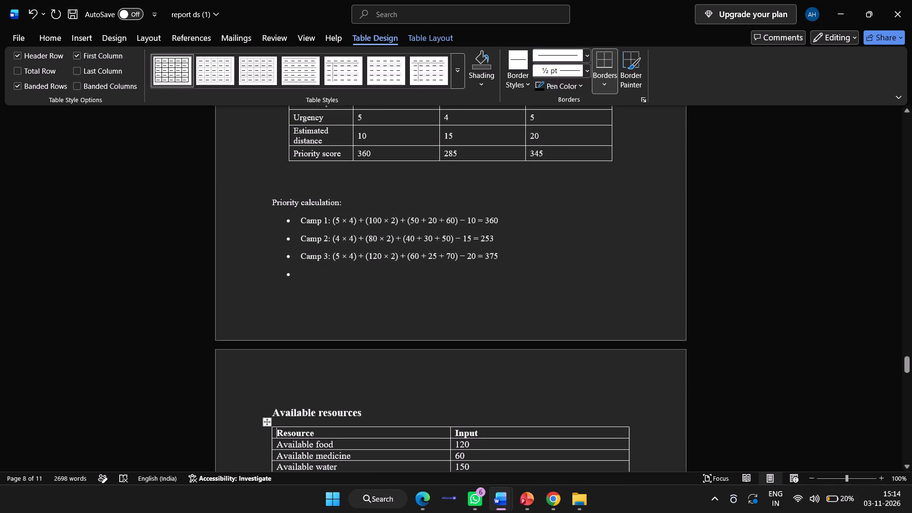
click(304, 272)
key(BackSpace)
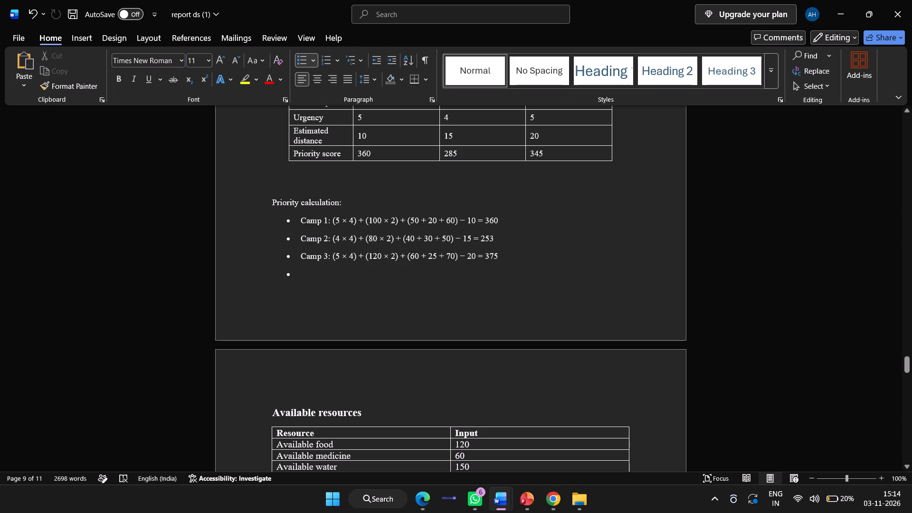
key(BackSpace)
key(BackSpace)
key(BackSpace)
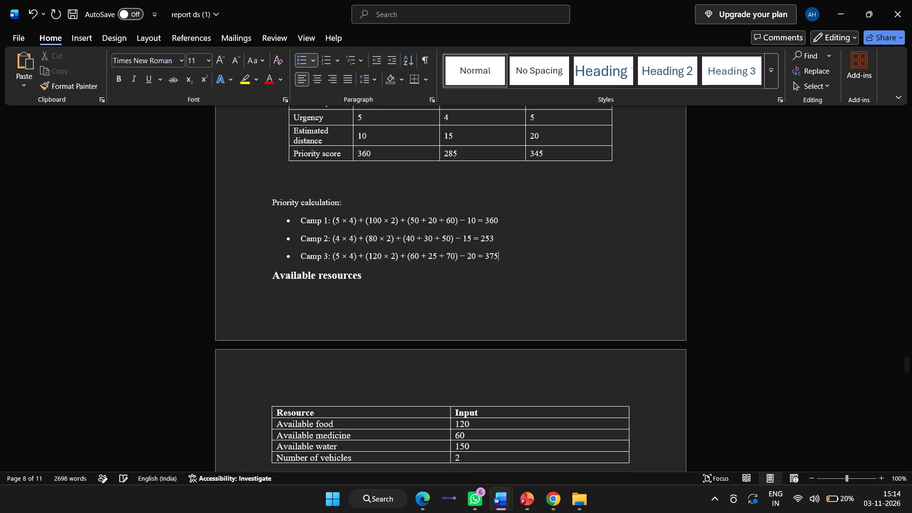
key(Return)
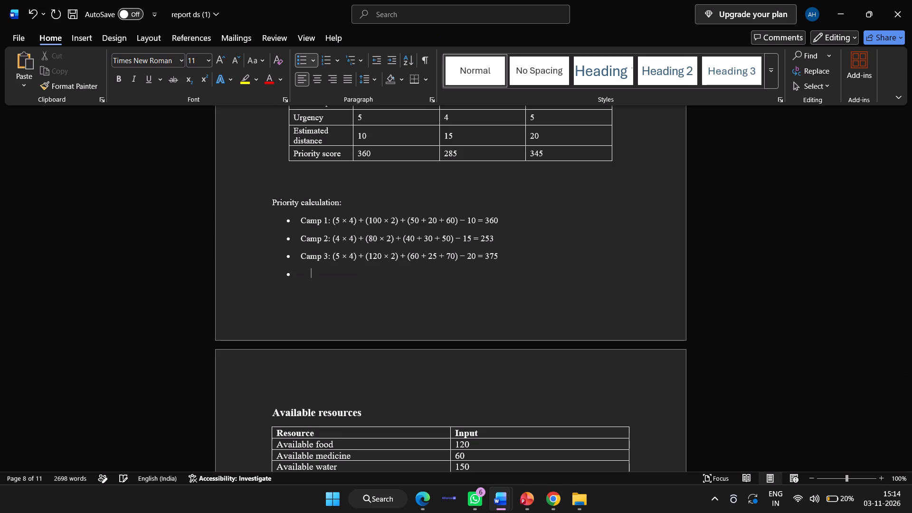
key(BackSpace)
scroll(343, 308, down, 3)
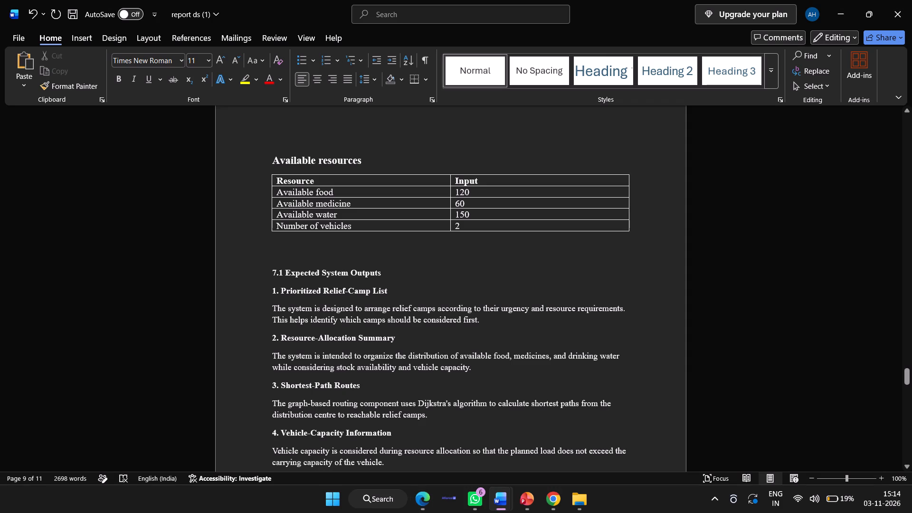
click(363, 251)
key(ctrl+v)
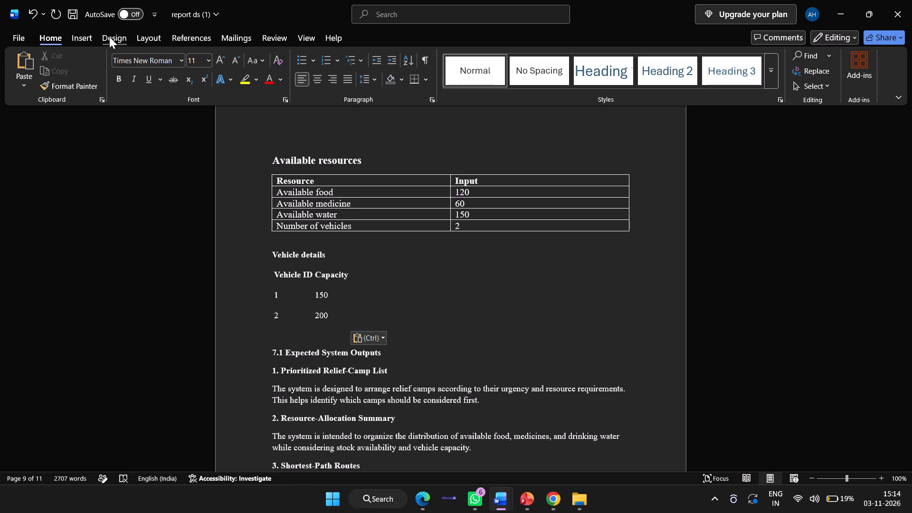
Insert a table with 2 columns and 3 rows directly below the borderless vehicle rows under Vehicle details.
click(85, 36)
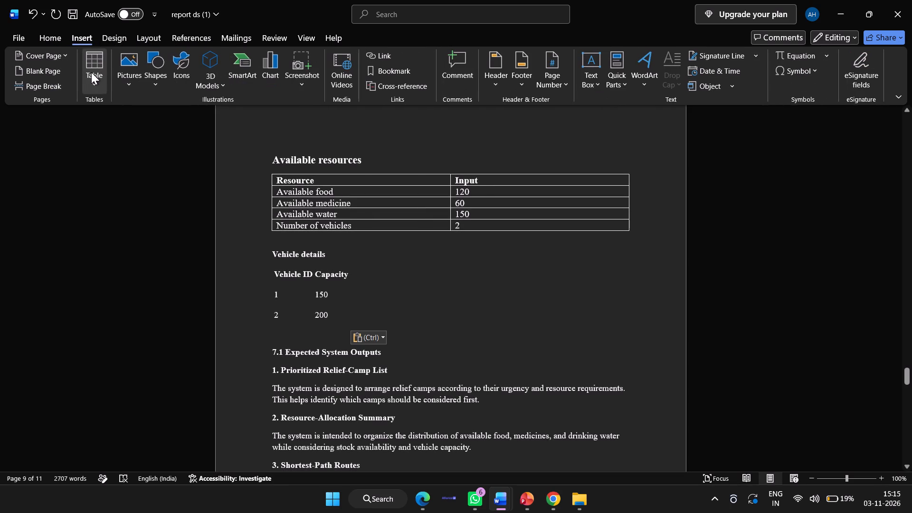
click(93, 72)
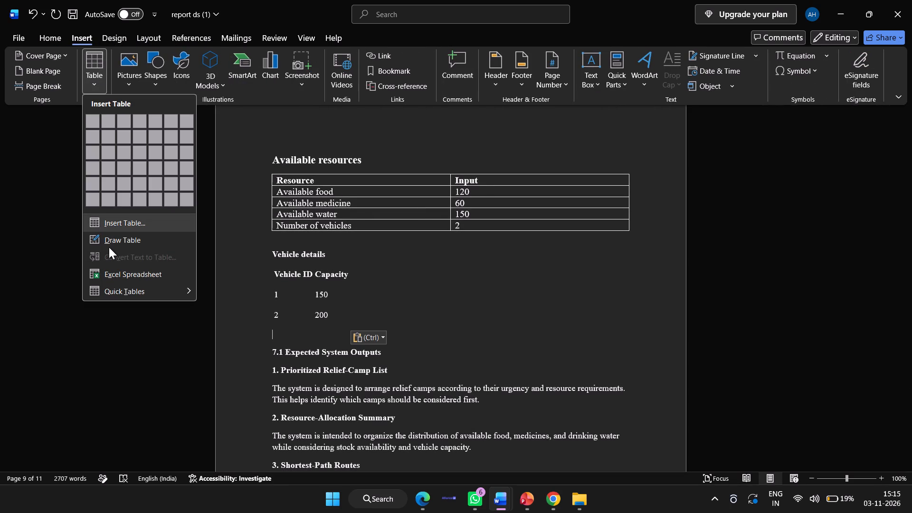
click(114, 228)
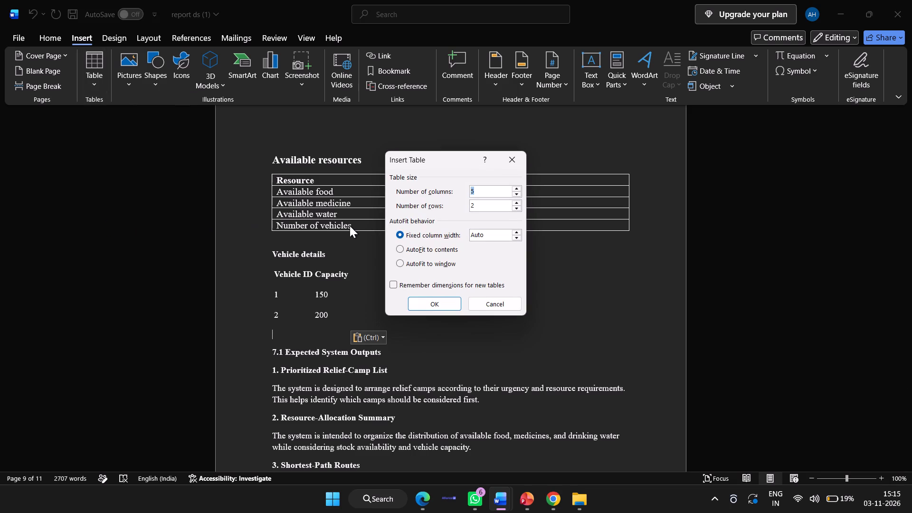
click(482, 191)
key(BackSpace)
key(2)
key(Down)
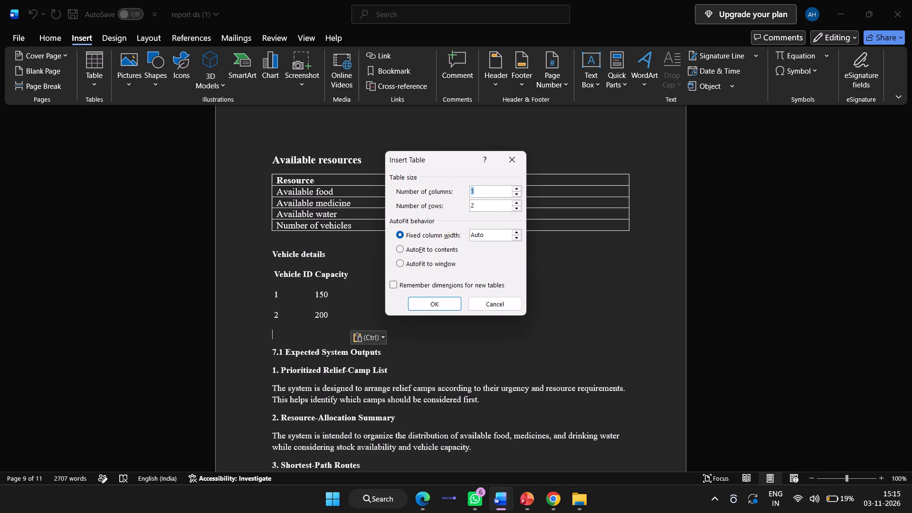
key(2)
click(485, 205)
key(3)
key(BackSpace)
key(BackSpace)
key(3)
click(430, 308)
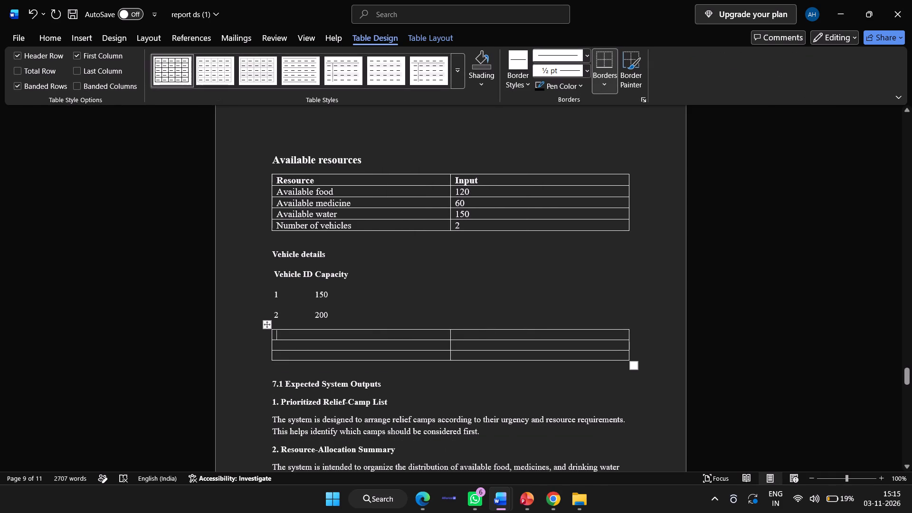
Copy the borderless Vehicle ID and Capacity rows into the new bordered table.
drag(274, 274, 332, 321)
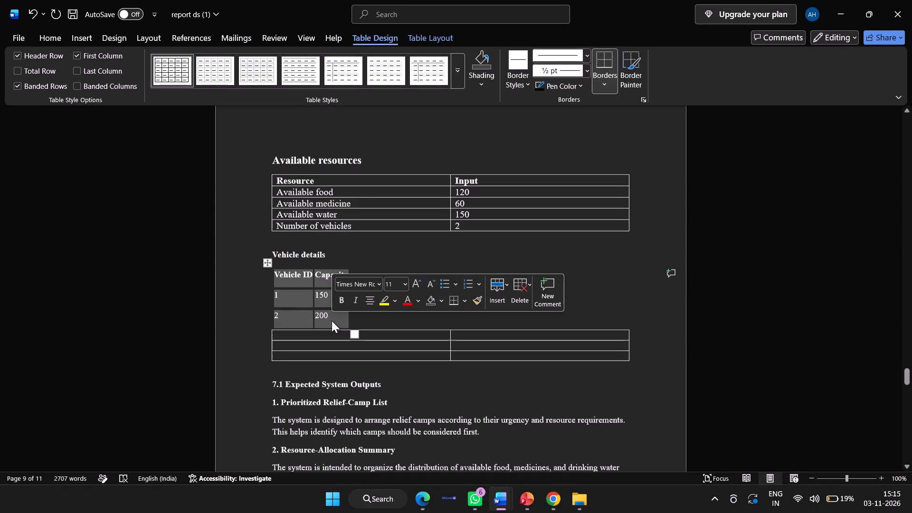
key(ctrl+c)
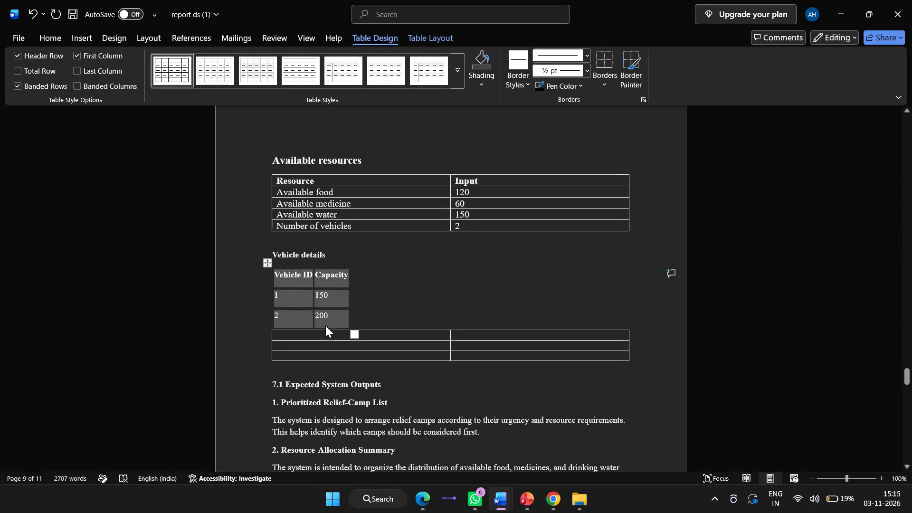
click(294, 337)
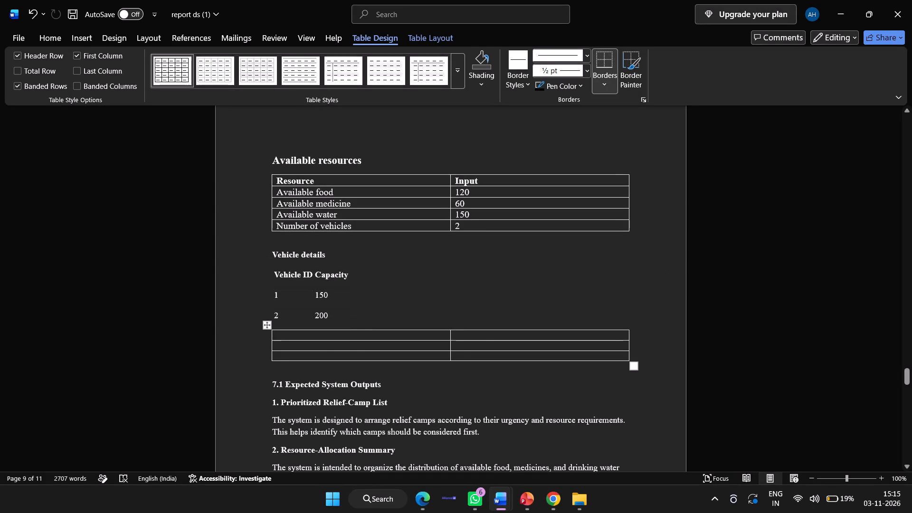
key(ctrl+v)
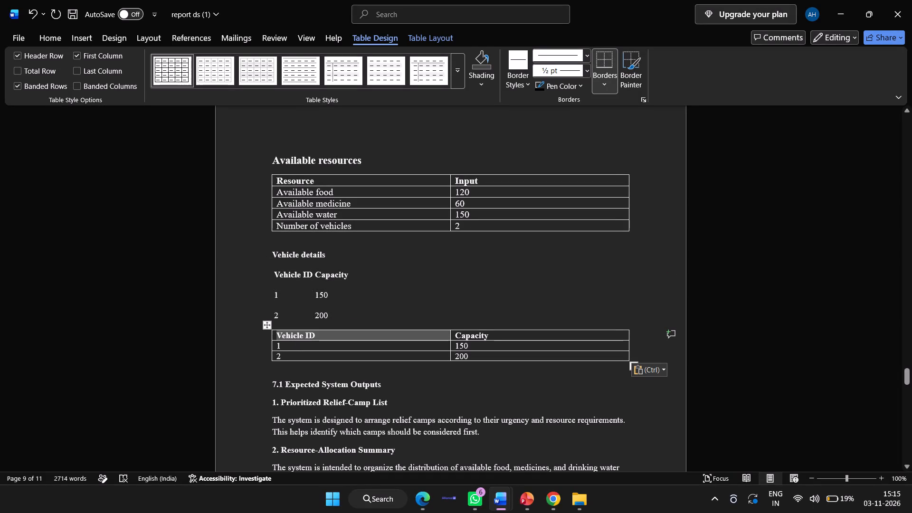
Delete the original borderless vehicle rows between the Vehicle details heading and the bordered table.
drag(272, 273, 331, 313)
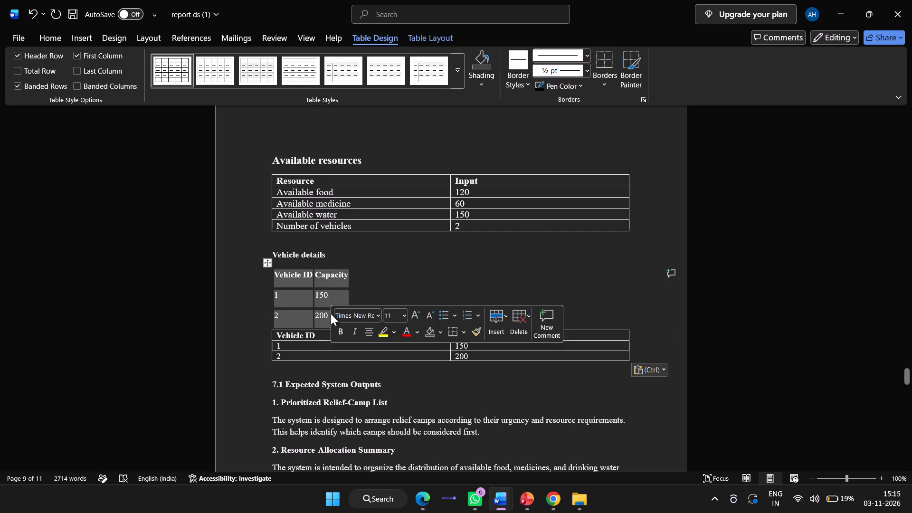
key(BackSpace)
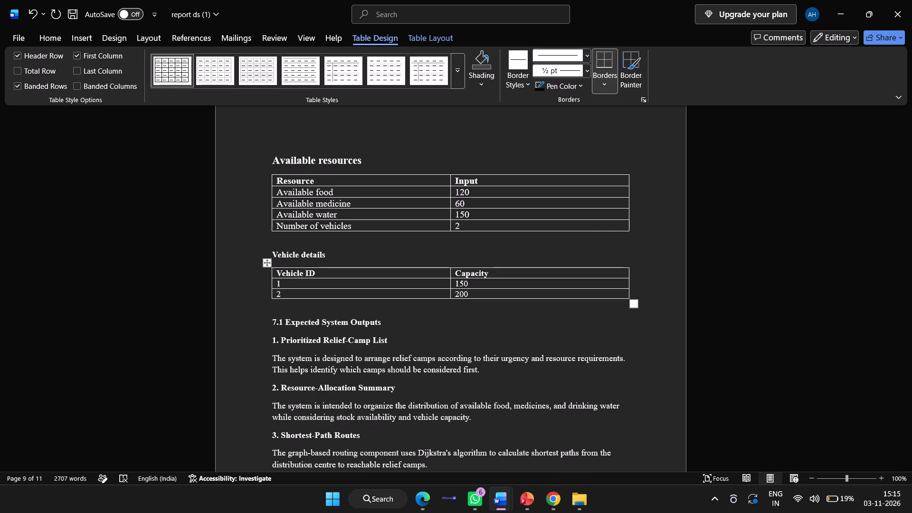
scroll(331, 313, down, 1)
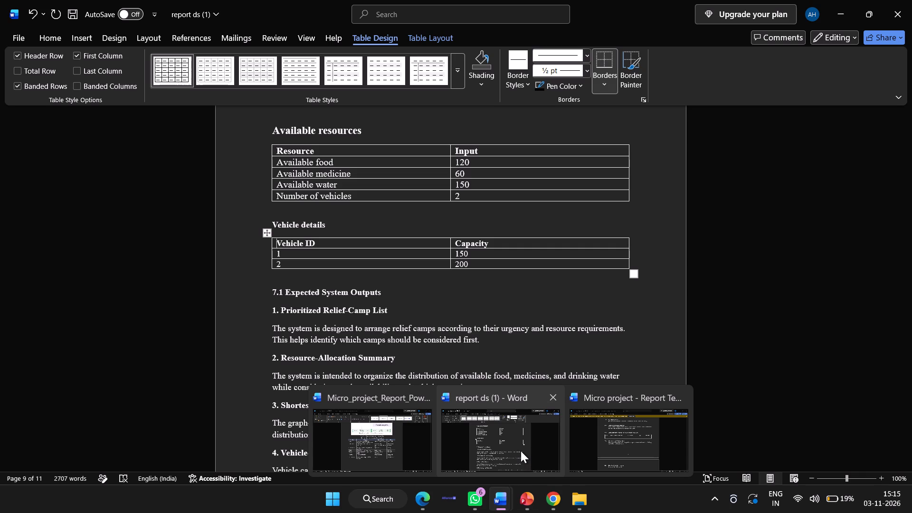
click(521, 451)
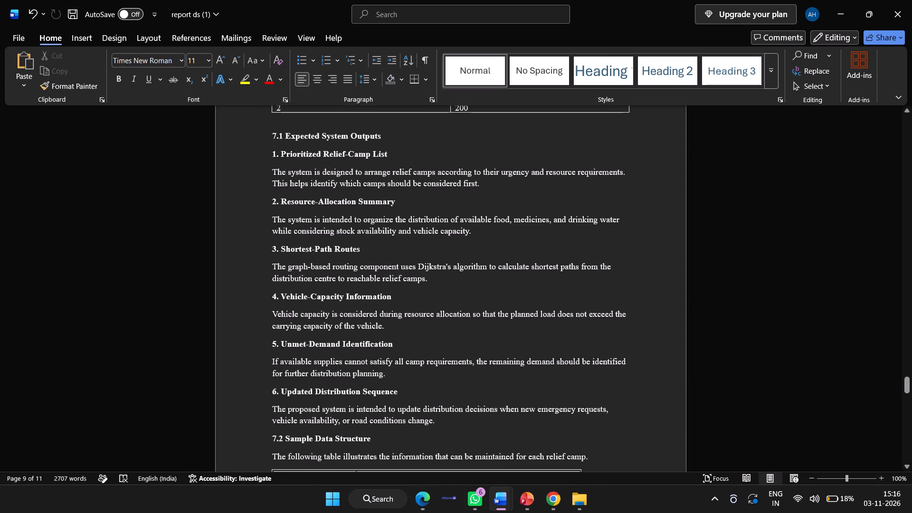
key(Return)
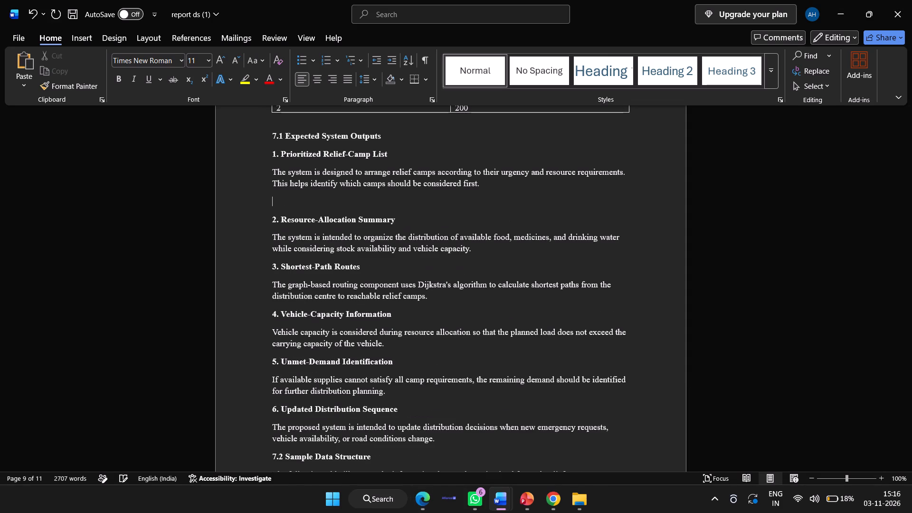
key(ctrl+v)
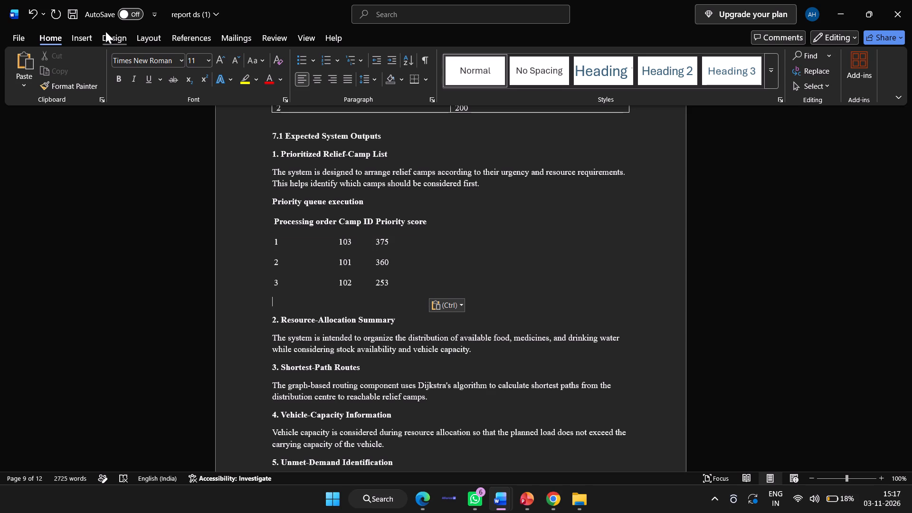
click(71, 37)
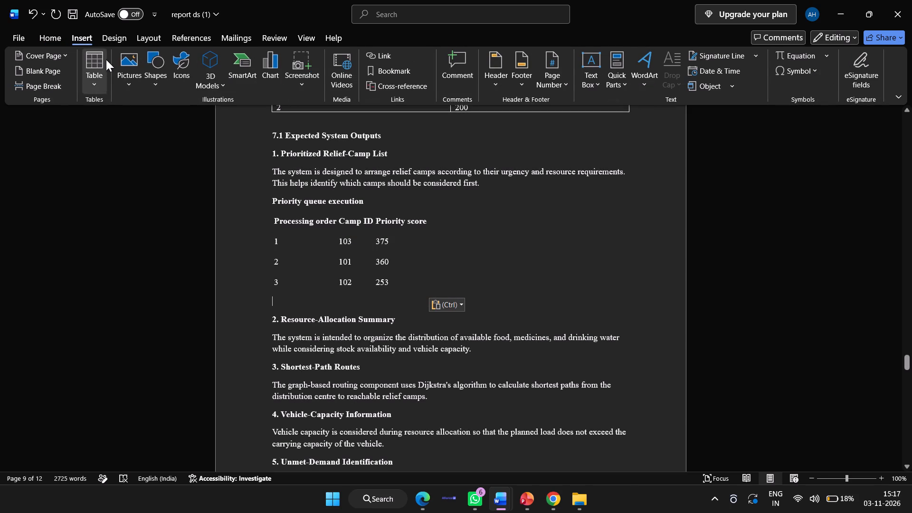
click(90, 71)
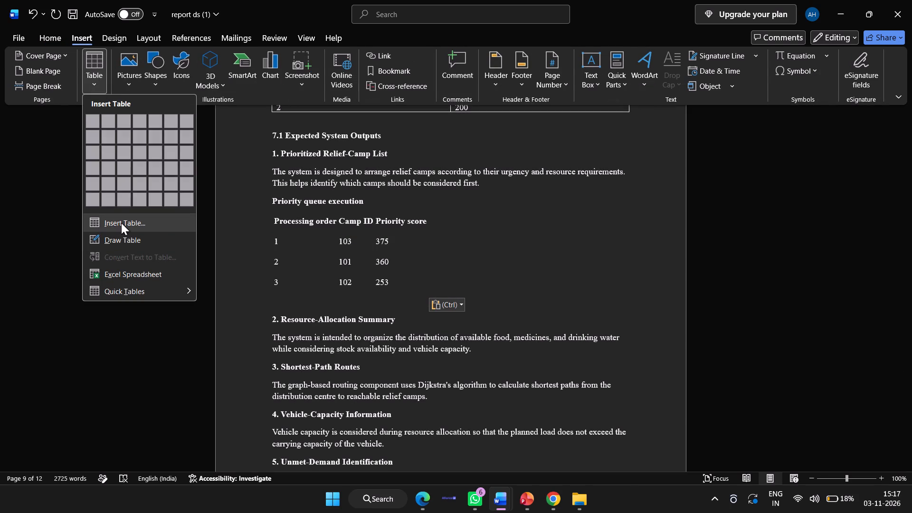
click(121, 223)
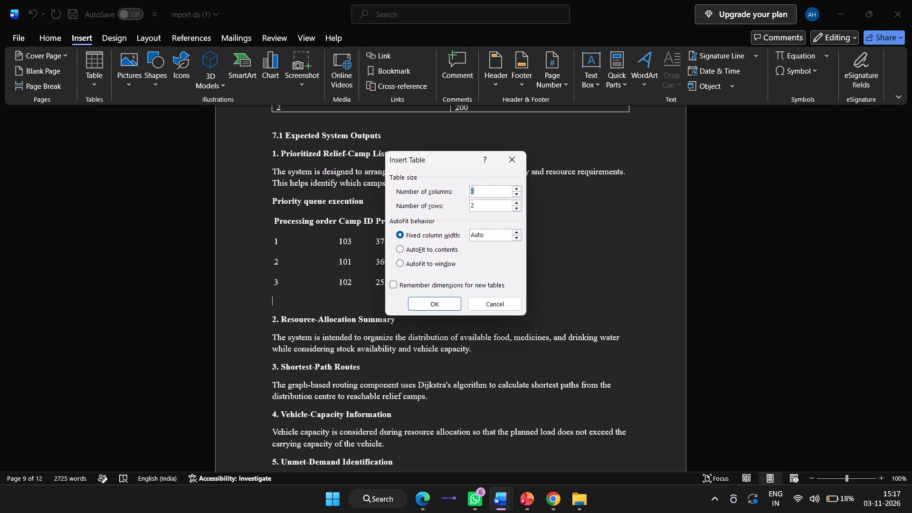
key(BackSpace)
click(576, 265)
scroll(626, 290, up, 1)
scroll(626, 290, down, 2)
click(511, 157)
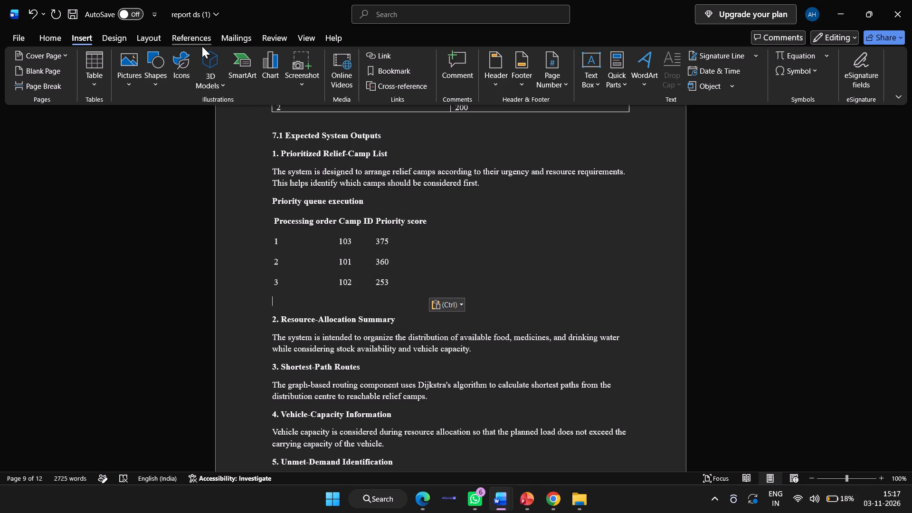
Insert a bordered table with 3 columns and 4 rows directly below the pasted priority queue rows.
click(101, 52)
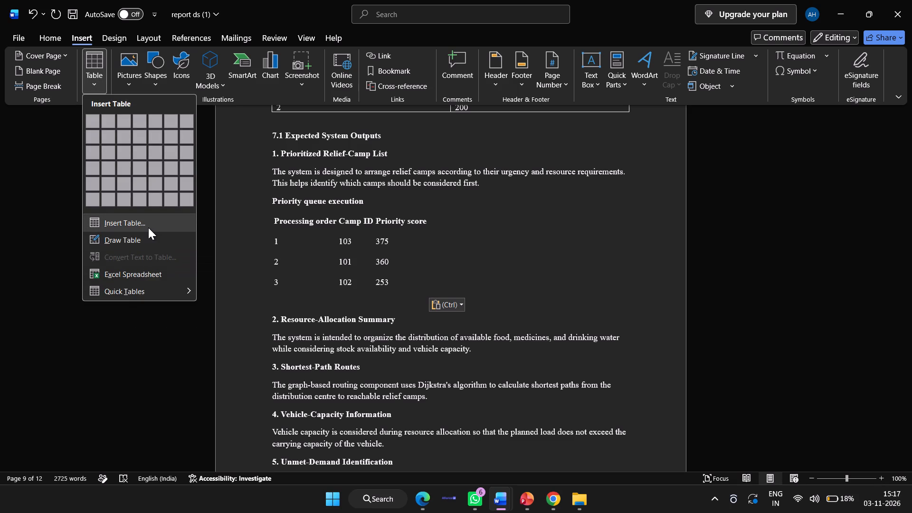
click(148, 228)
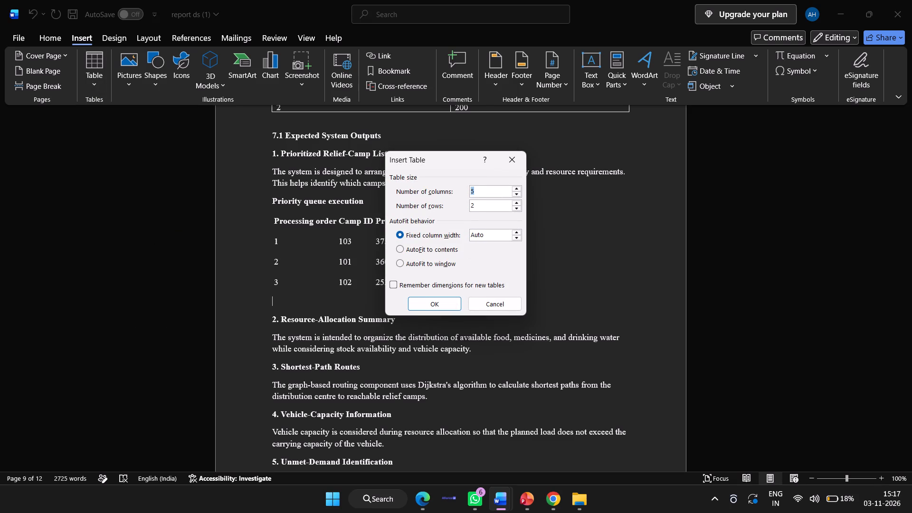
key(BackSpace)
key(3)
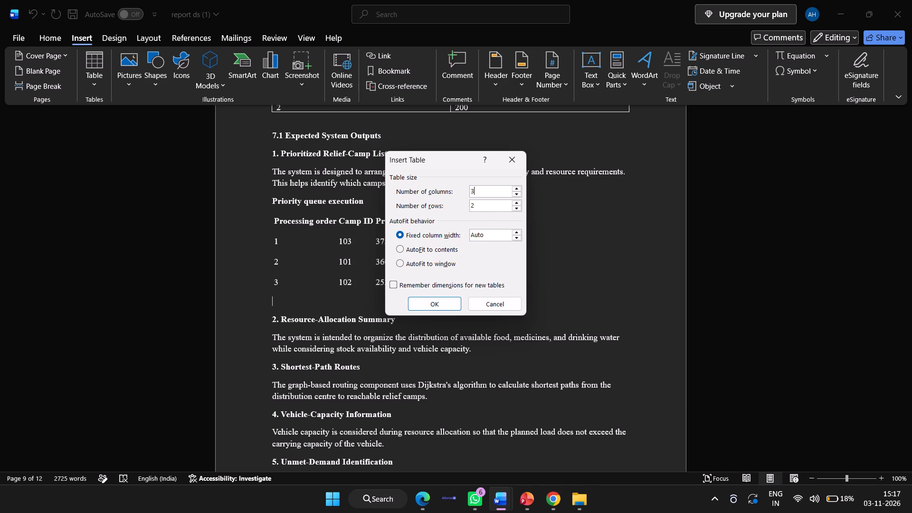
click(485, 206)
key(BackSpace)
key(4)
scroll(485, 206, down, 1)
click(432, 302)
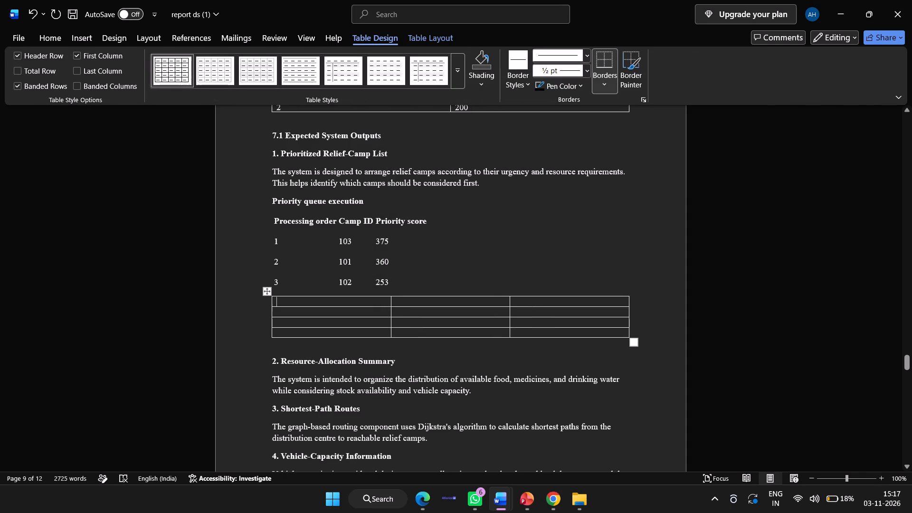
Copy the borderless Processing order, Camp ID and Priority score rows into the new bordered table.
drag(273, 220, 393, 279)
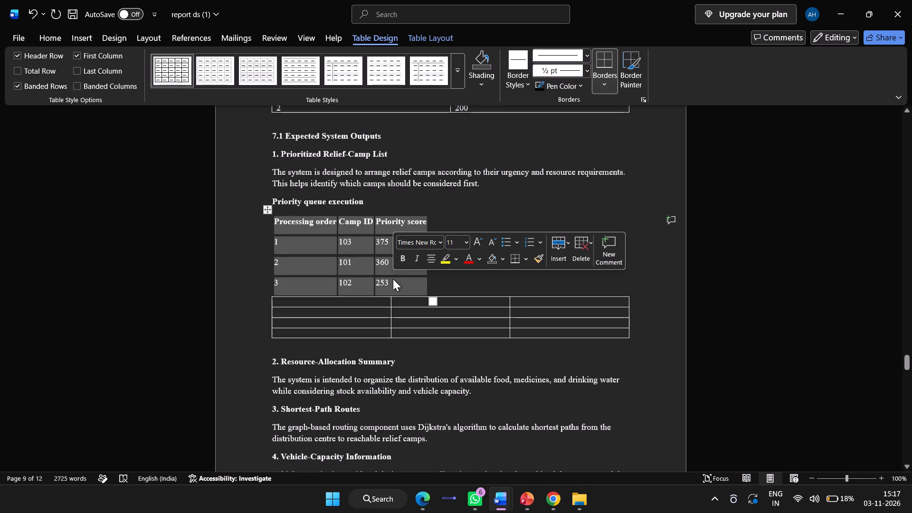
key(ctrl+c)
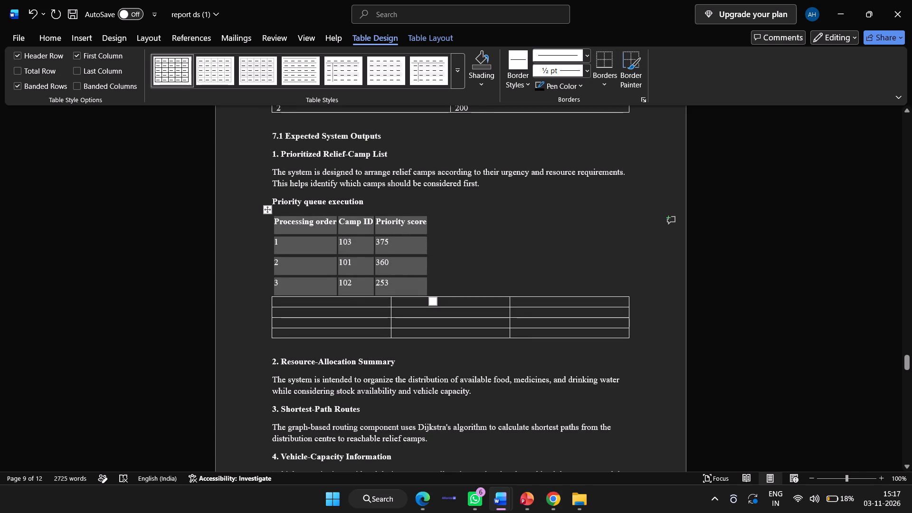
click(324, 300)
key(ctrl+v)
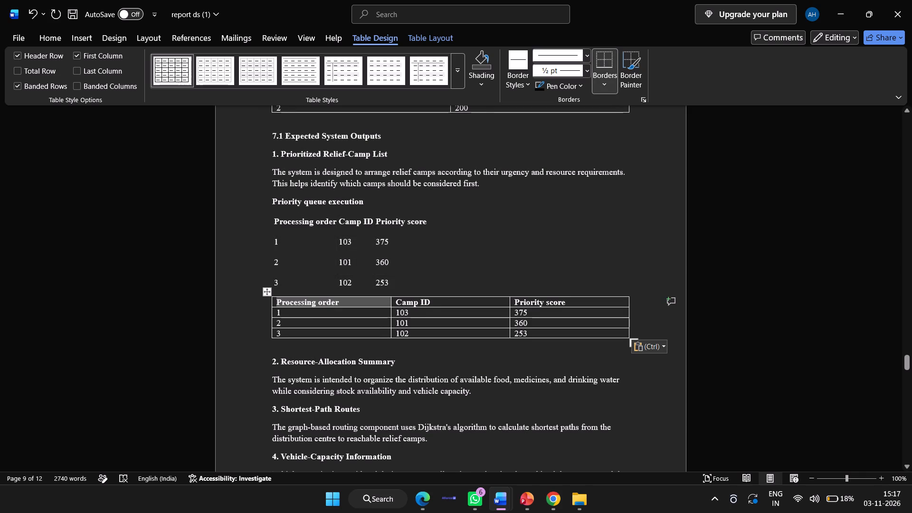
Delete the original borderless rows between the Priority queue execution heading and the bordered table.
drag(273, 220, 394, 282)
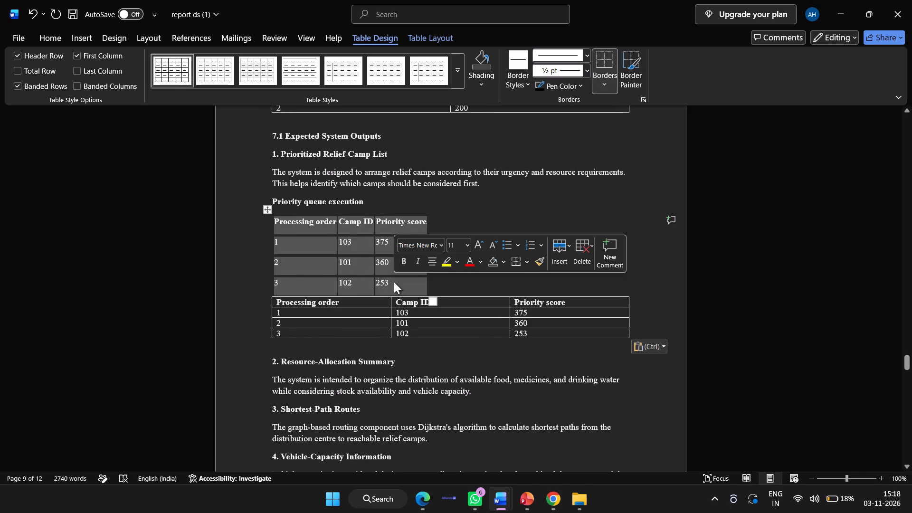
key(BackSpace)
Examine section 7.1 from the Prioritized Relief-Camp List and its priority queue table through 6. Updated Distribution Sequence.
scroll(394, 282, down, 1)
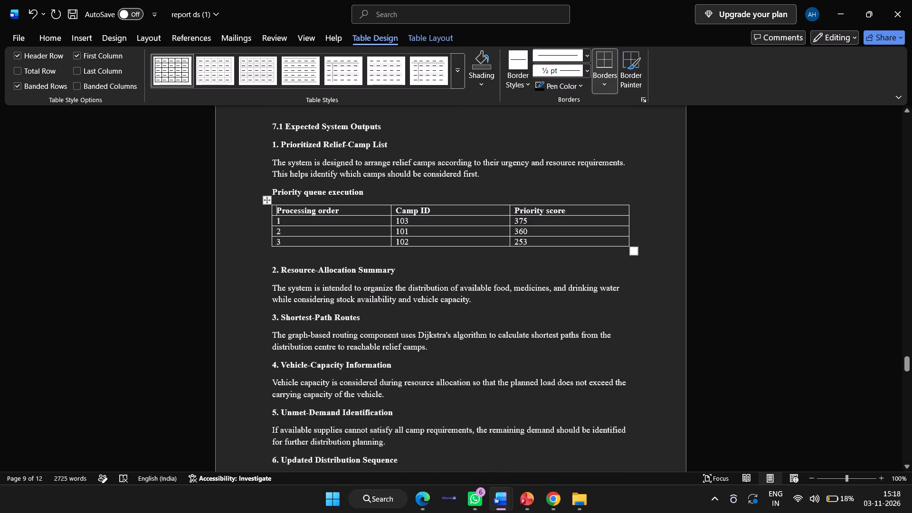
scroll(394, 282, down, 1)
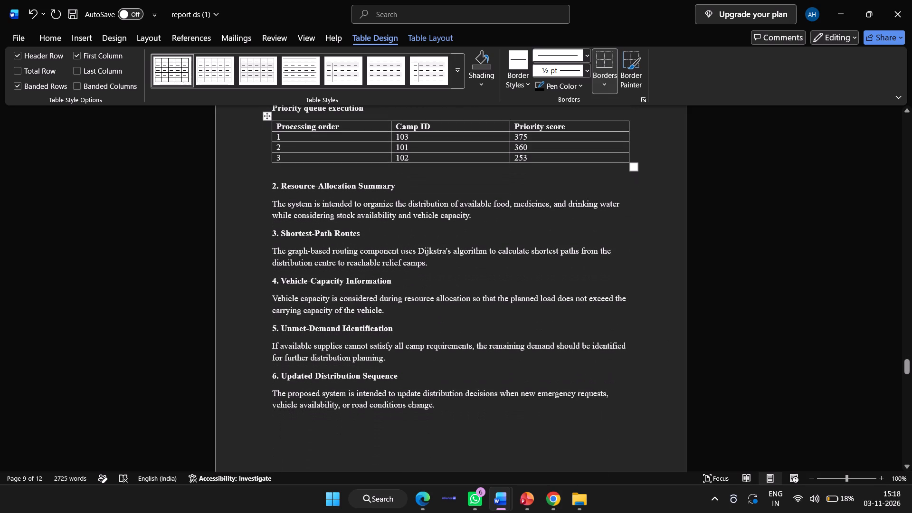
scroll(394, 282, up, 1)
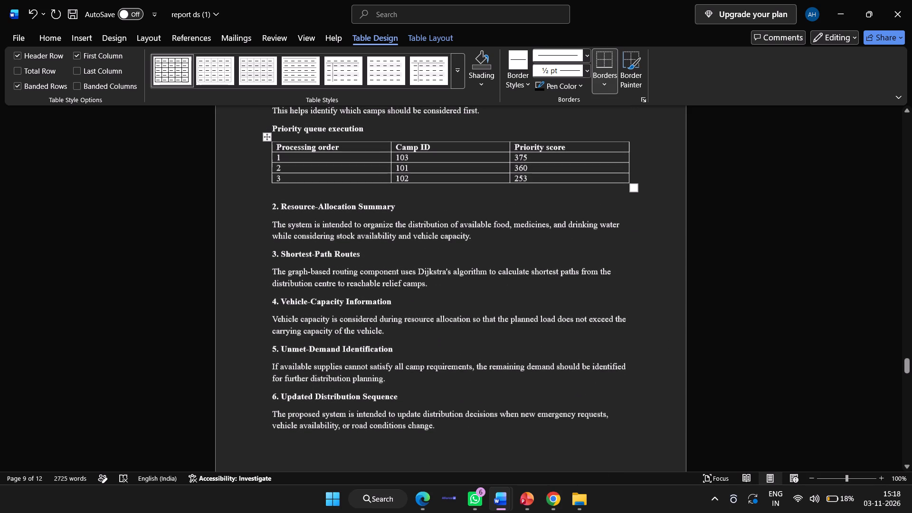
scroll(394, 282, up, 1)
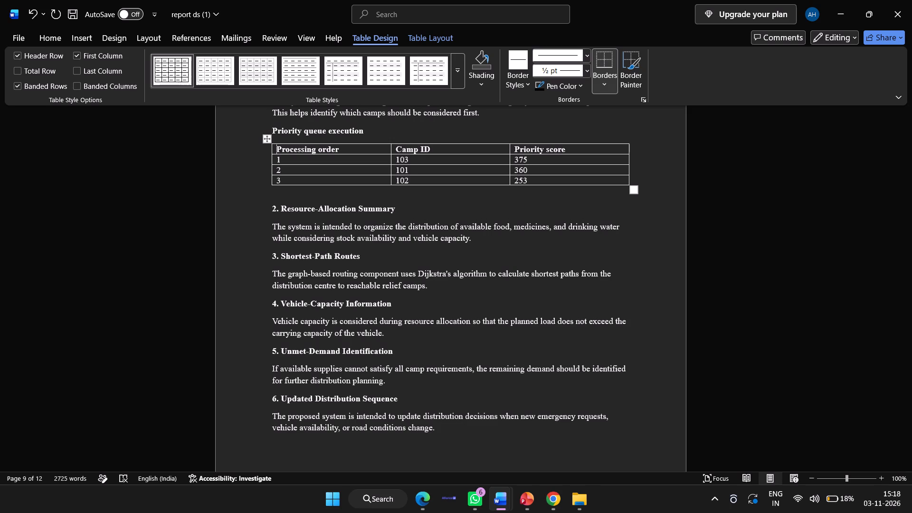
scroll(394, 282, down, 1)
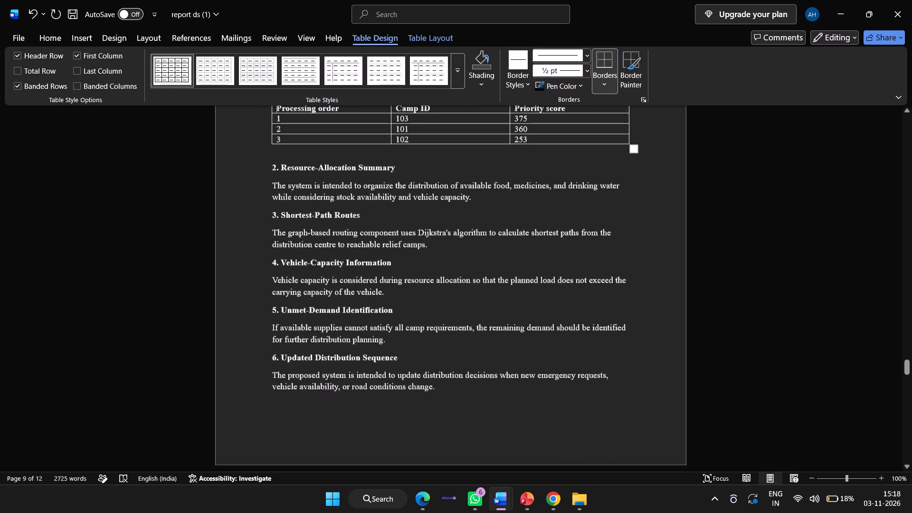
scroll(394, 282, up, 2)
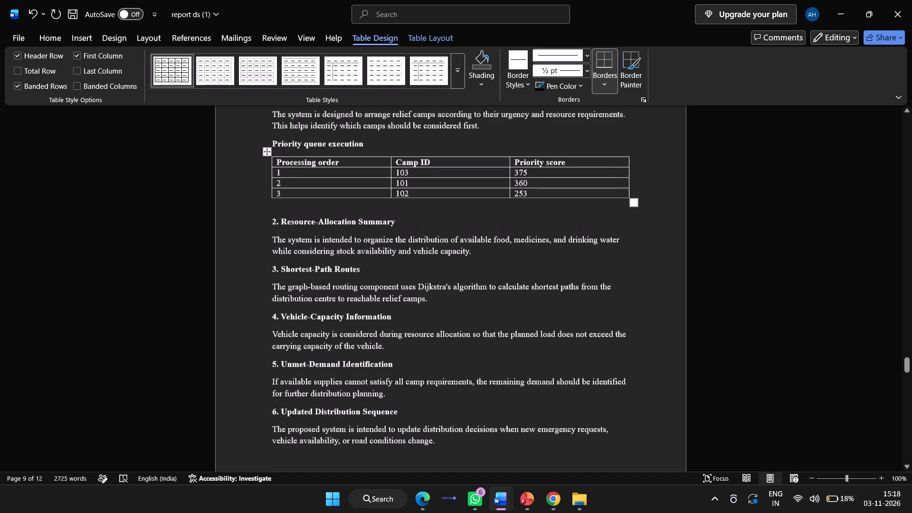
scroll(394, 282, down, 1)
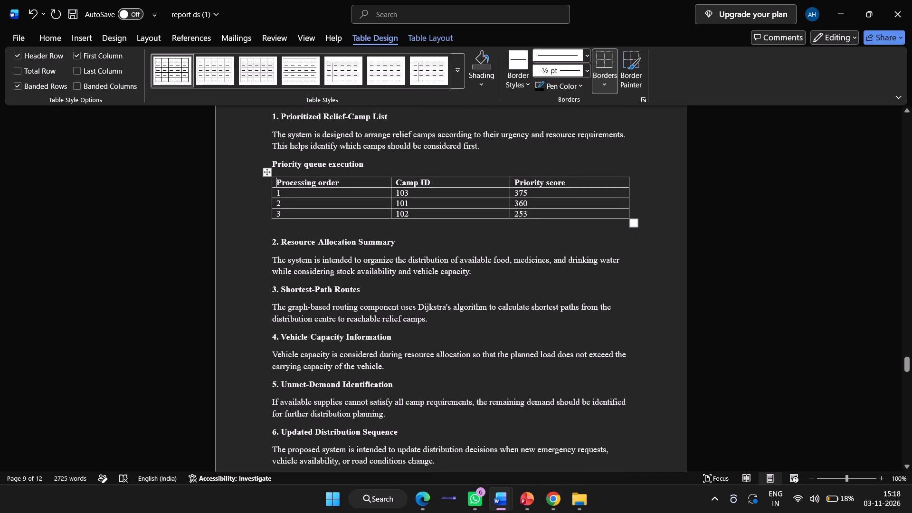
scroll(394, 282, up, 1)
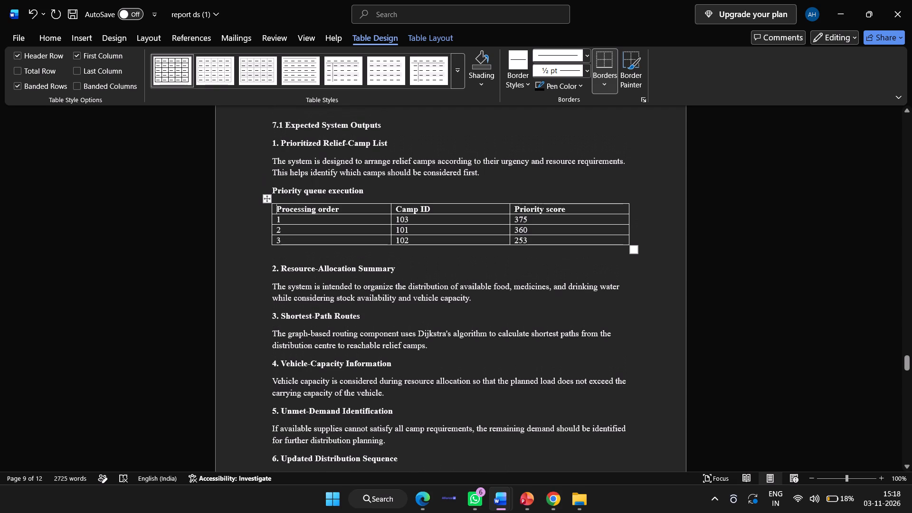
scroll(394, 282, down, 1)
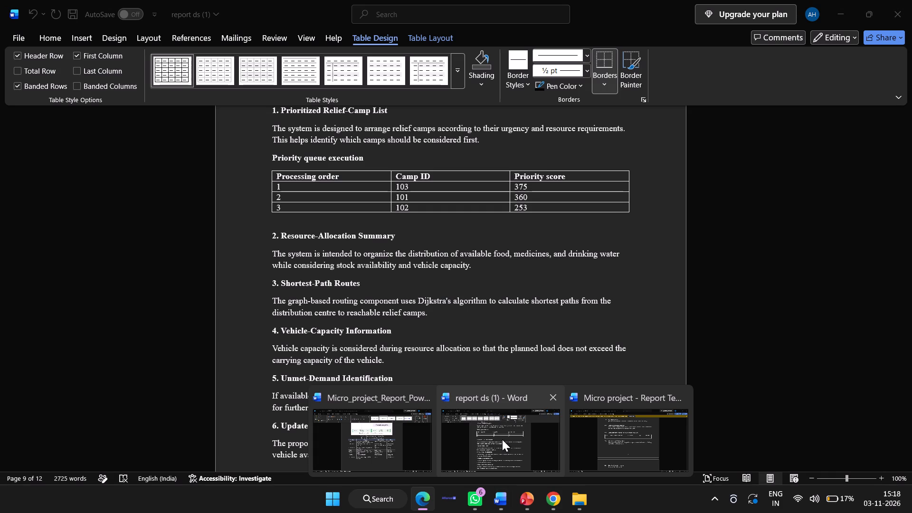
click(502, 439)
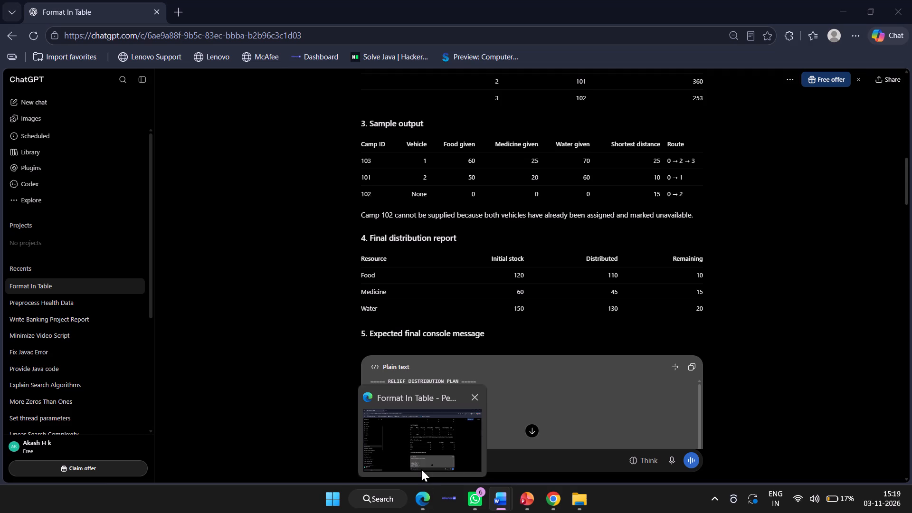
Copy ChatGPT's Road network heading and table from Edge into report ds (1), on a new line below the 3. Shortest-Path Routes paragraph.
click(421, 469)
scroll(442, 278, down, 6)
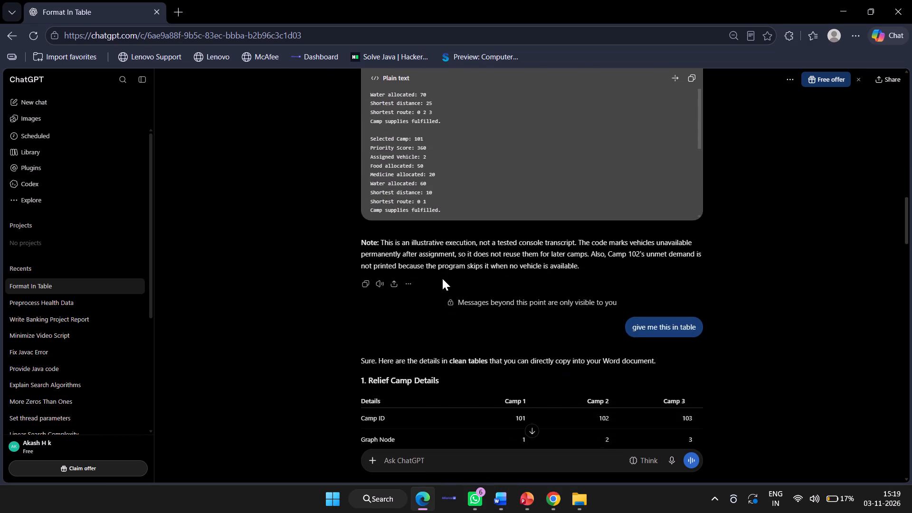
scroll(442, 278, up, 6)
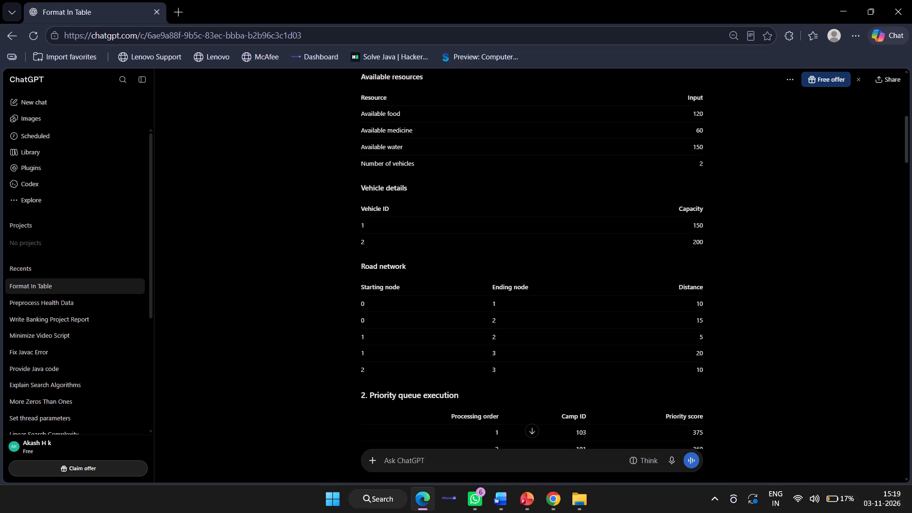
drag(362, 266, 712, 367)
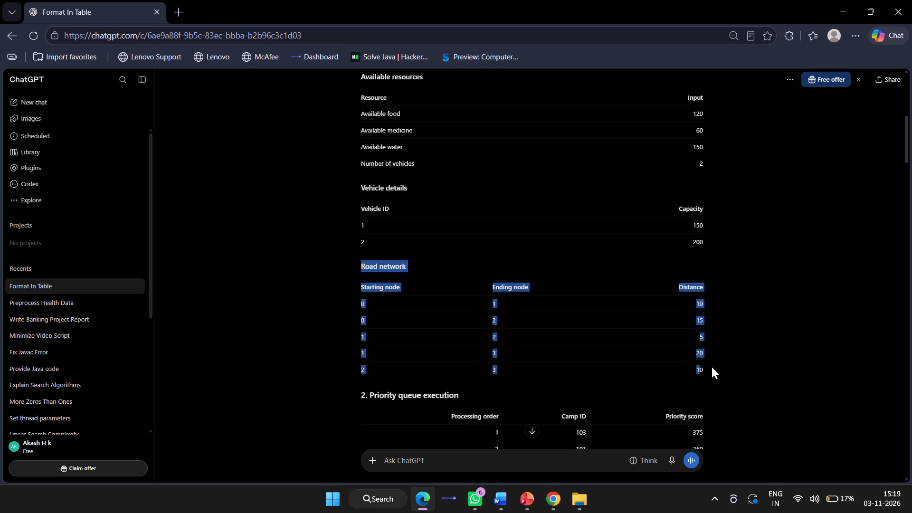
drag(712, 367, 710, 365)
key(ctrl+c)
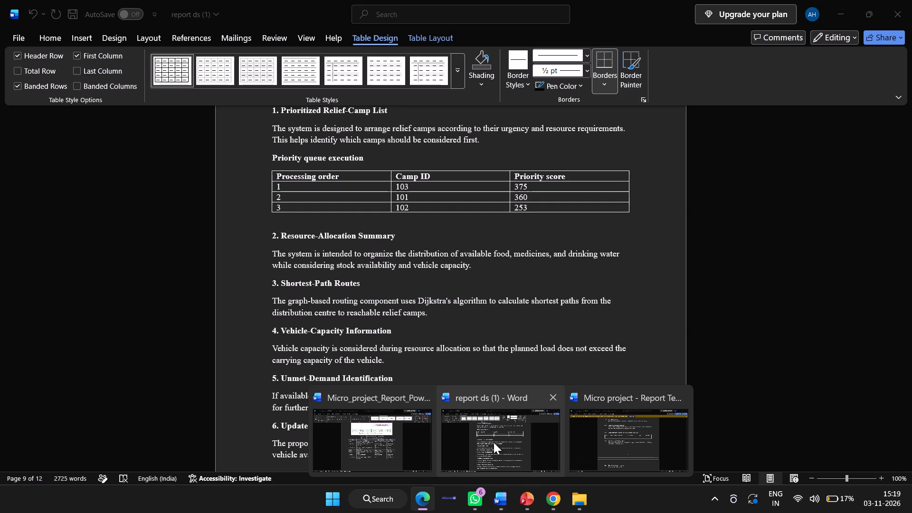
click(494, 442)
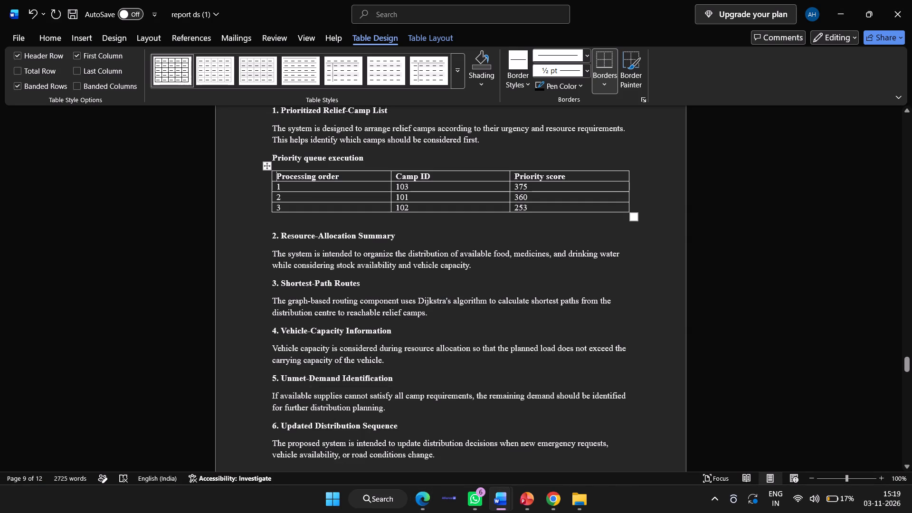
click(433, 315)
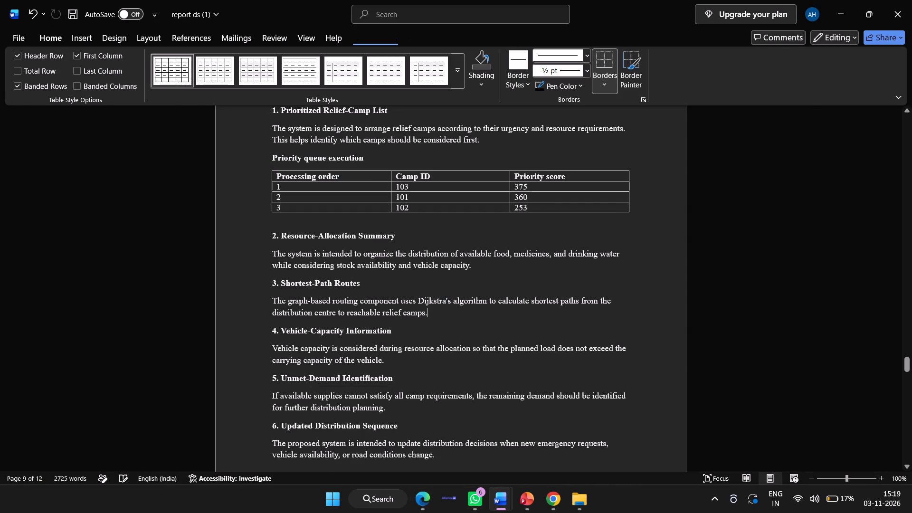
key(Return)
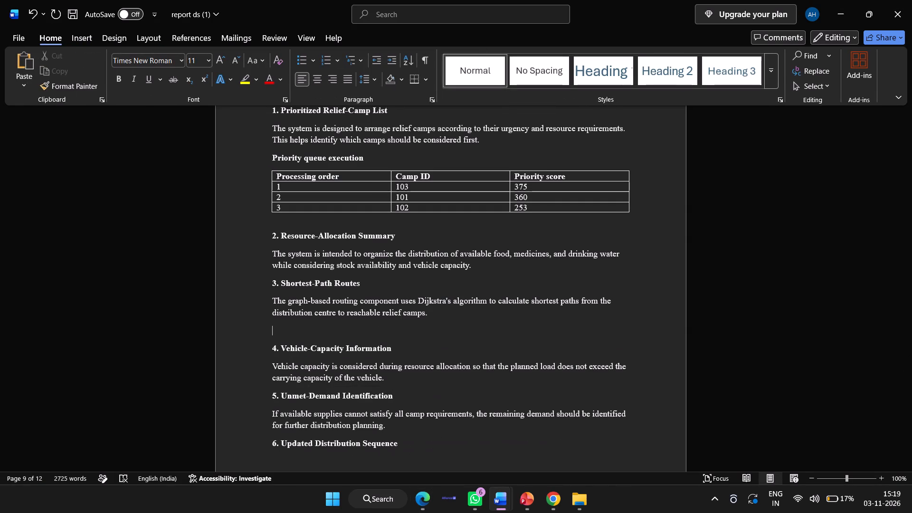
key(ctrl+v)
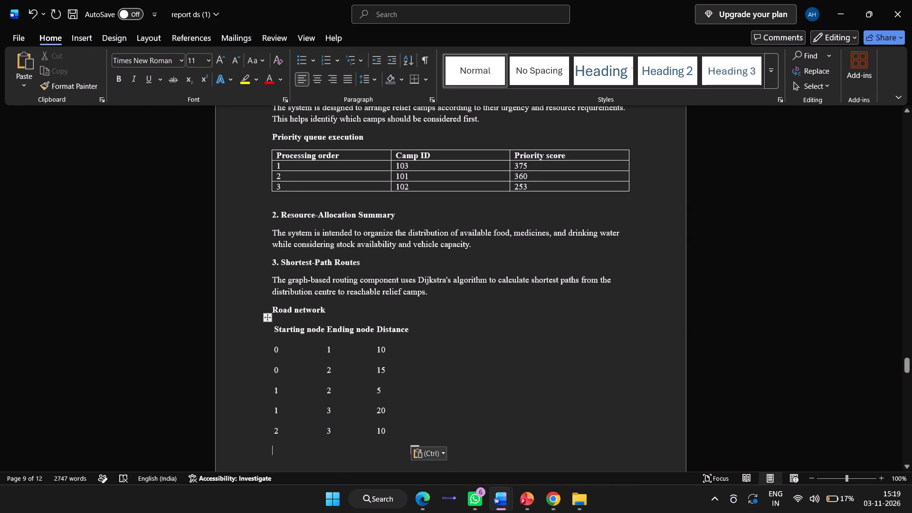
Delete the pasted Road network heading and its empty line above the Starting node, Ending node and Distance rows.
scroll(387, 361, down, 1)
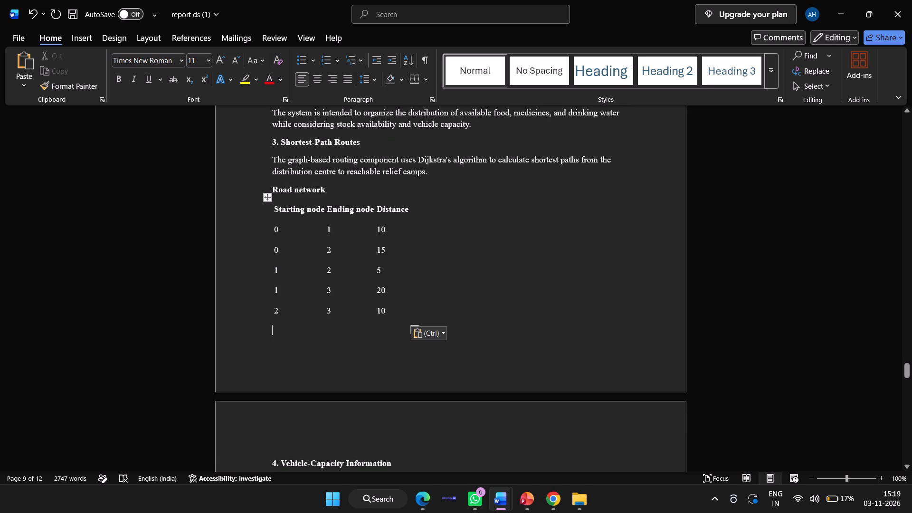
click(332, 189)
key(BackSpace)
key(BackSpace)
key(BackSpace)
key(BackSpace)
key(BackSpace)
key(BackSpace)
key(BackSpace)
key(BackSpace)
key(BackSpace)
key(BackSpace)
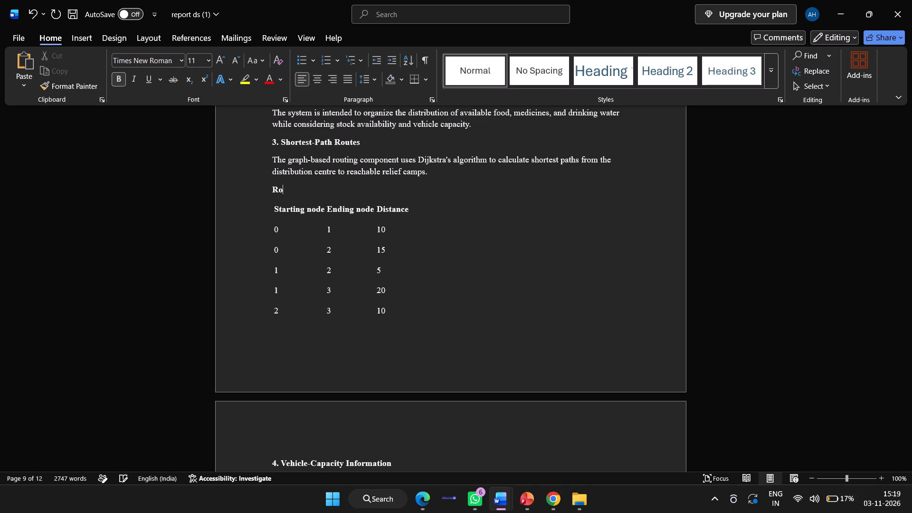
key(BackSpace)
key(BackSpace)
key(BackSpace)
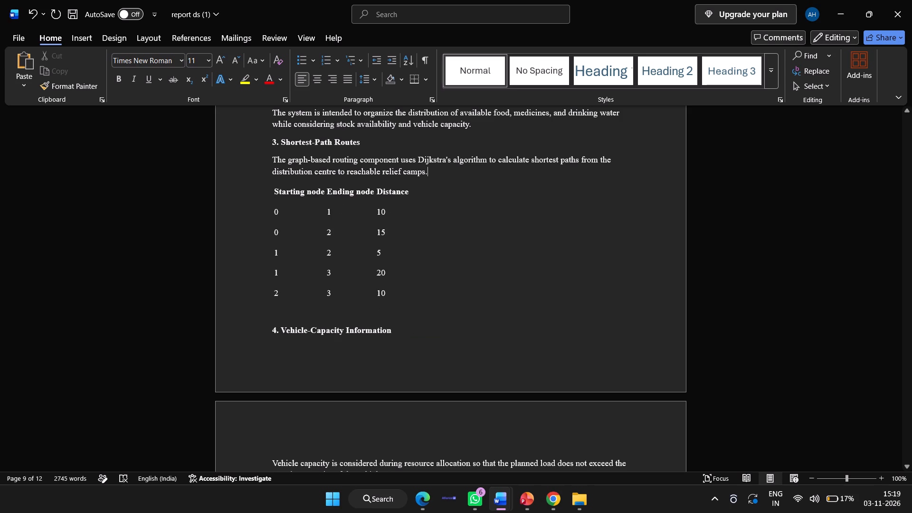
Insert a bordered table with 3 columns and 6 rows directly below the Shortest-Path Routes paragraph.
click(78, 39)
click(94, 72)
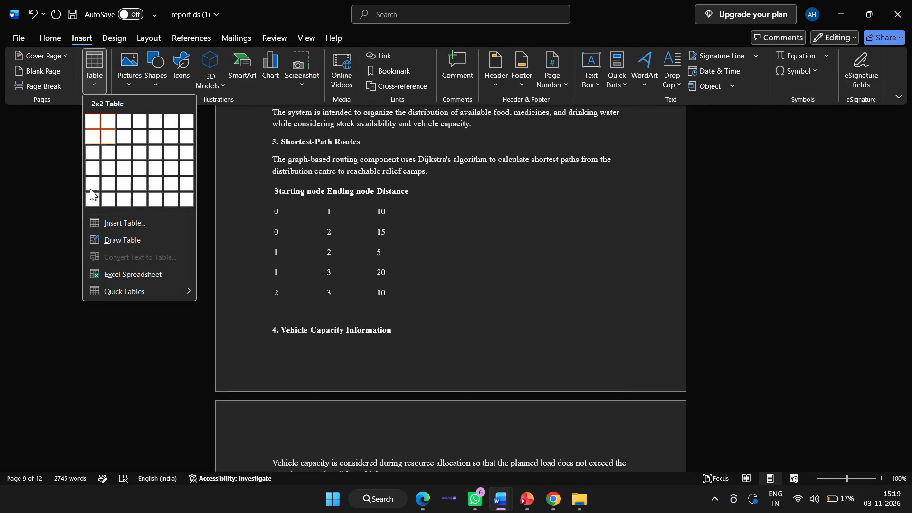
click(120, 219)
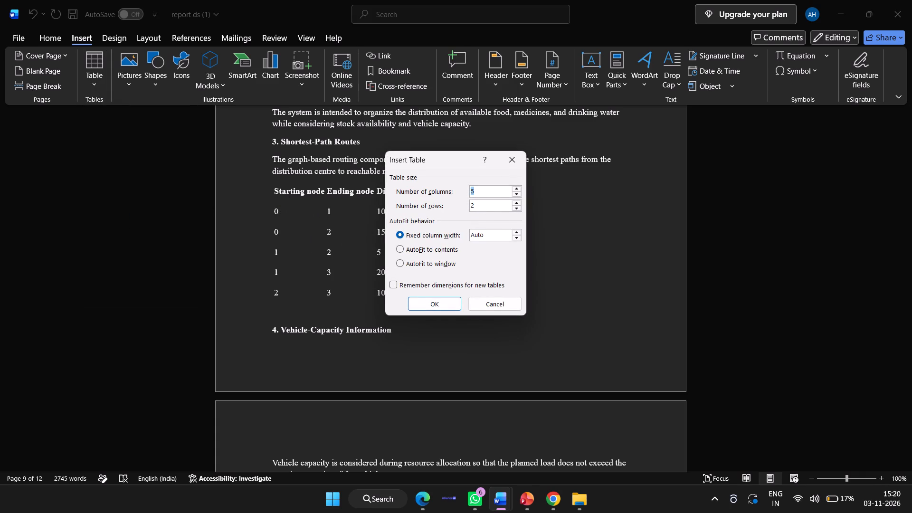
key(BackSpace)
key(3)
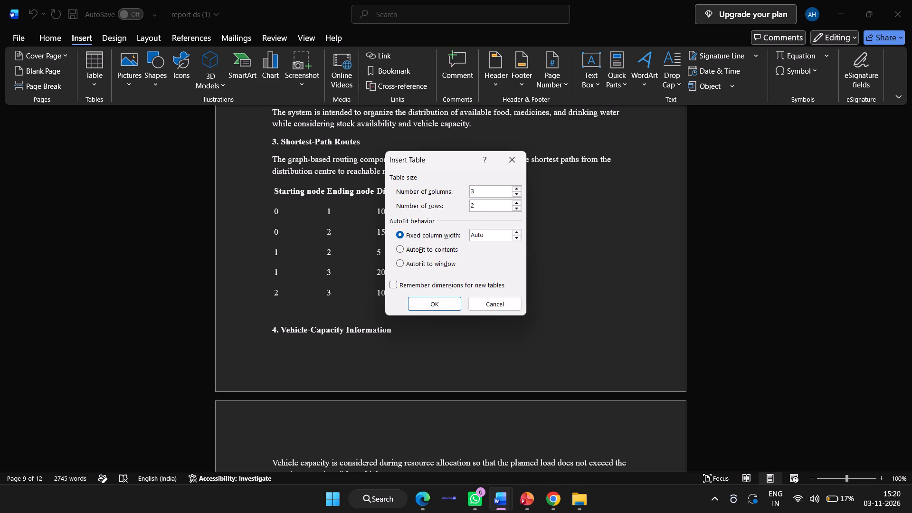
click(483, 199)
key(6)
click(429, 305)
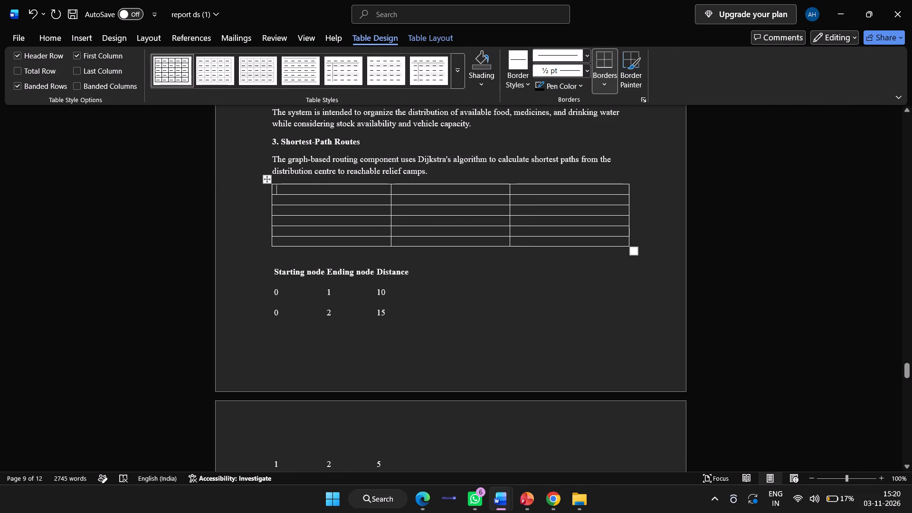
Copy the borderless Starting node, Ending node and Distance rows into the new bordered table.
drag(272, 273, 327, 358)
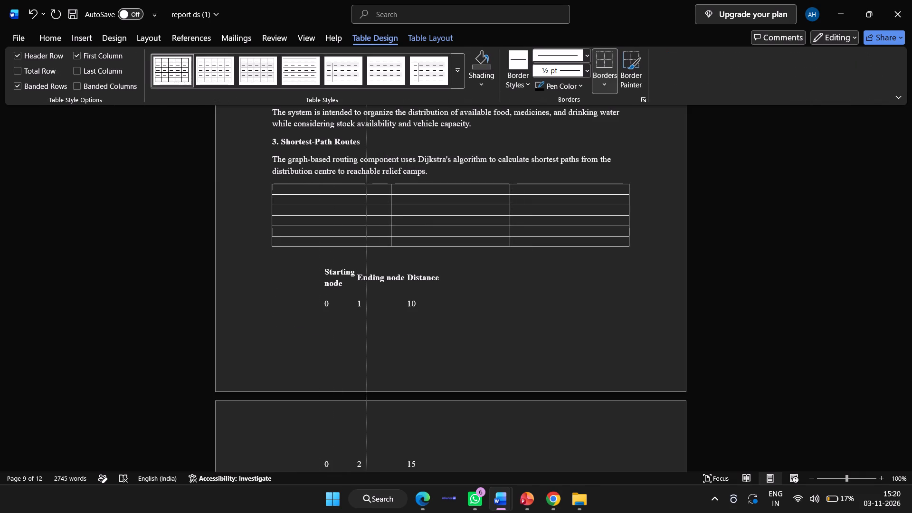
drag(327, 358, 257, 349)
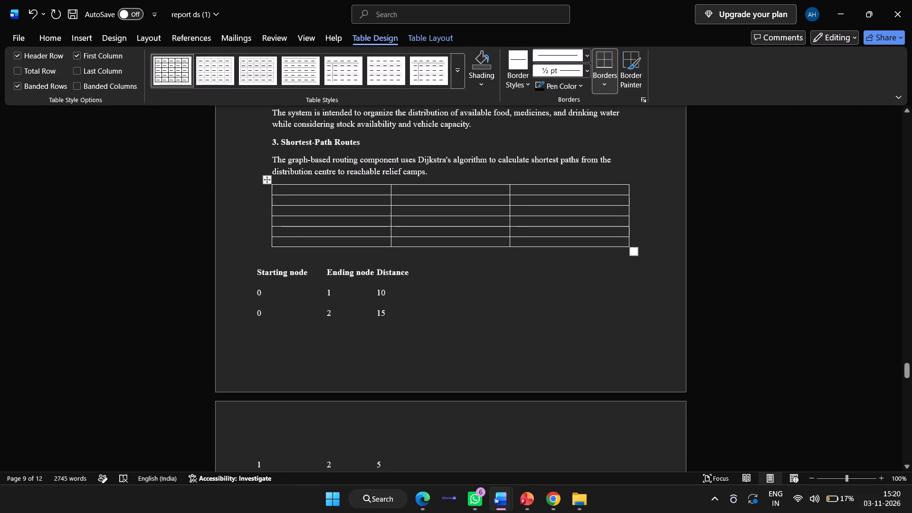
drag(257, 271, 382, 460)
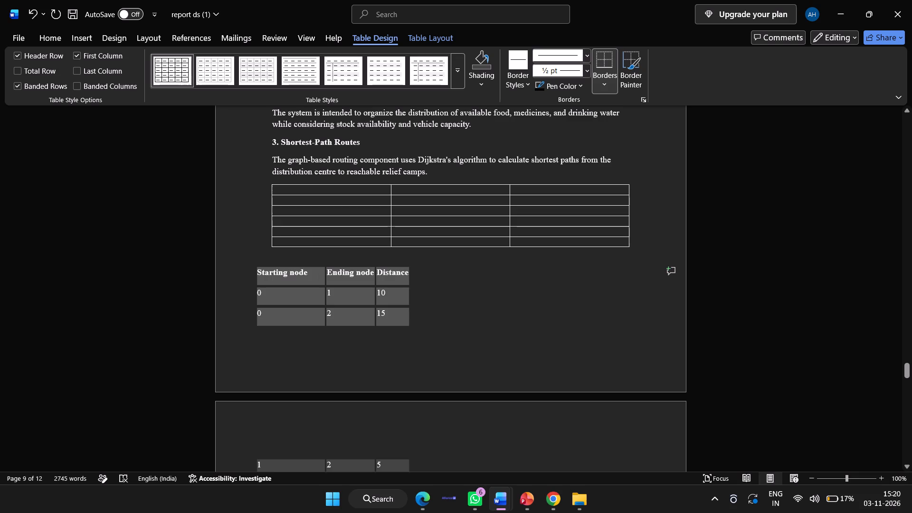
drag(382, 460, 395, 431)
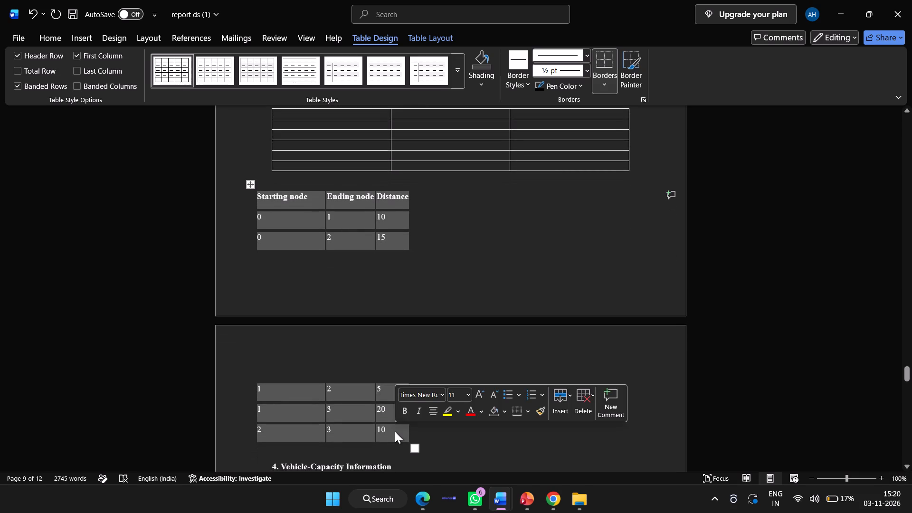
key(ctrl+c)
scroll(395, 431, up, 2)
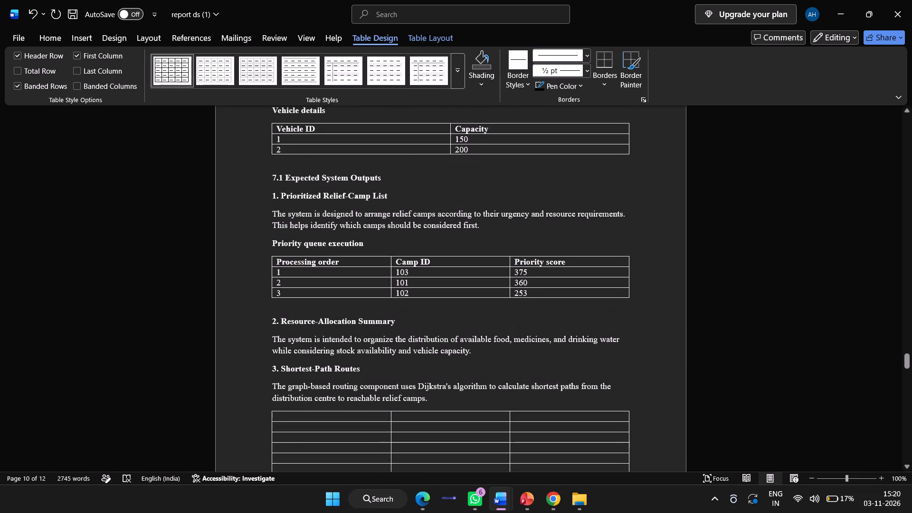
click(318, 415)
key(ctrl+v)
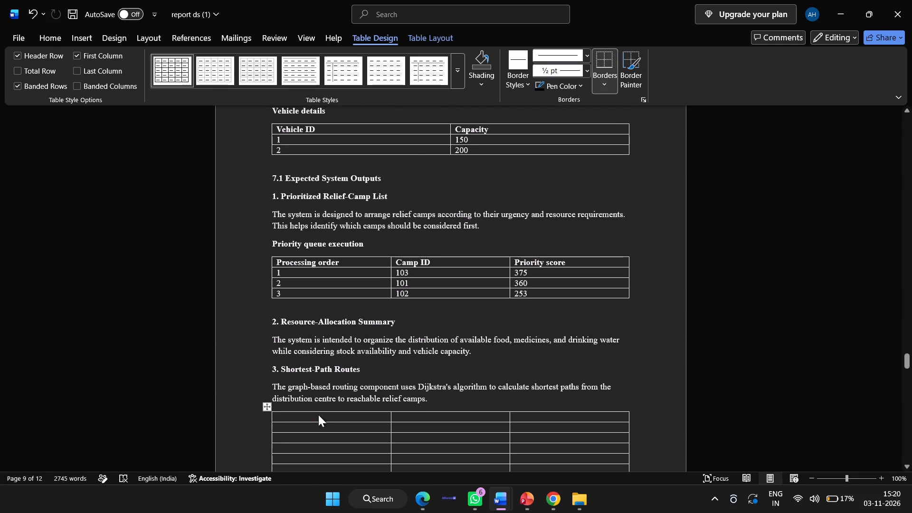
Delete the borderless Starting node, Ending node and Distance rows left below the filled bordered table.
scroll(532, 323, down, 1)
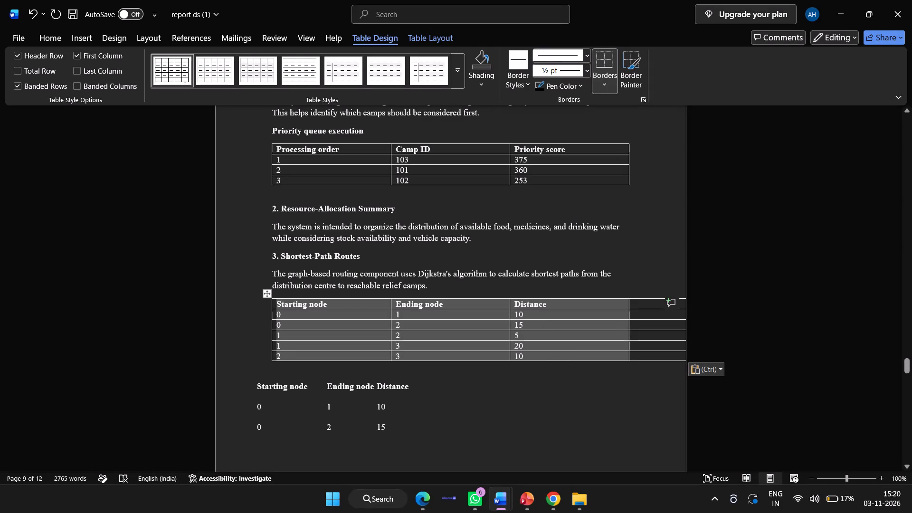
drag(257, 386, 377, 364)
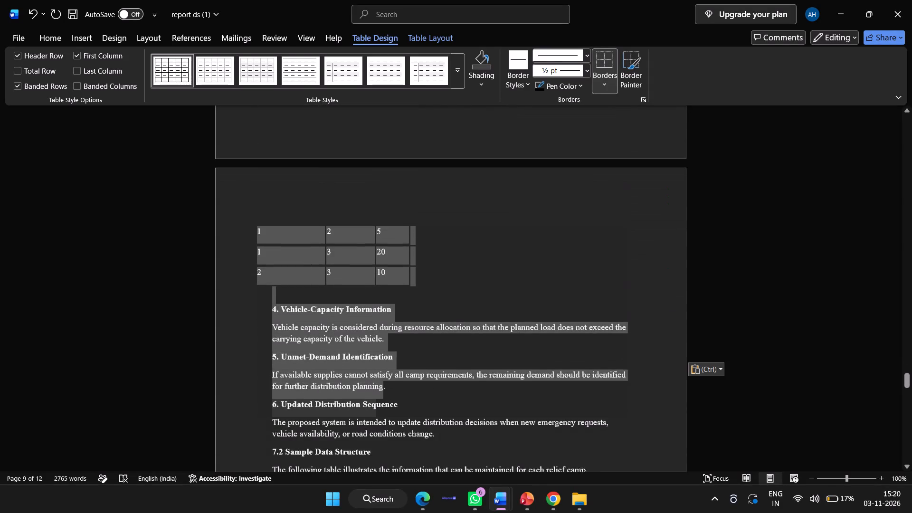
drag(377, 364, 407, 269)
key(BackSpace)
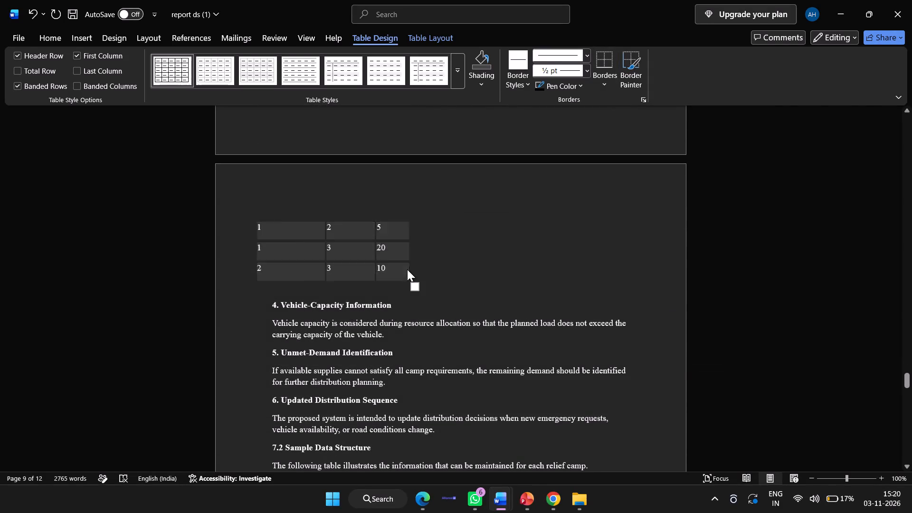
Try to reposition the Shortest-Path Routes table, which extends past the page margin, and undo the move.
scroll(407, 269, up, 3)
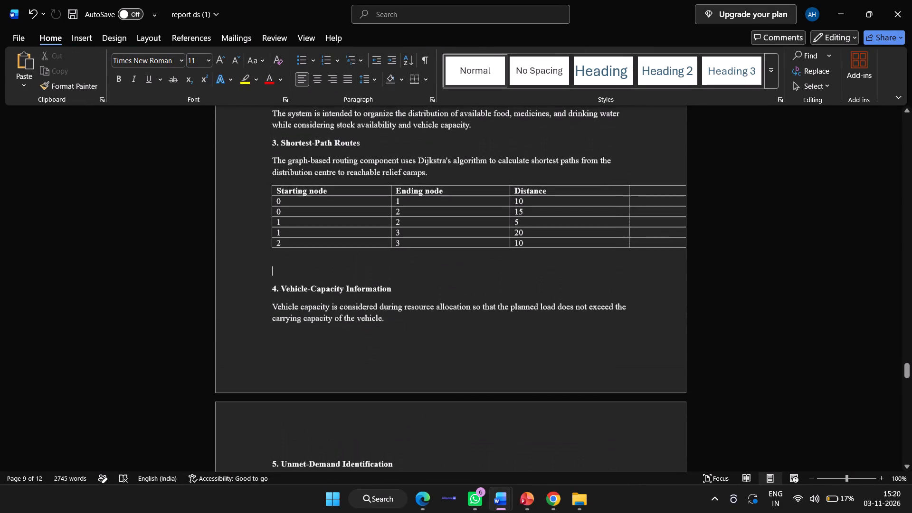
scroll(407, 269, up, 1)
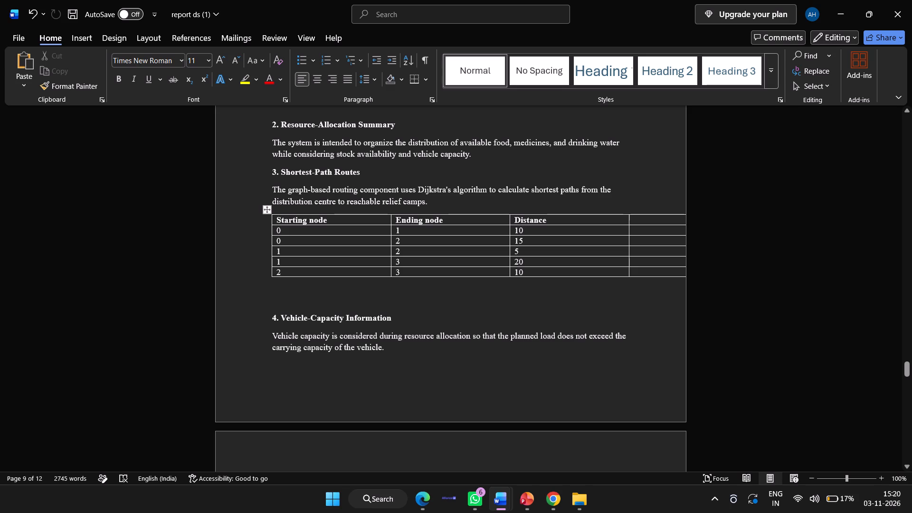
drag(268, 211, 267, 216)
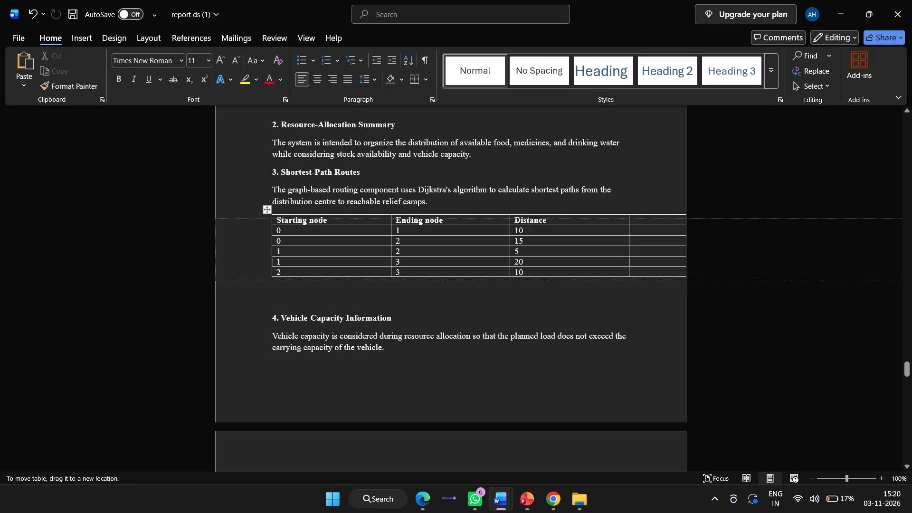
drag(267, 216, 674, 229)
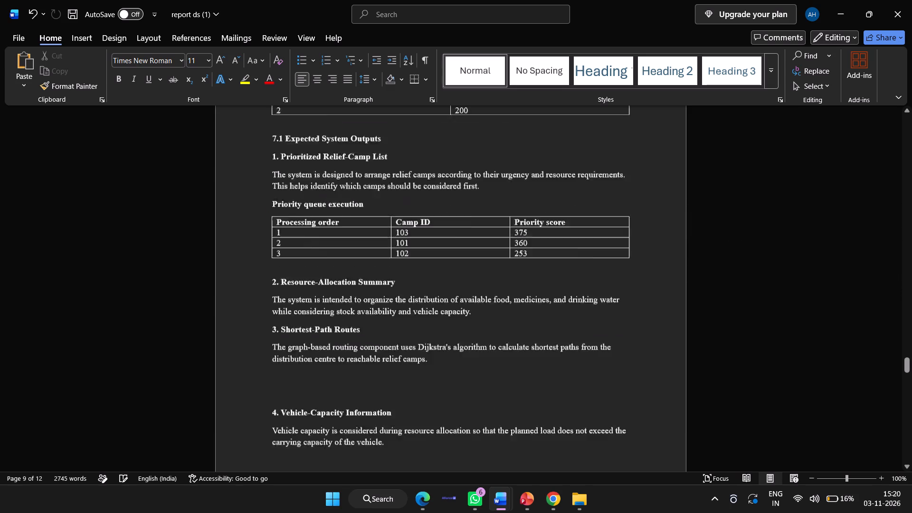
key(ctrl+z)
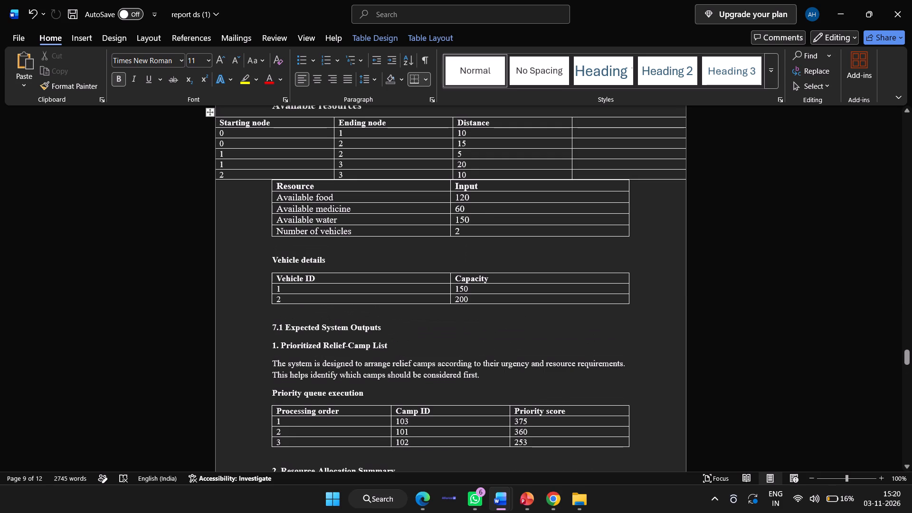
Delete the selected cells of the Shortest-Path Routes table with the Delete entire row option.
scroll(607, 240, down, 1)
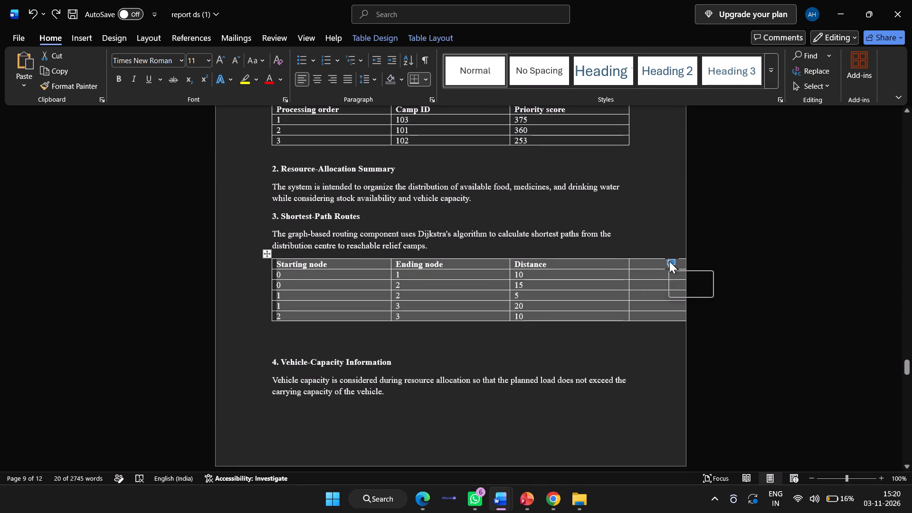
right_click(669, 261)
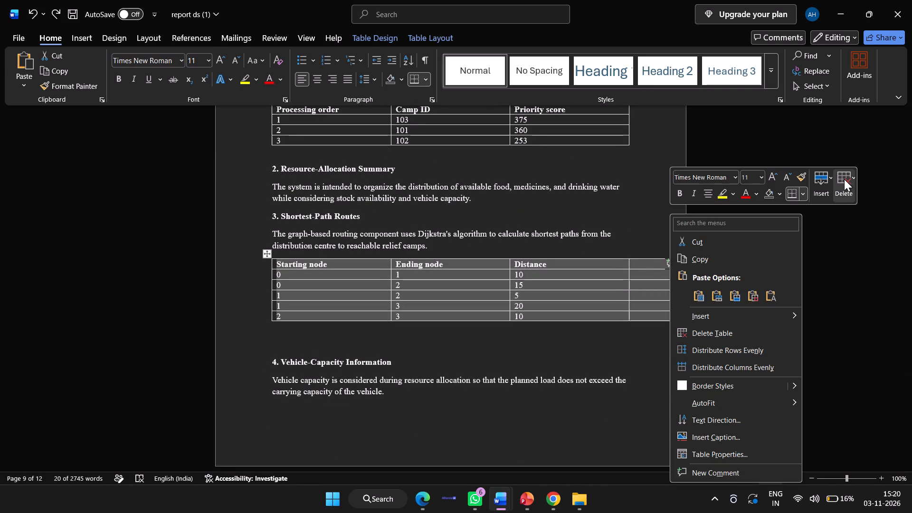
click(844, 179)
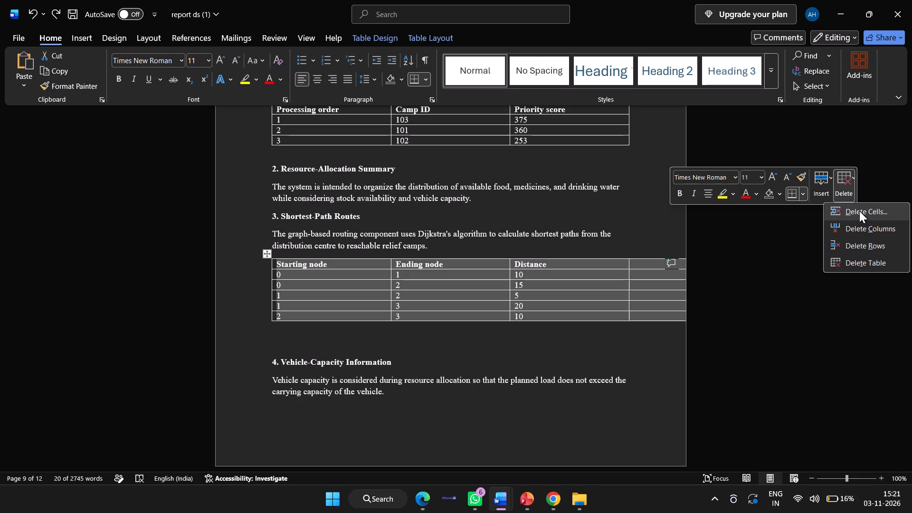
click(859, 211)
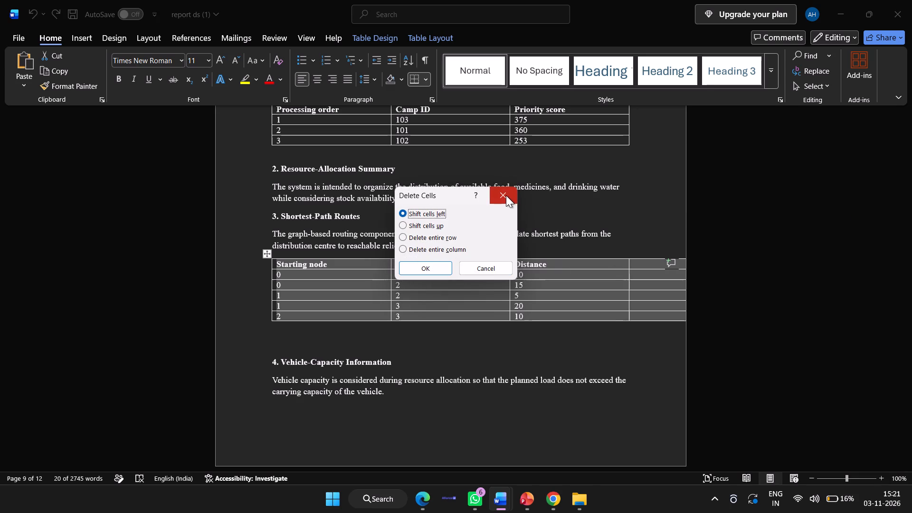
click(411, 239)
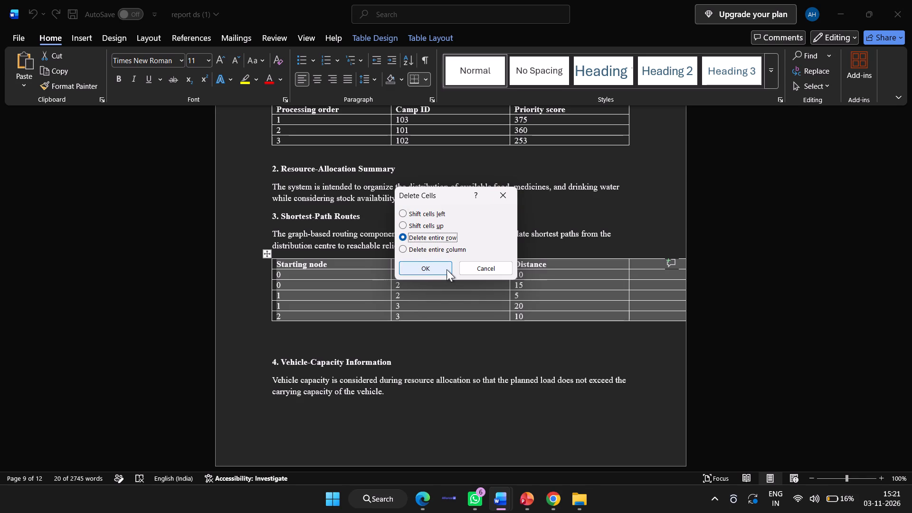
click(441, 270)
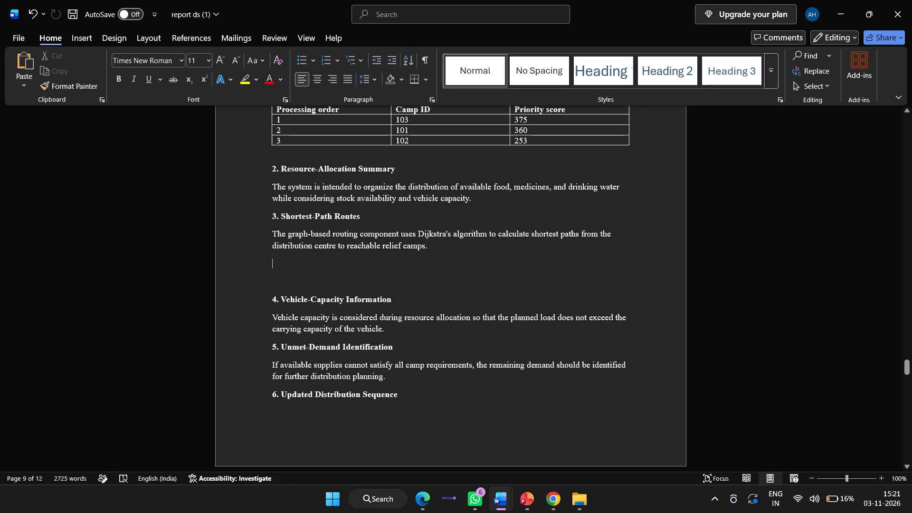
Undo the row deletion, the removal of the borderless rows and the paste, back to the empty bordered table.
key(ctrl+z)
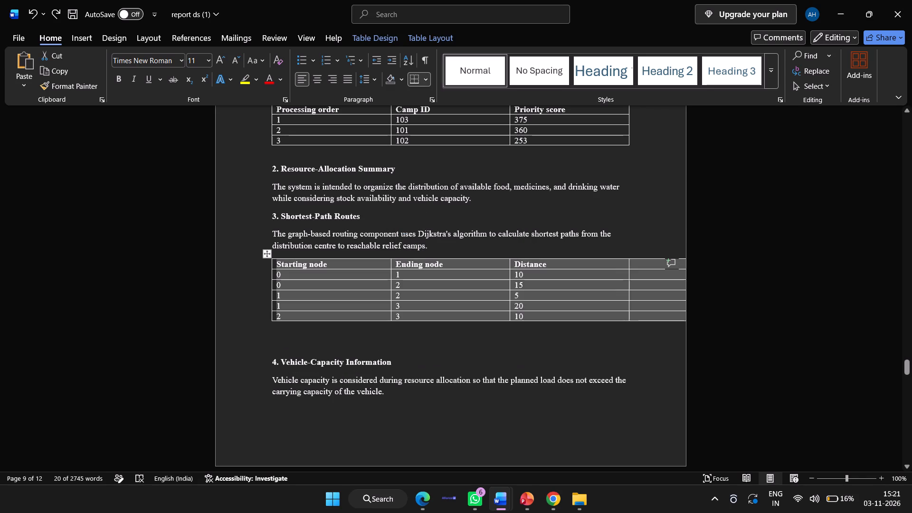
key(ctrl+z)
key(ctrl+z)
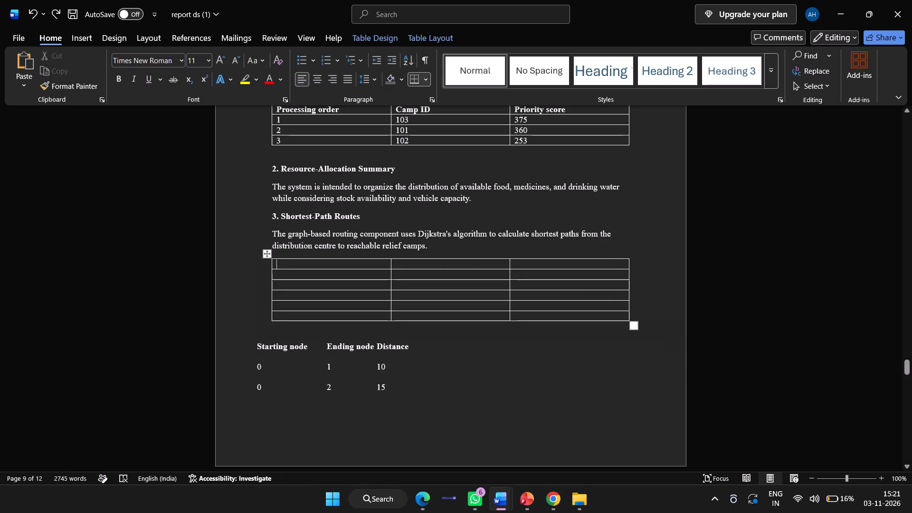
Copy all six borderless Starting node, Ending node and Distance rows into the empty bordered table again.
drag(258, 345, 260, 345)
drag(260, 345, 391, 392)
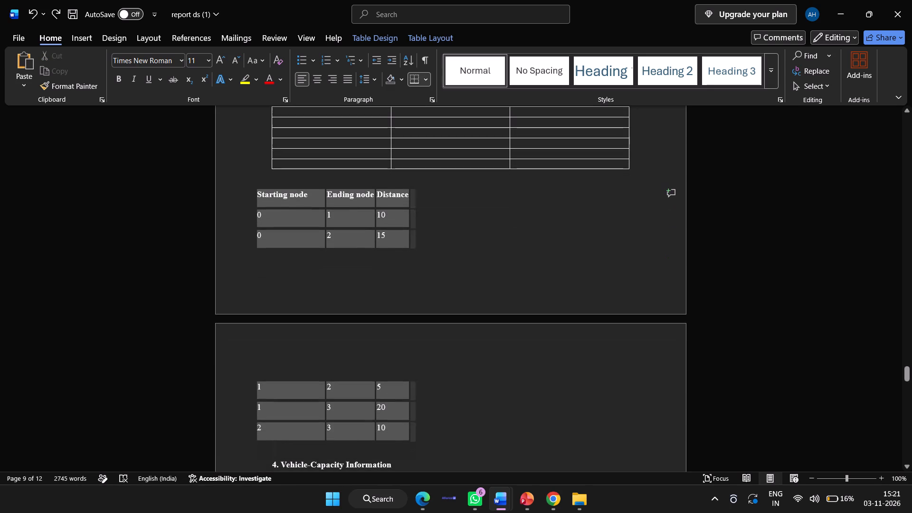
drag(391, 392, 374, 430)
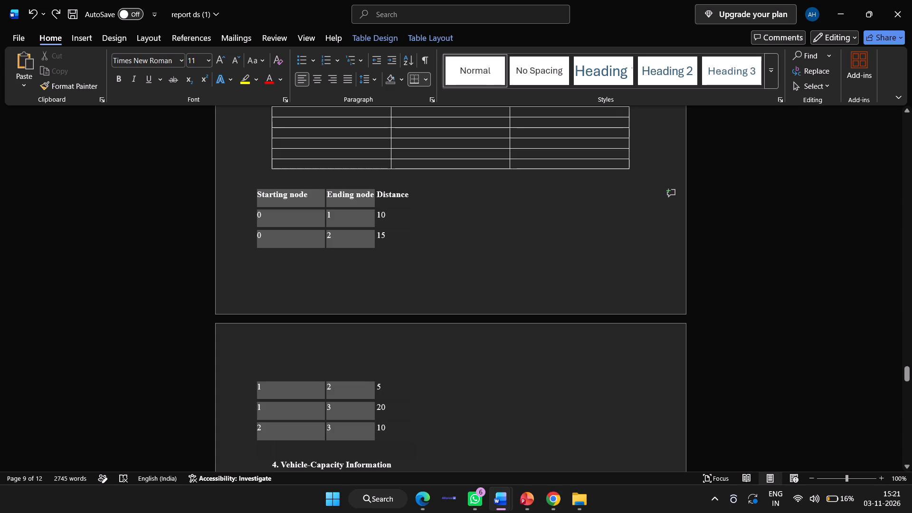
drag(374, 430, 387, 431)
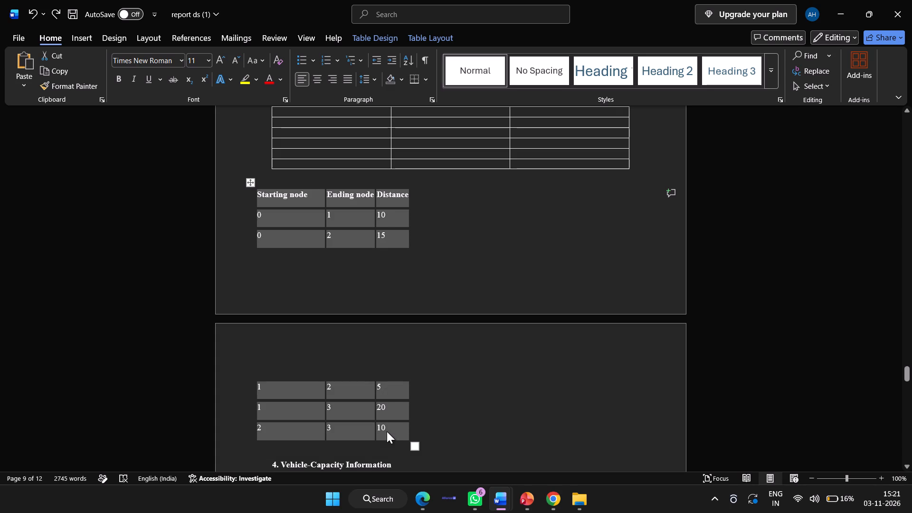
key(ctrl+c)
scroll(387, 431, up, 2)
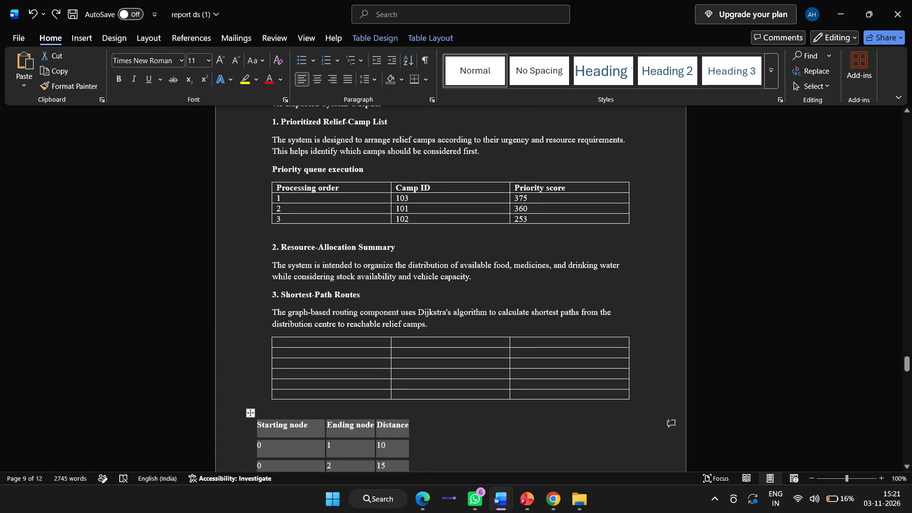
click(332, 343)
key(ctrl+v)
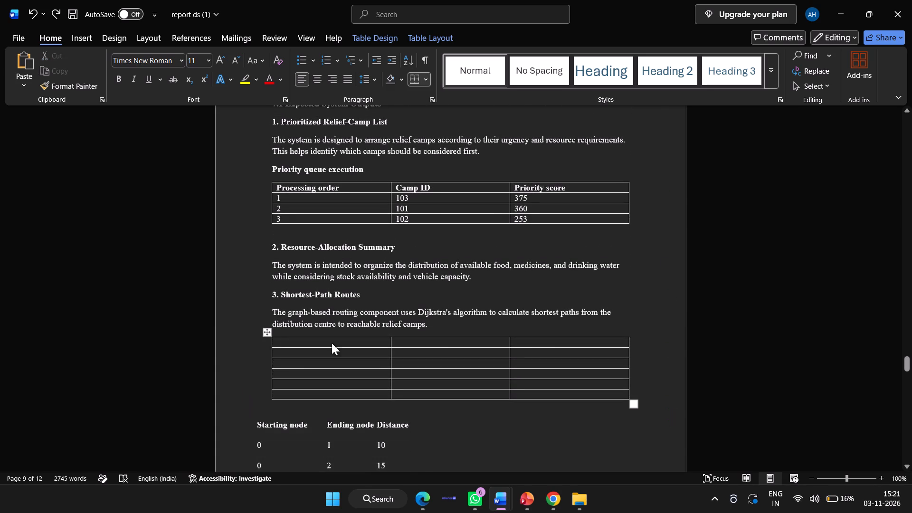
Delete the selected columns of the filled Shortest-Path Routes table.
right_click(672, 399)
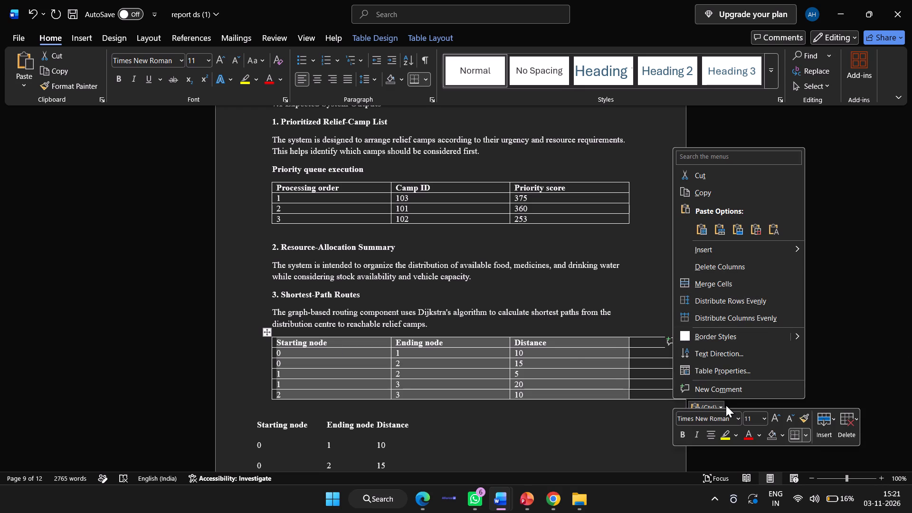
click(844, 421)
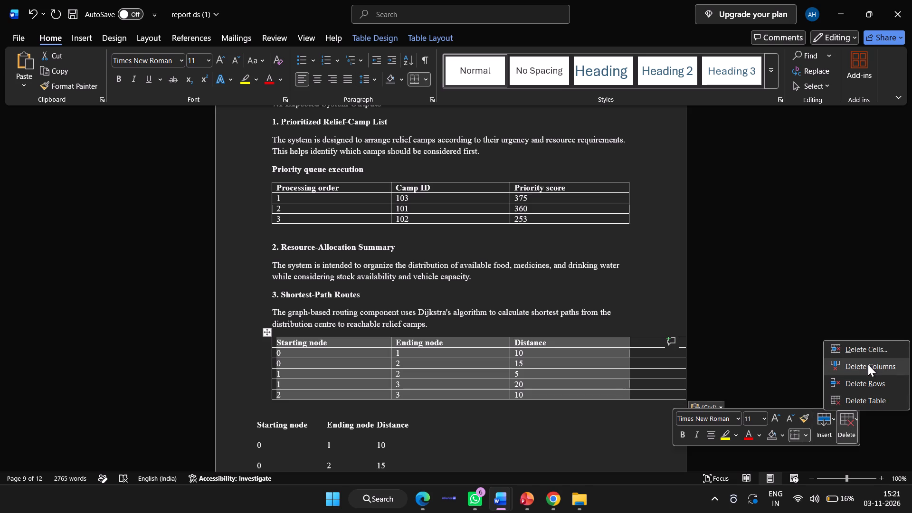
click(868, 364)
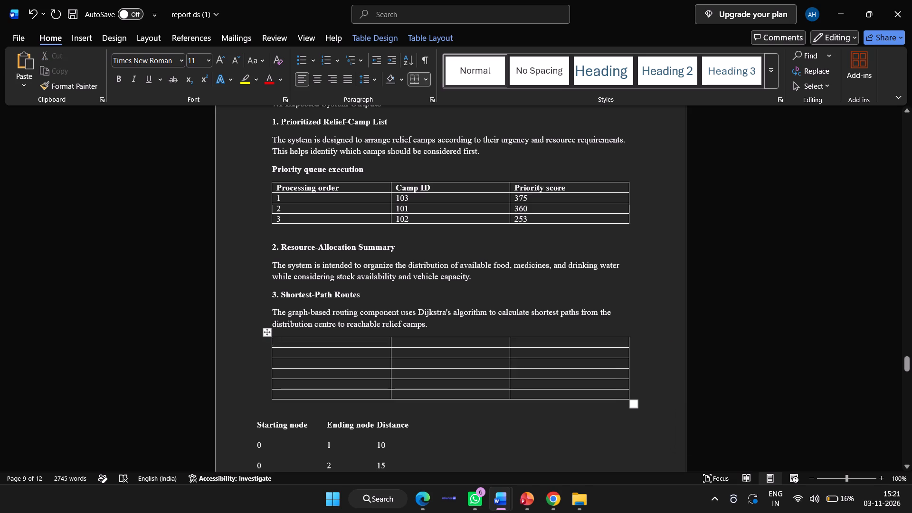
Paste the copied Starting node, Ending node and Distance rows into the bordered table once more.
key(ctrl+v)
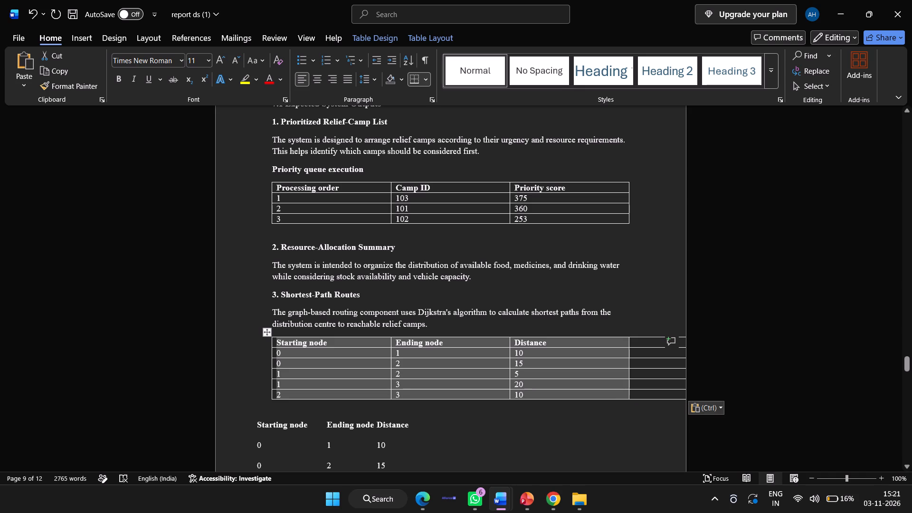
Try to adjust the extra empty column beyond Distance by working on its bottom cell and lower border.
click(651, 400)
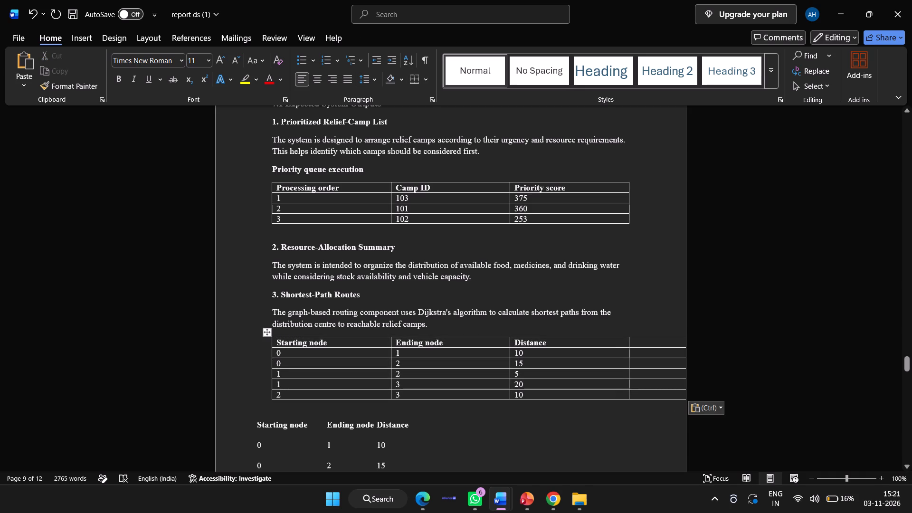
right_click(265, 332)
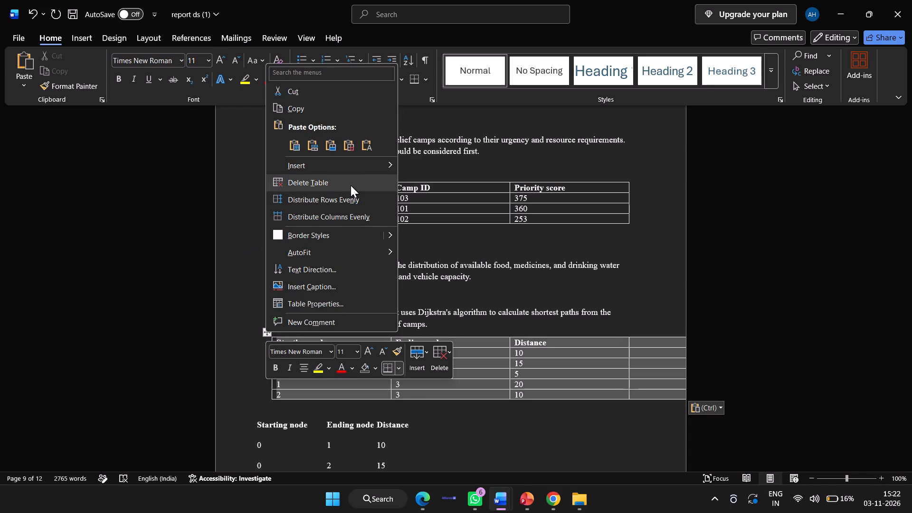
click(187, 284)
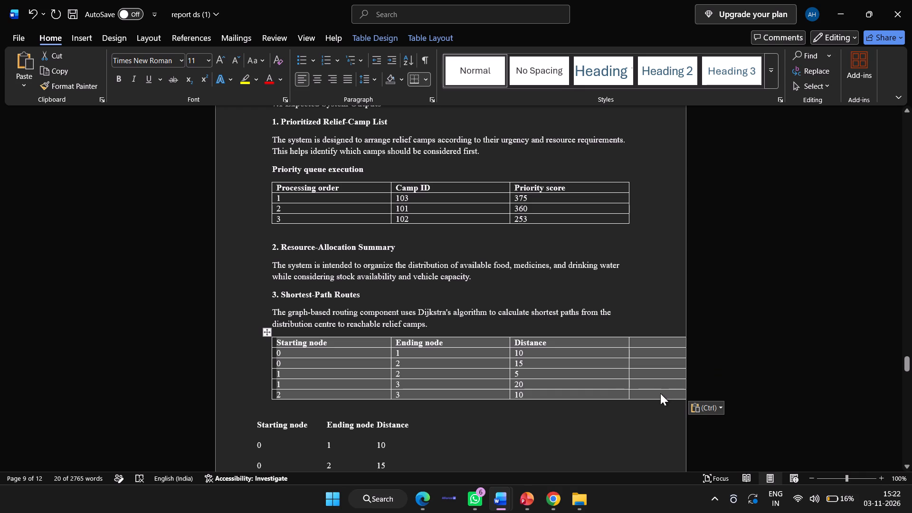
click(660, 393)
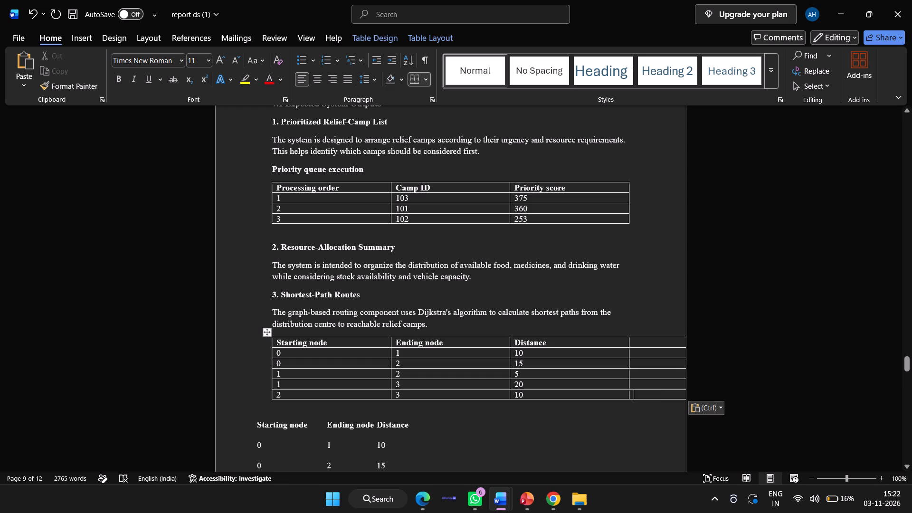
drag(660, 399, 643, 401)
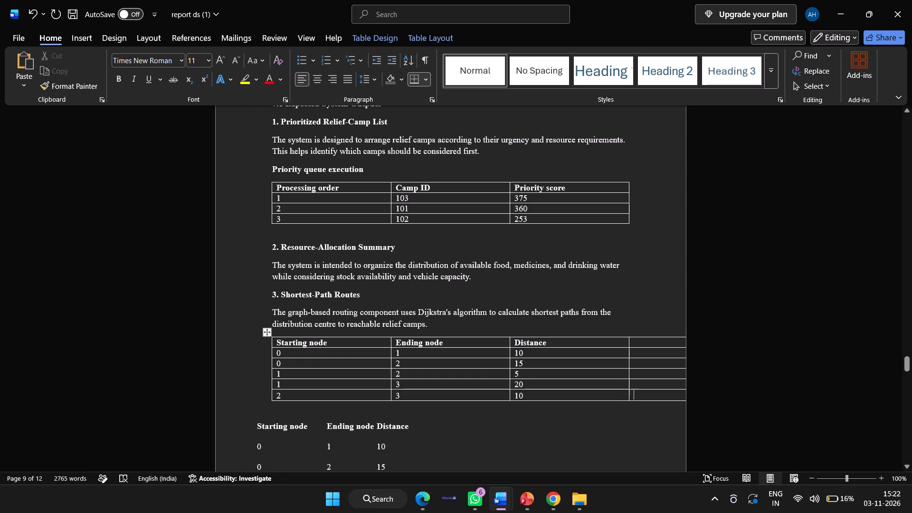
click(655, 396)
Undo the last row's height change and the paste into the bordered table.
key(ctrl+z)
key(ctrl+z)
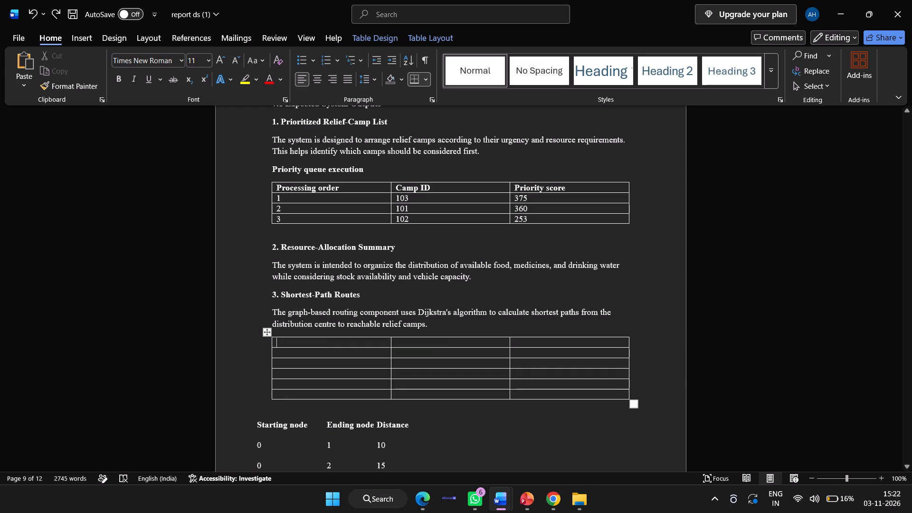
Copy the Starting node, Ending node and Distance rows from the unbordered table into the empty bordered table under Shortest-Path Routes.
drag(256, 425, 256, 425)
drag(256, 425, 402, 342)
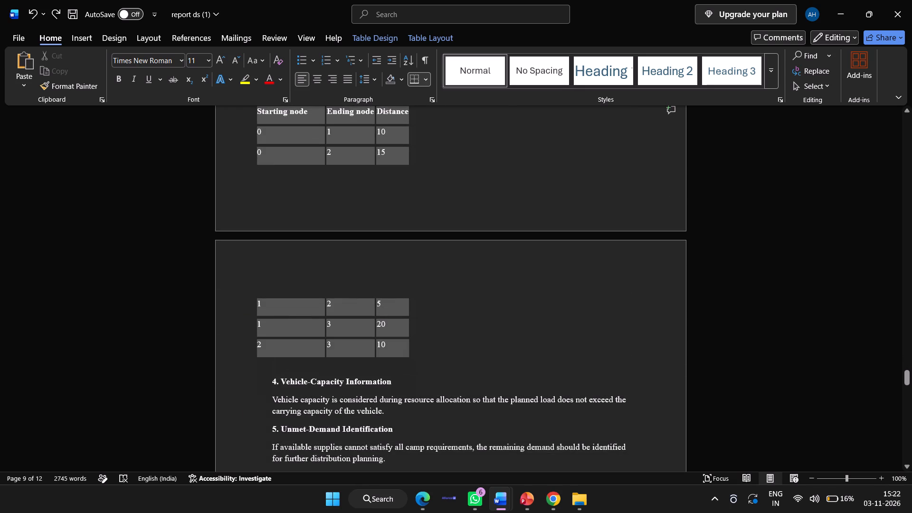
drag(402, 342, 395, 341)
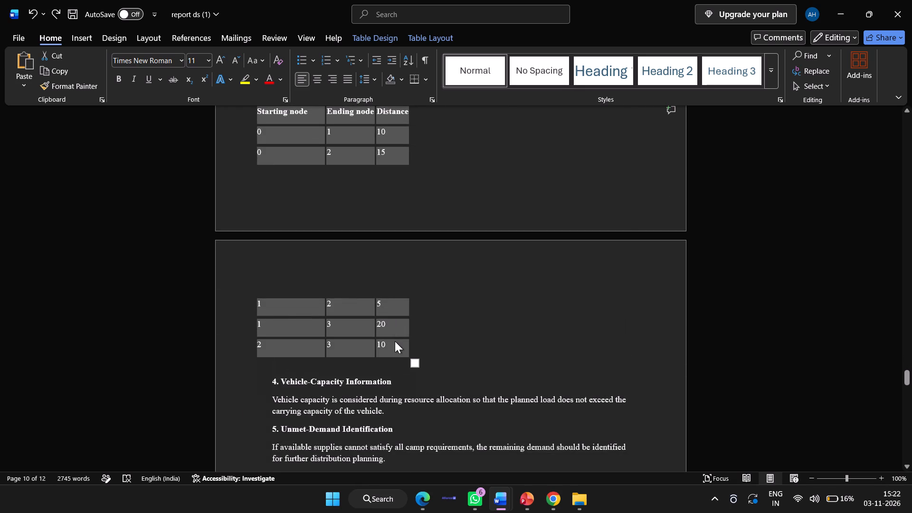
key(ctrl+c)
key(ctrl+c)
scroll(395, 341, up, 3)
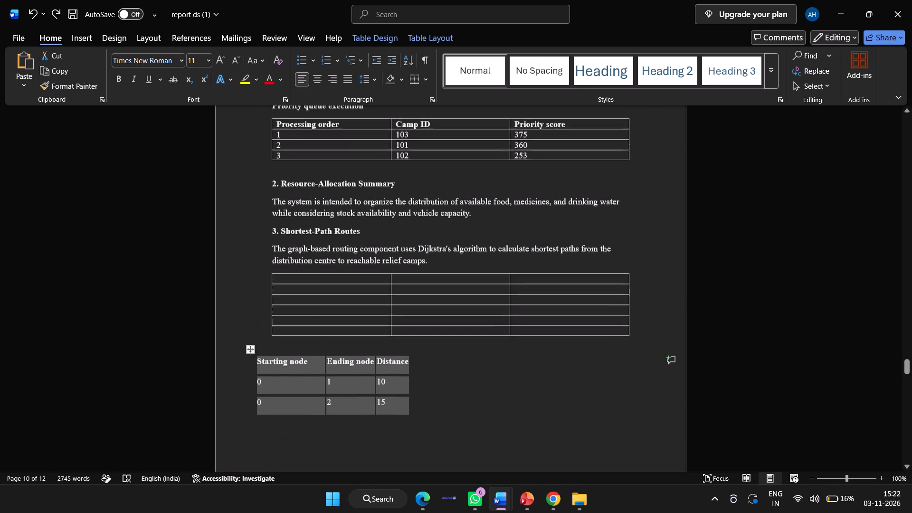
click(291, 279)
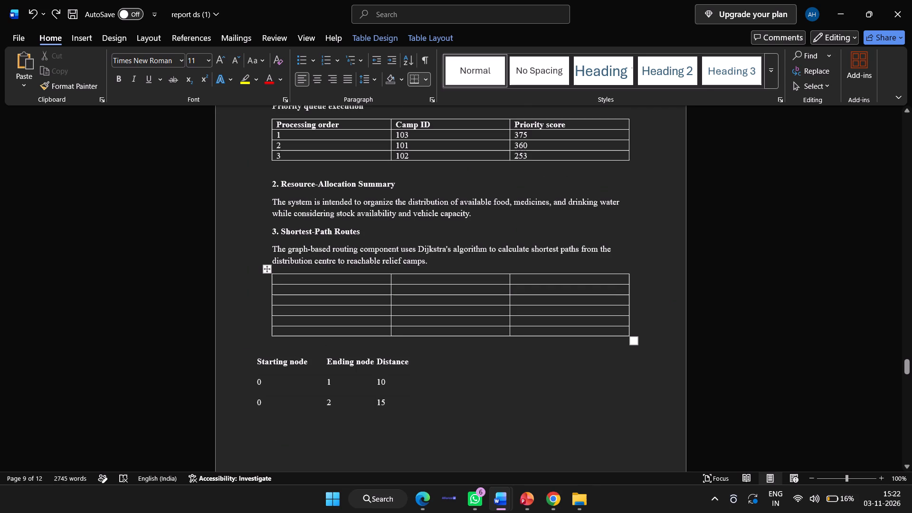
key(ctrl+v)
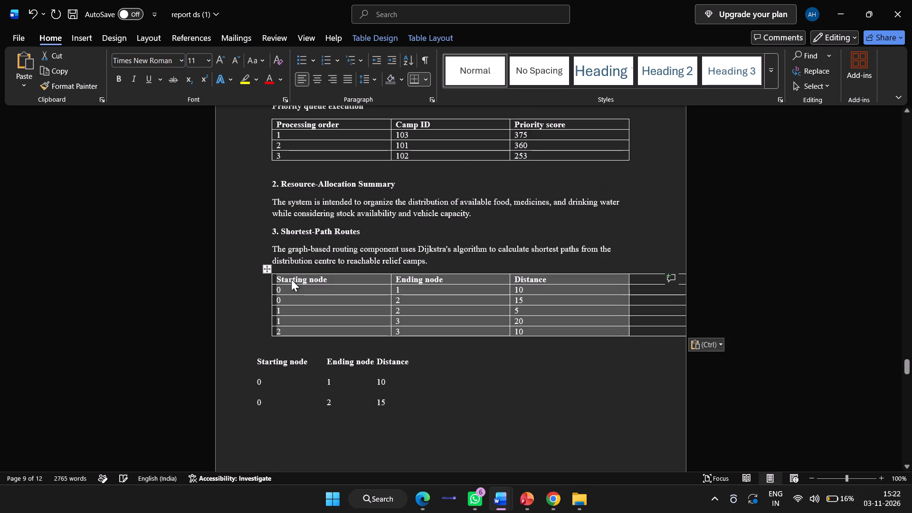
Delete all the extra empty columns beyond Distance in the bordered Shortest-Path Routes table.
double_click(661, 302)
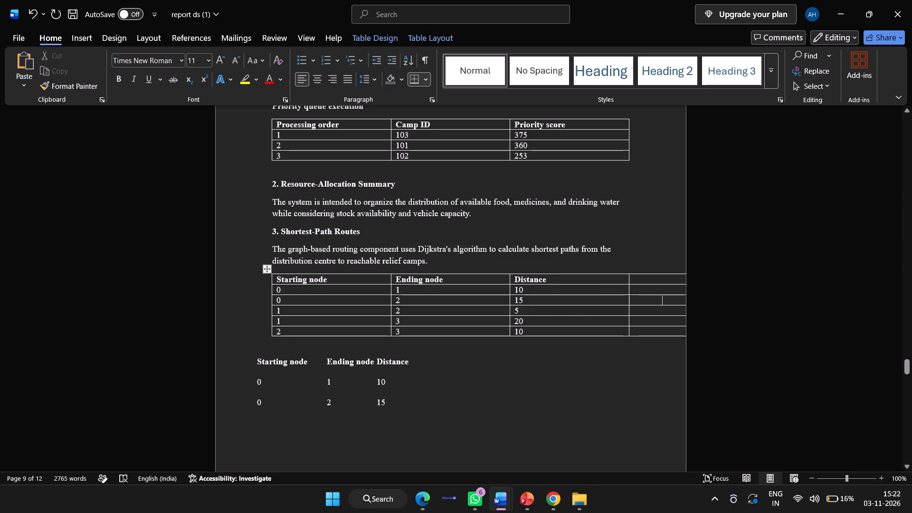
drag(638, 279, 678, 333)
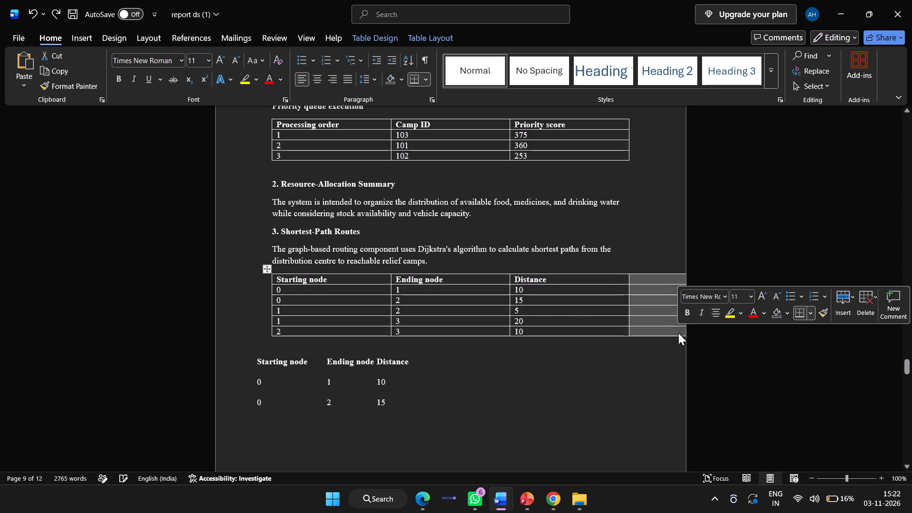
click(864, 304)
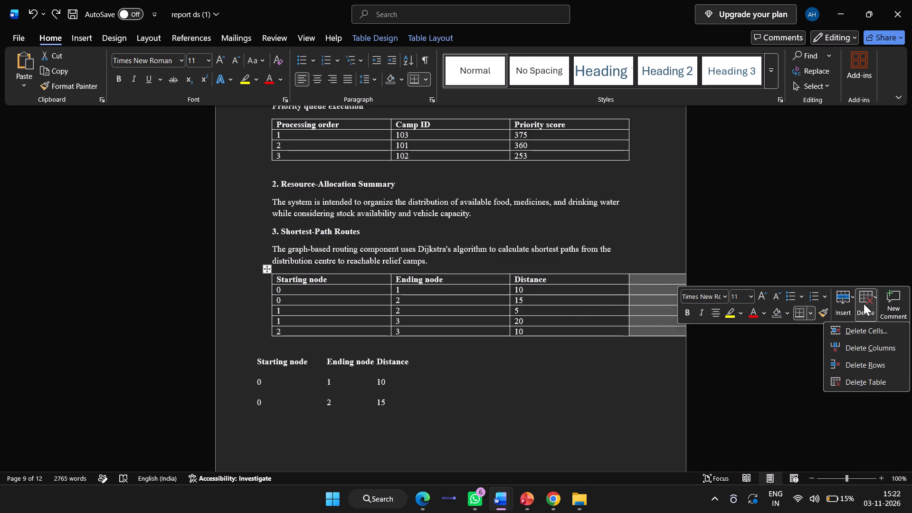
click(861, 346)
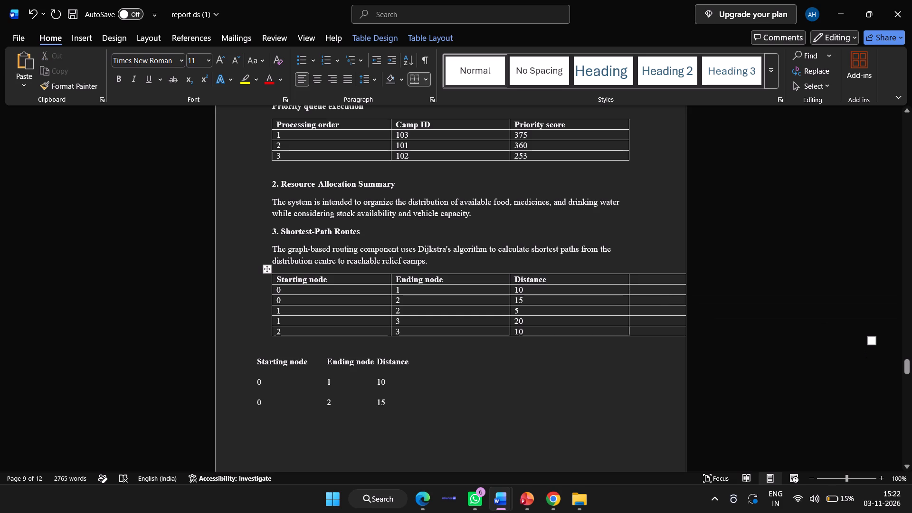
drag(641, 277, 699, 295)
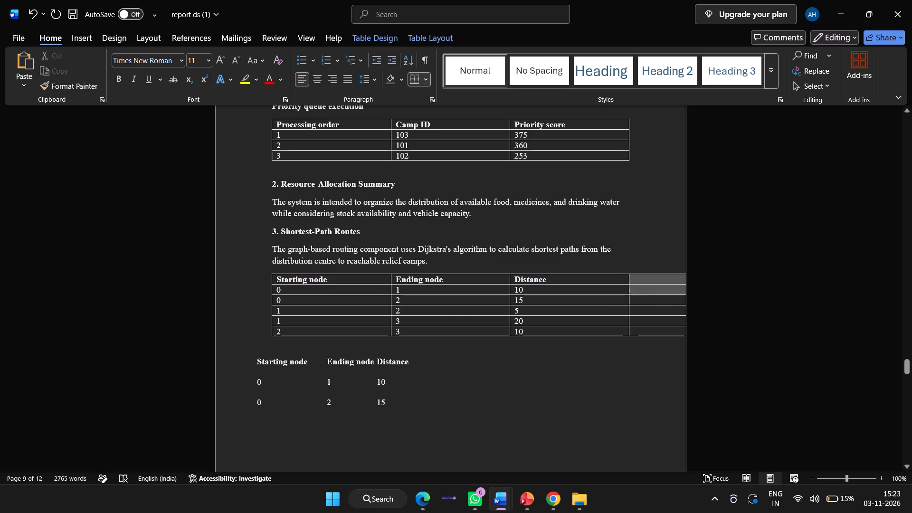
drag(699, 295, 700, 333)
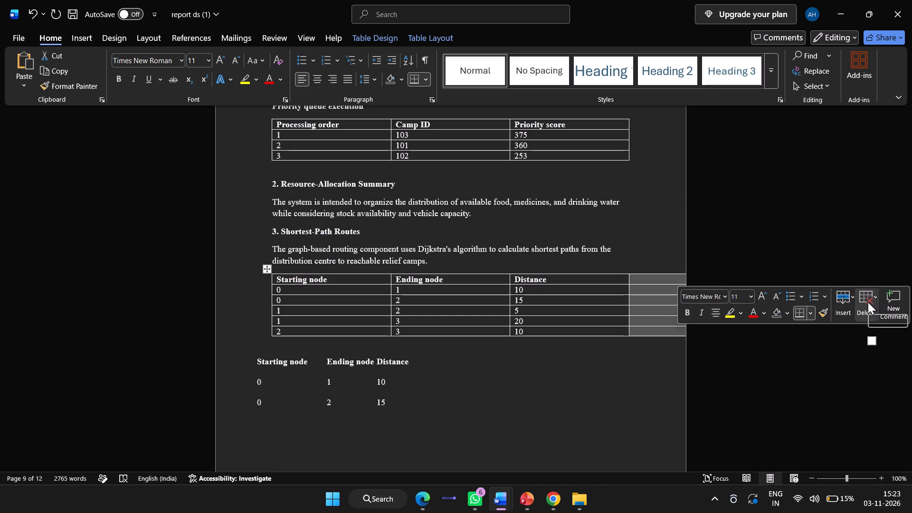
click(874, 298)
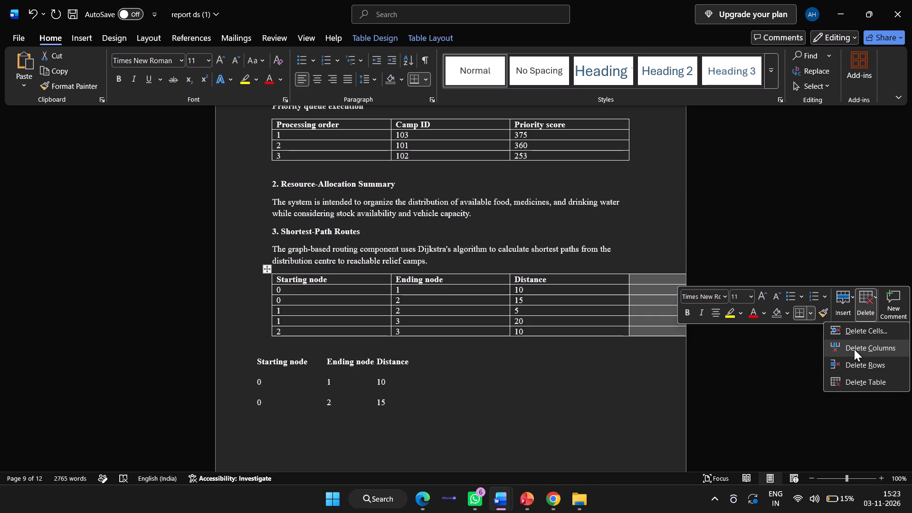
click(854, 349)
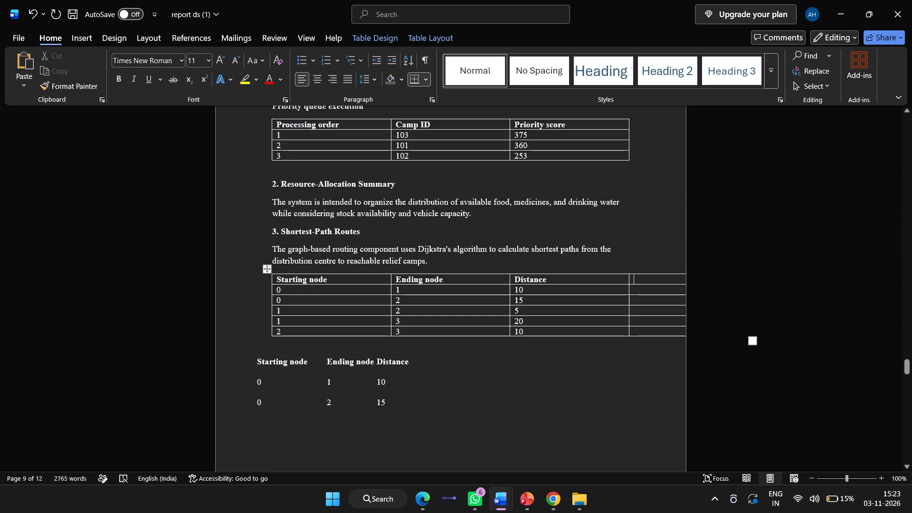
right_click(662, 280)
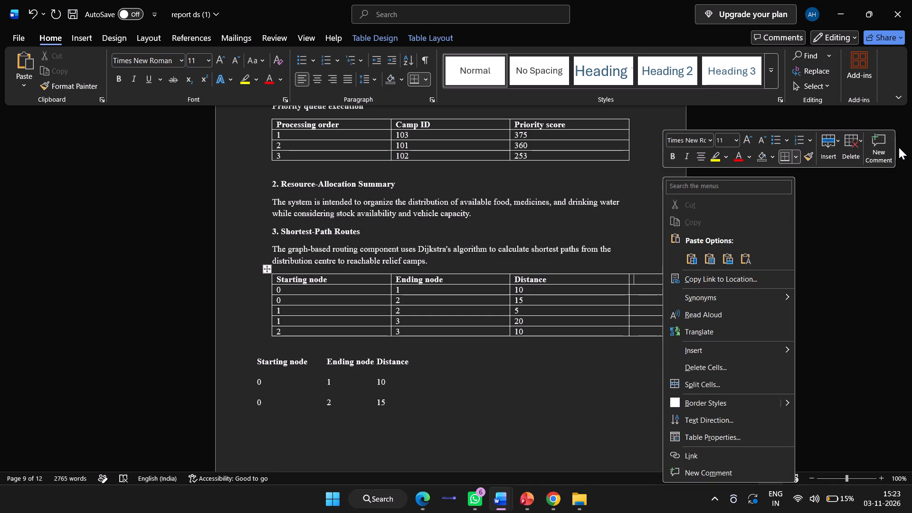
click(853, 145)
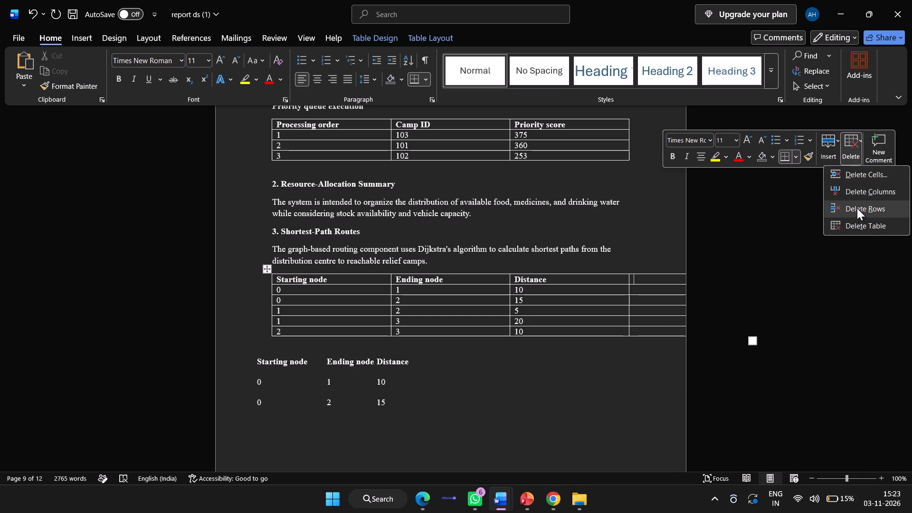
click(866, 196)
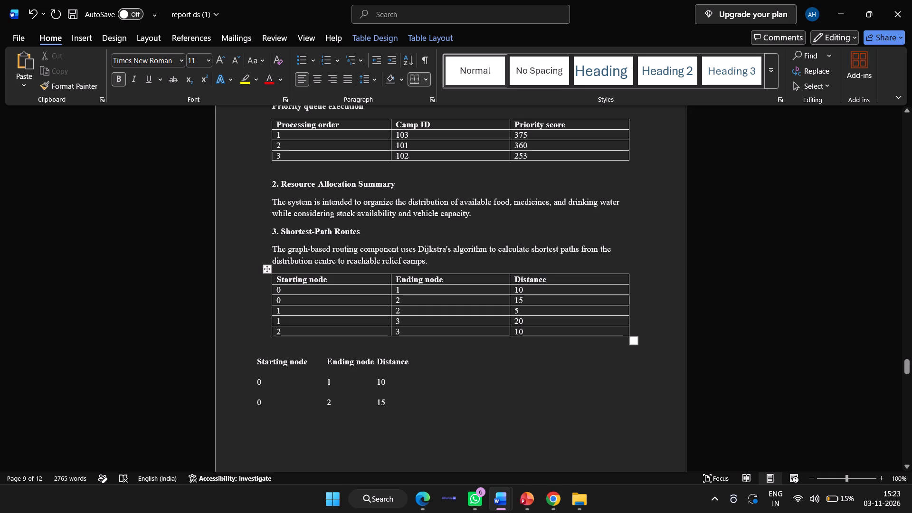
Delete the leftover unbordered Starting node, Ending node and Distance table above the Vehicle-Capacity Information heading.
scroll(422, 325, down, 1)
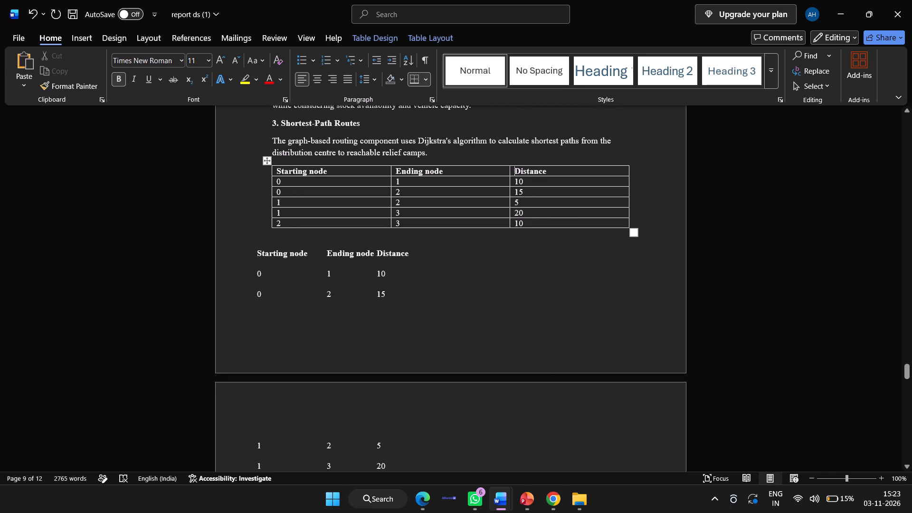
drag(256, 252, 389, 467)
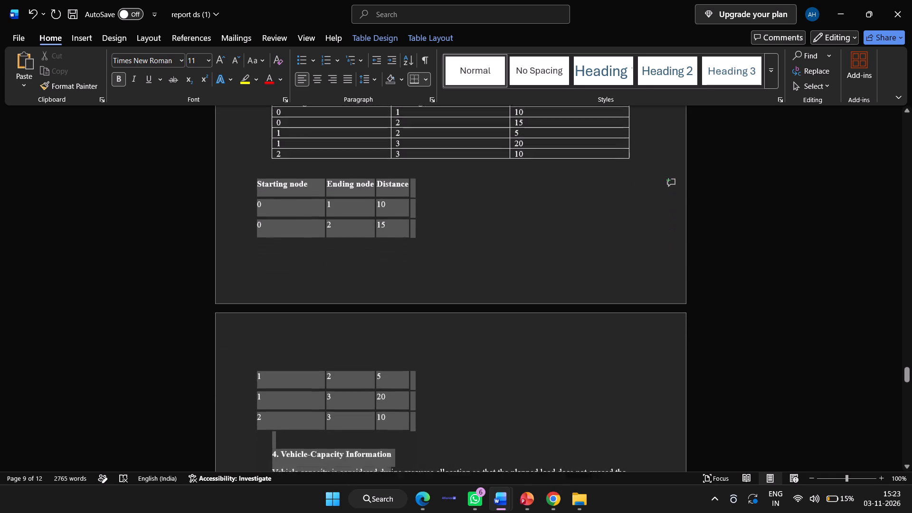
drag(389, 467, 382, 387)
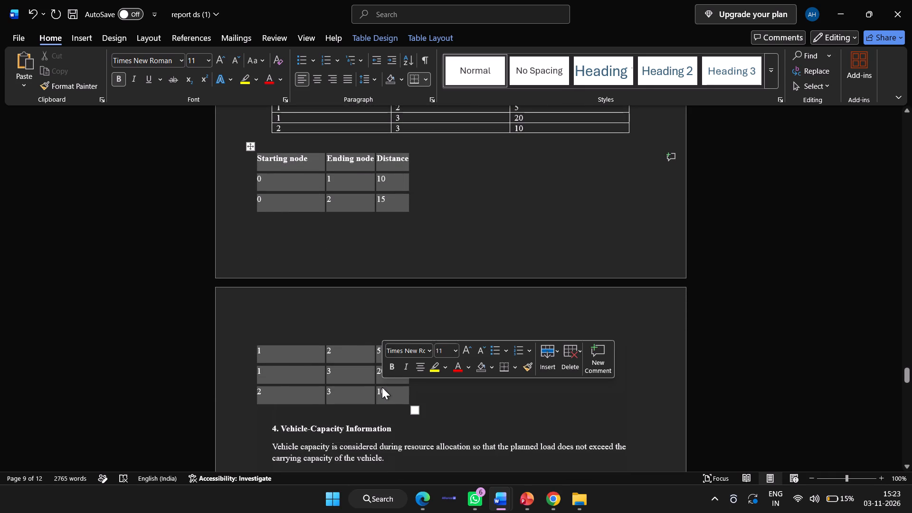
key(BackSpace)
Review the report from the Shortest-Path Routes table through the 7.2 Sample Data Structure table to the 7.5 Conclusion.
scroll(382, 387, up, 1)
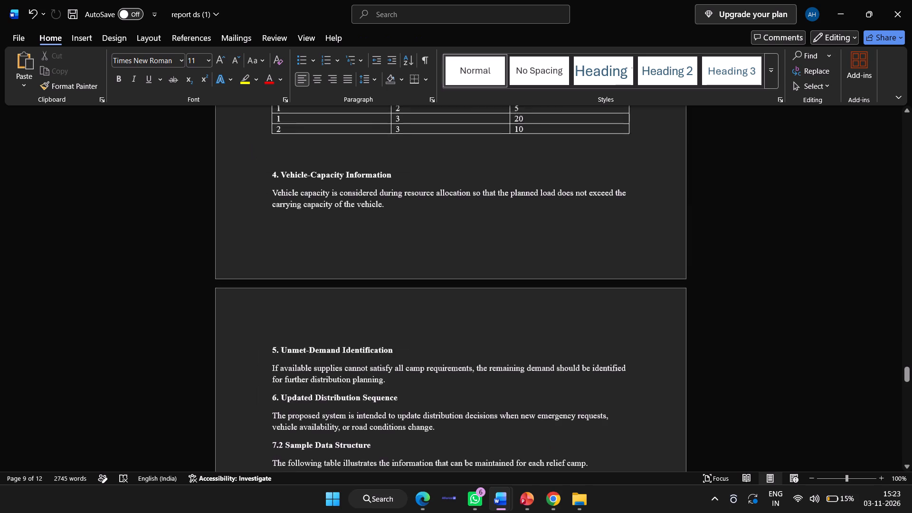
scroll(382, 387, up, 1)
scroll(382, 387, down, 2)
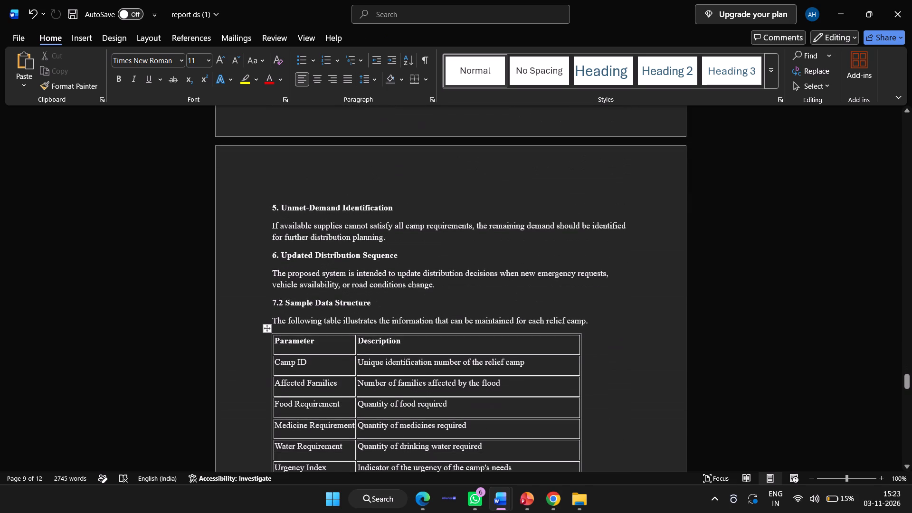
scroll(382, 387, down, 1)
scroll(382, 387, up, 2)
scroll(382, 387, down, 1)
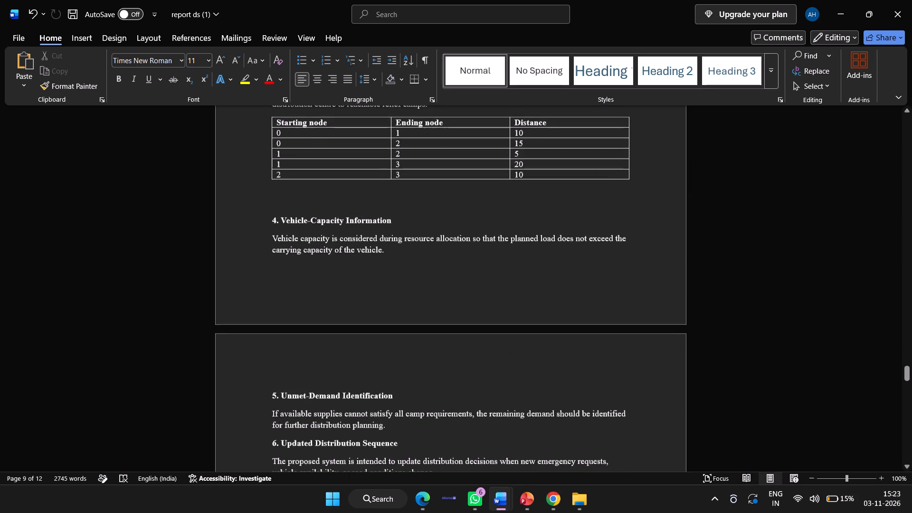
scroll(382, 387, down, 1)
scroll(397, 312, down, 1)
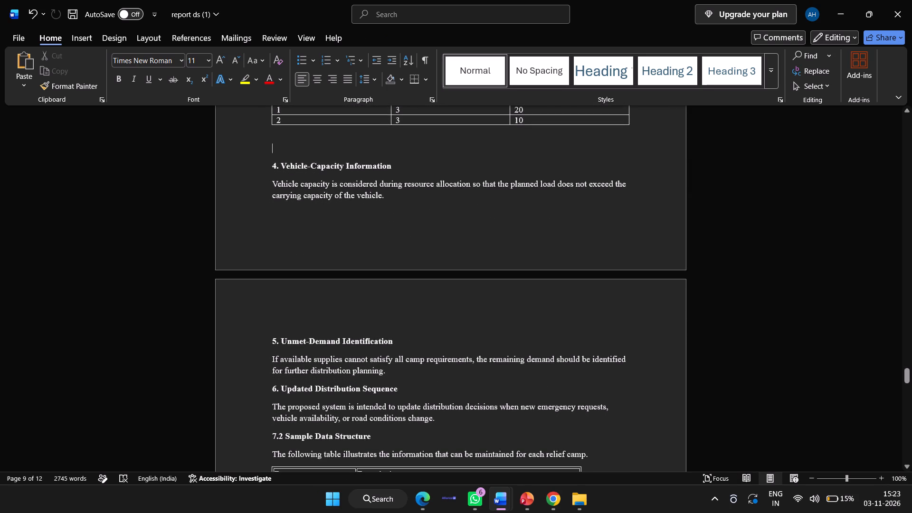
scroll(397, 312, down, 1)
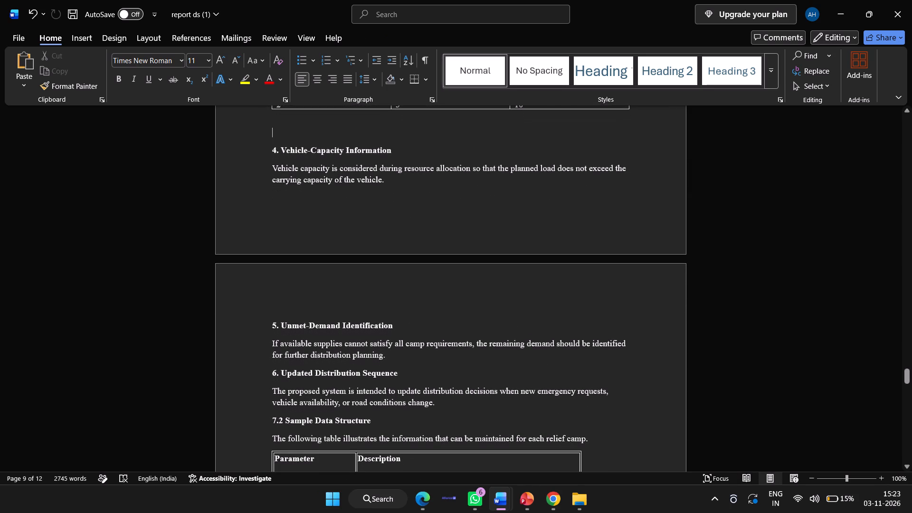
scroll(397, 312, down, 2)
scroll(397, 312, up, 1)
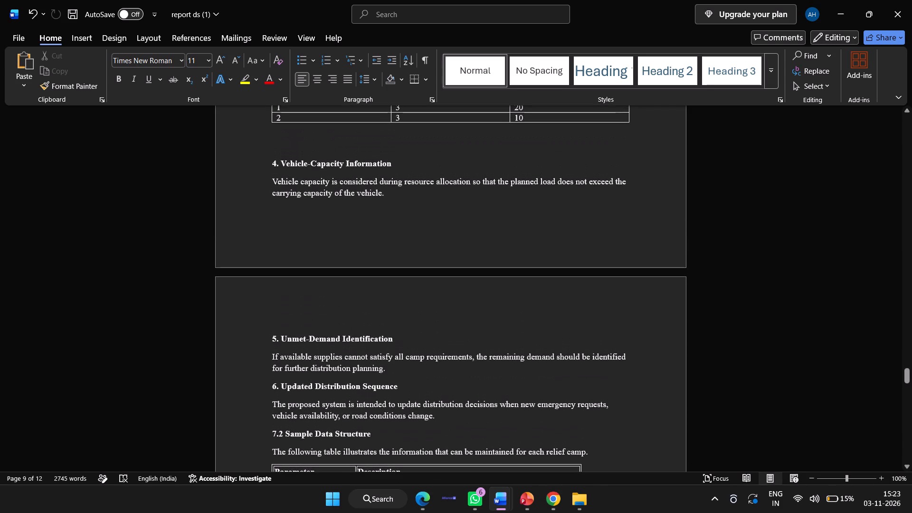
scroll(397, 312, up, 1)
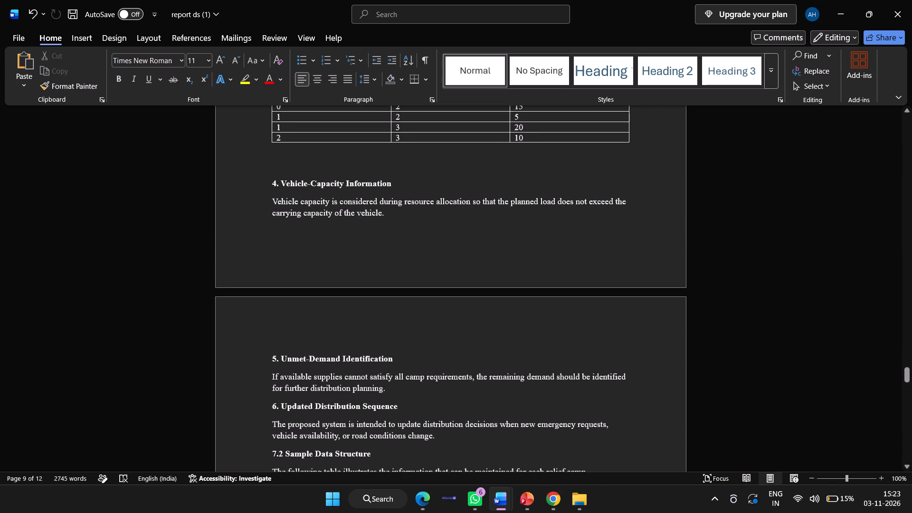
scroll(397, 312, down, 2)
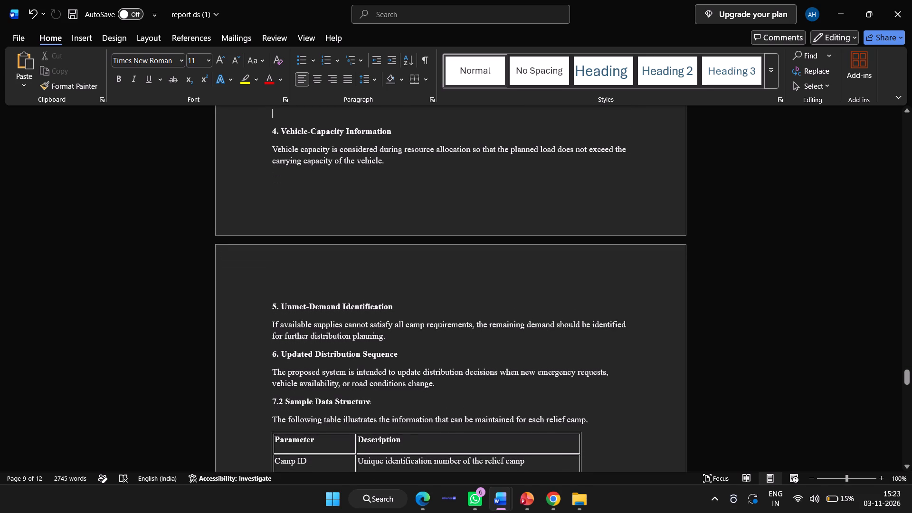
scroll(397, 312, down, 1)
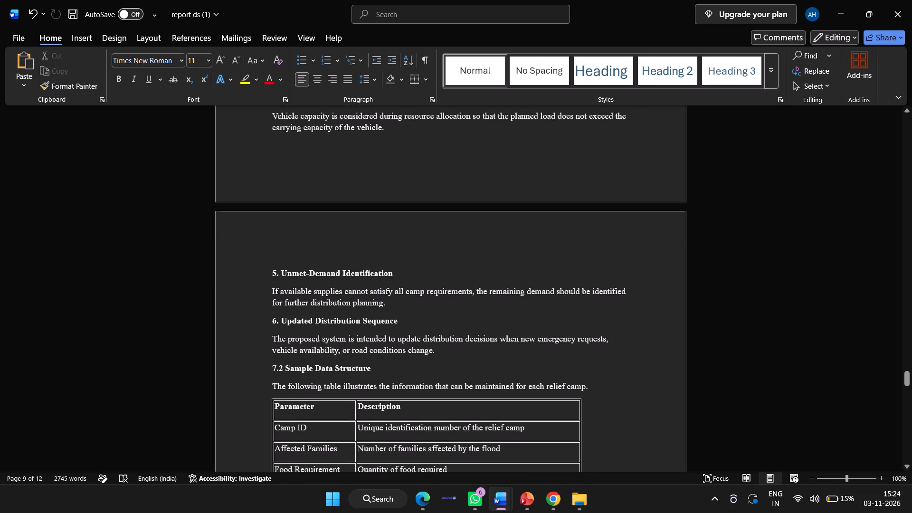
scroll(349, 368, down, 2)
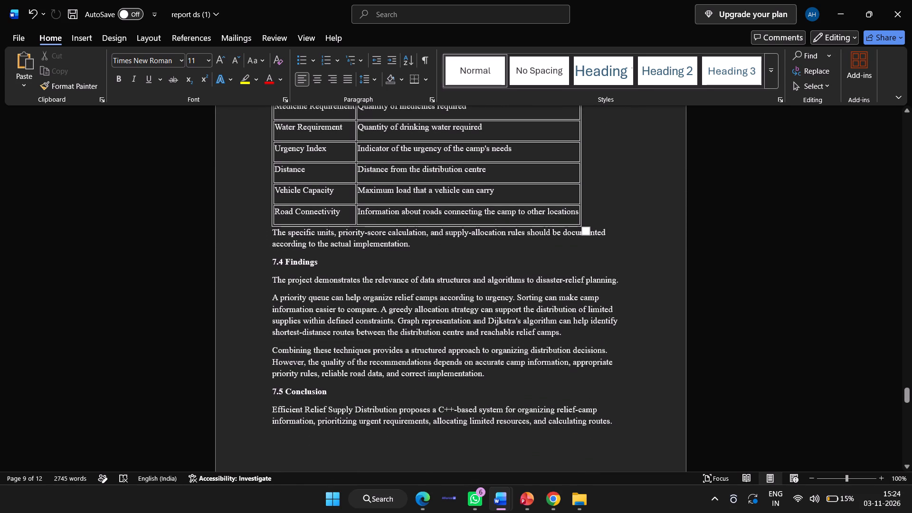
scroll(349, 368, up, 4)
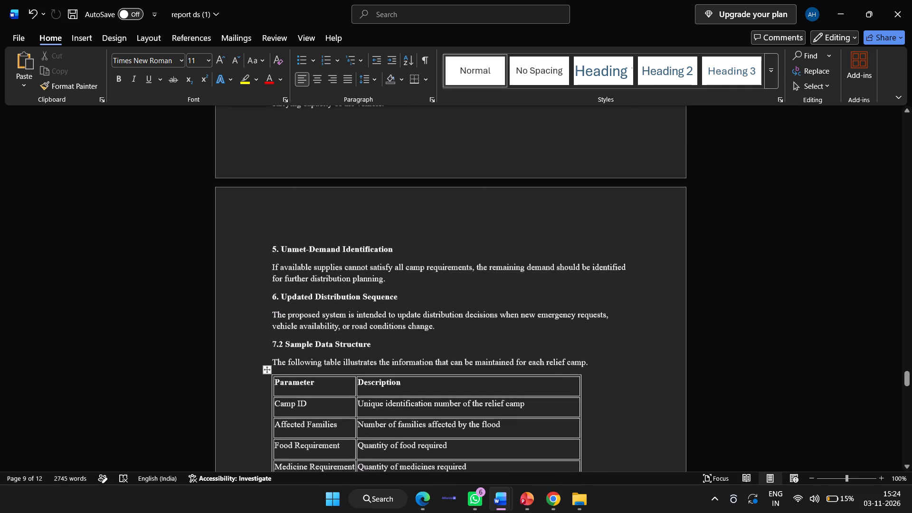
scroll(349, 368, up, 2)
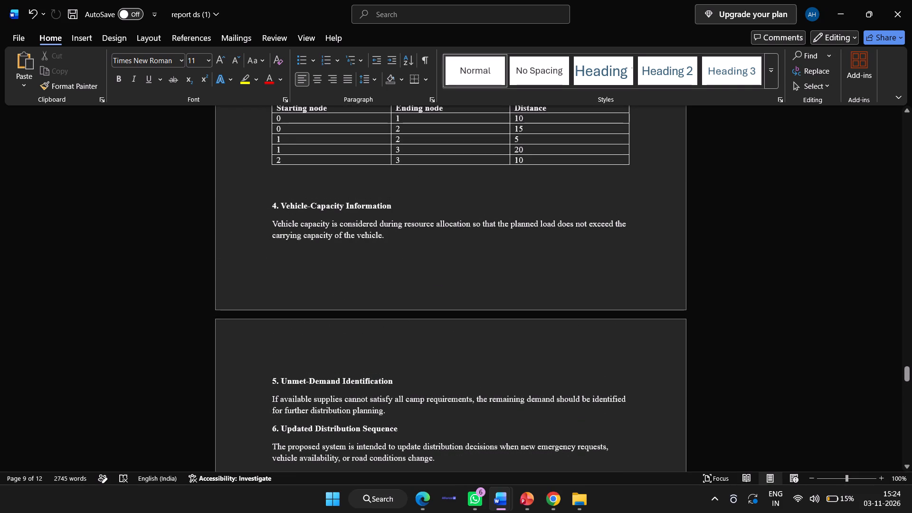
scroll(349, 368, down, 1)
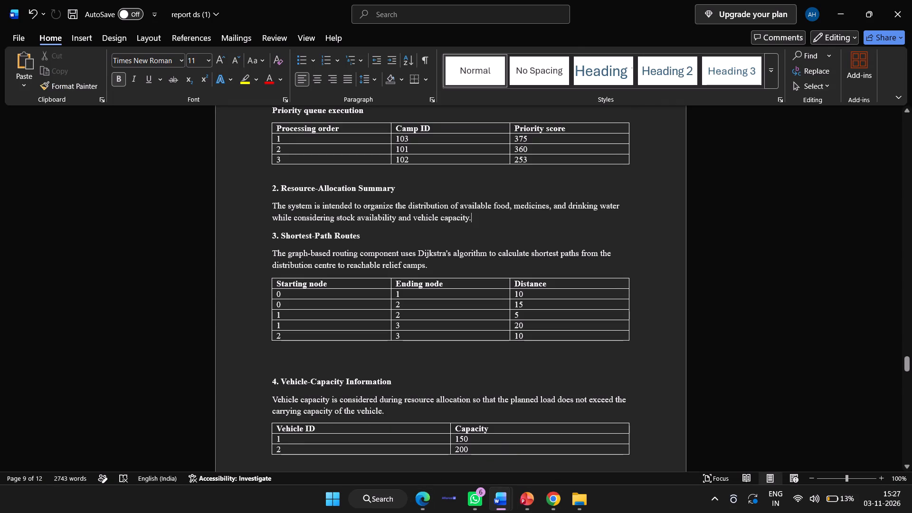
key(Return)
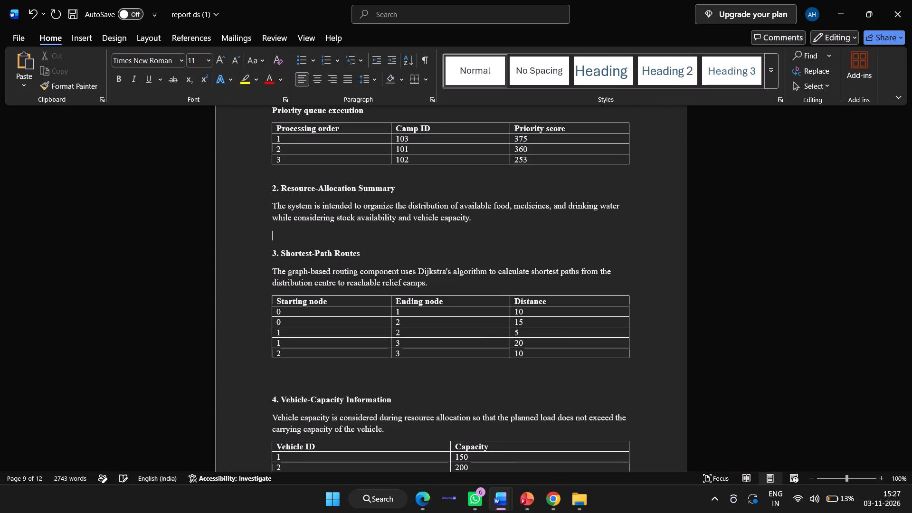
key(ctrl+v)
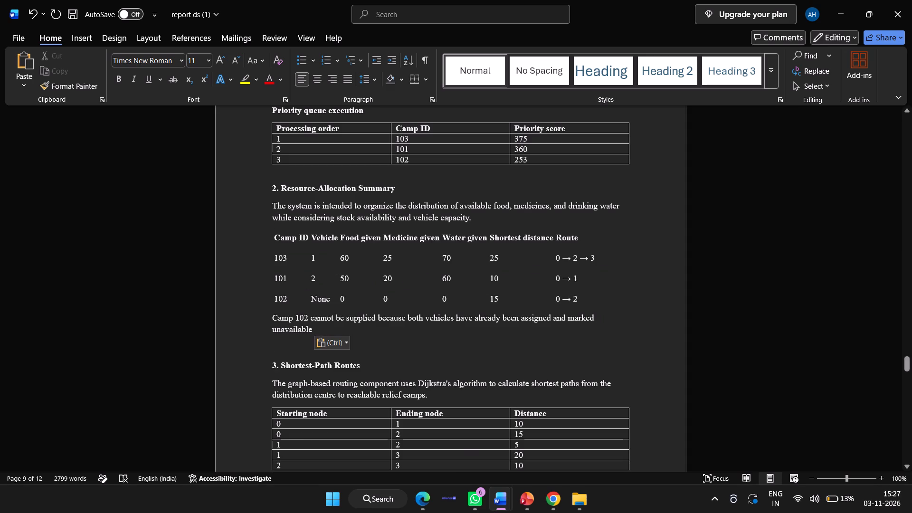
Insert a table of 7 columns and 4 rows below the Camp 102 note in the Resource-Allocation Summary.
click(83, 36)
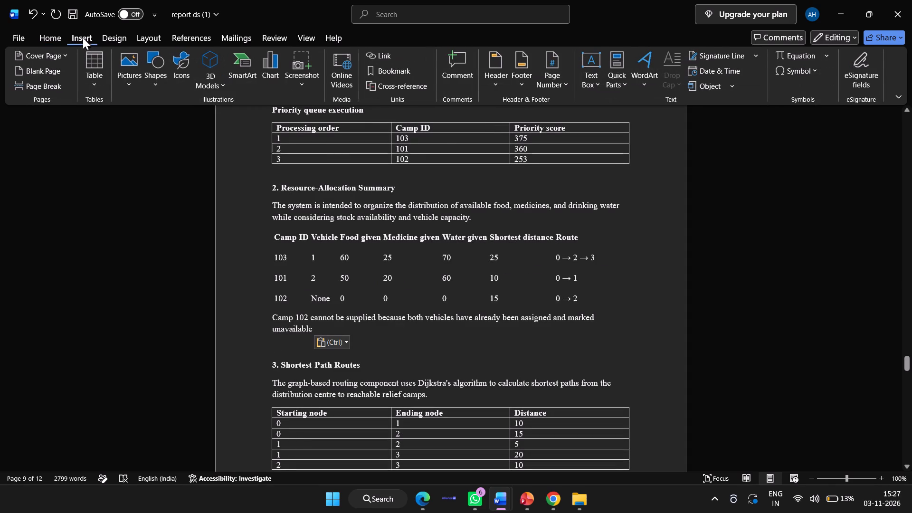
click(94, 66)
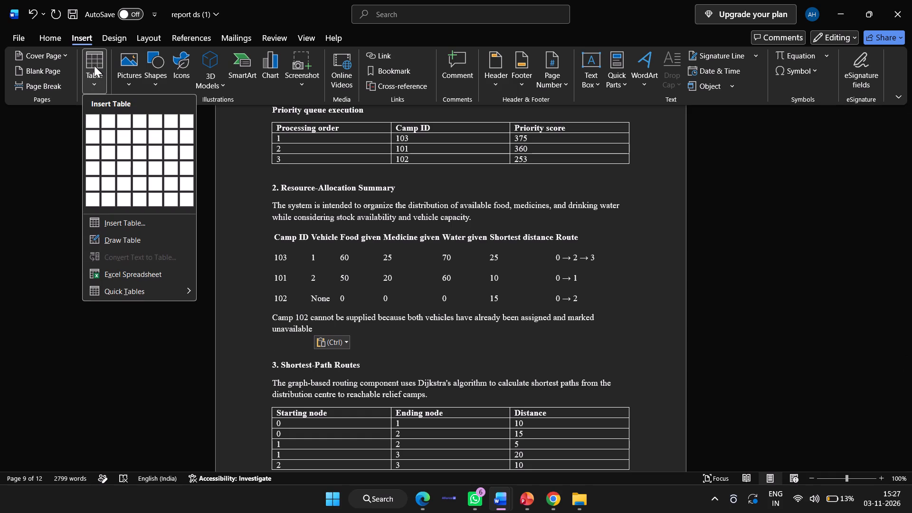
click(132, 228)
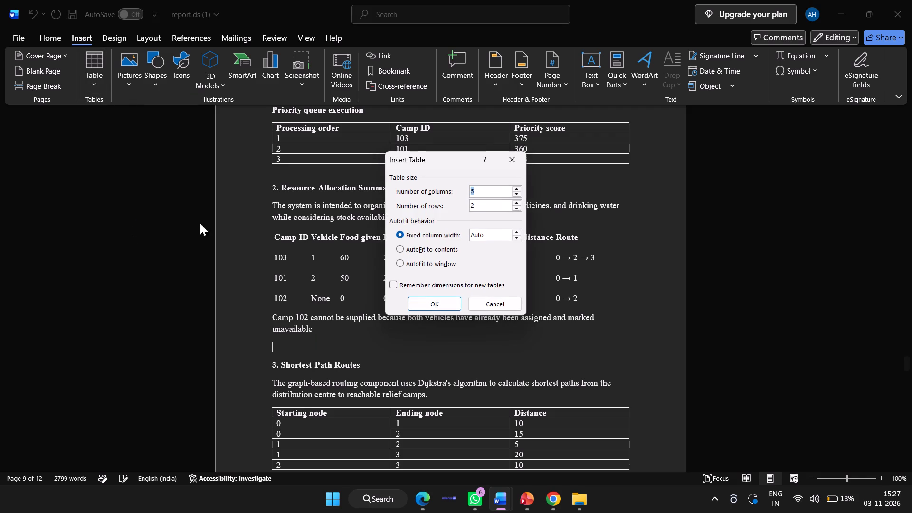
key(BackSpace)
key(7)
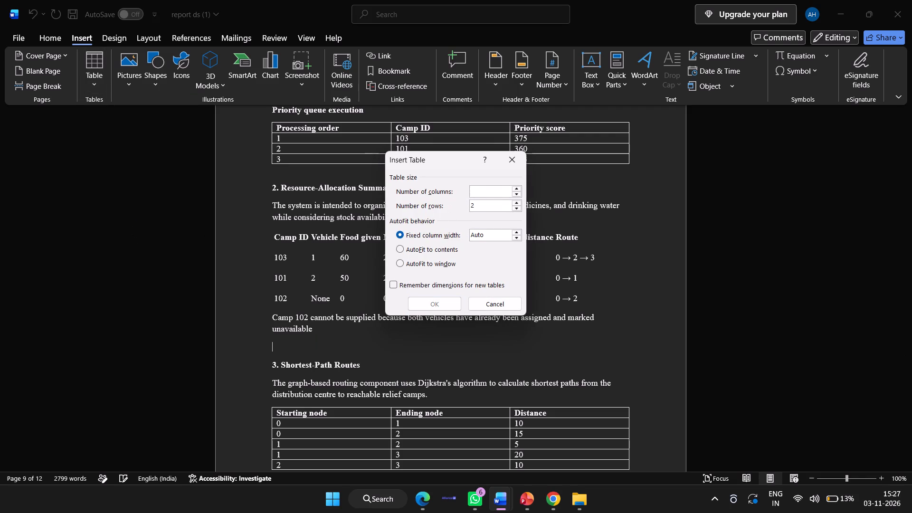
click(487, 207)
key(BackSpace)
key(4)
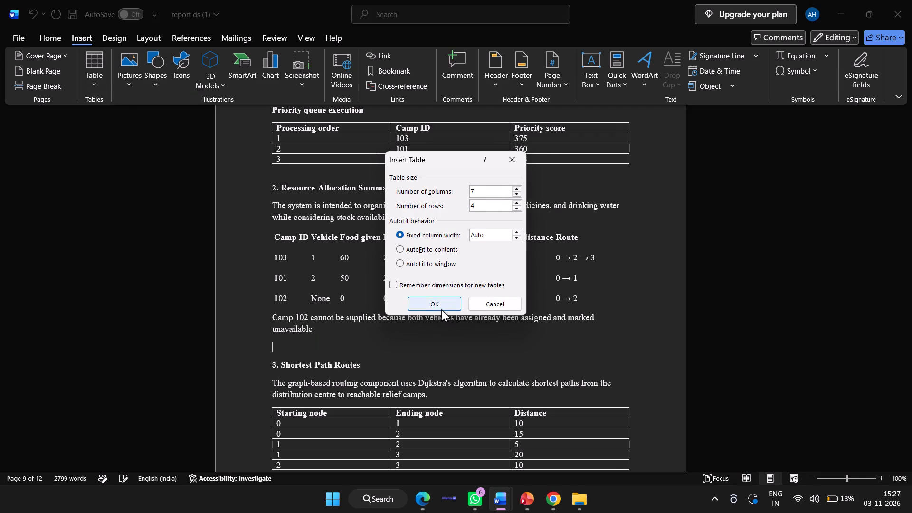
click(441, 307)
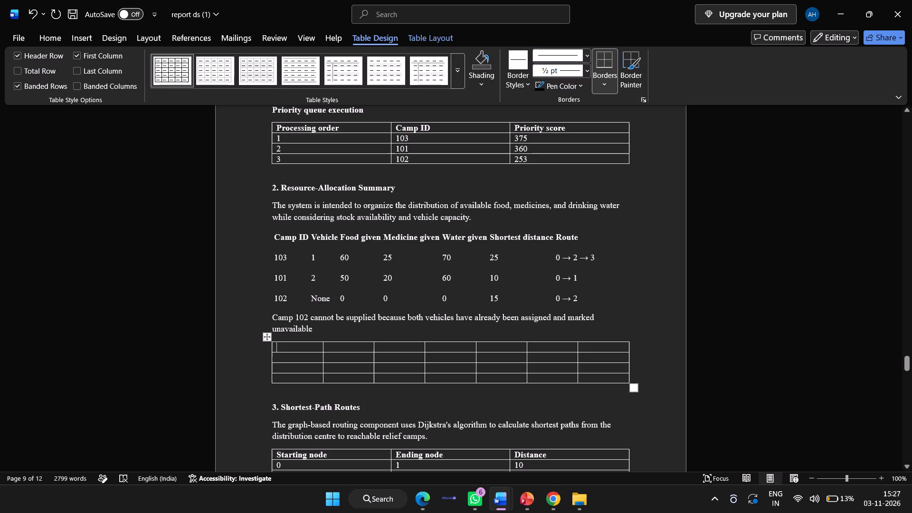
Copy the borderless allocation table, from Camp ID through Route, into the new bordered table.
drag(272, 240, 471, 302)
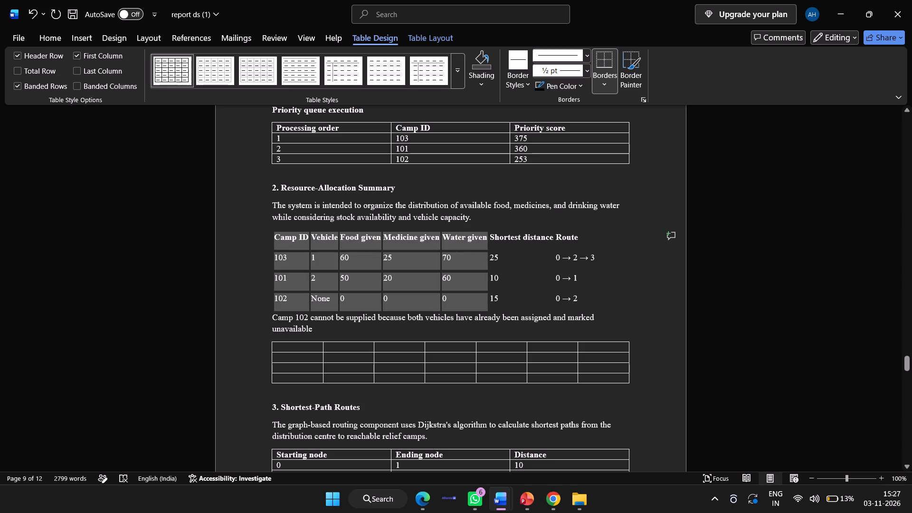
drag(471, 302, 590, 303)
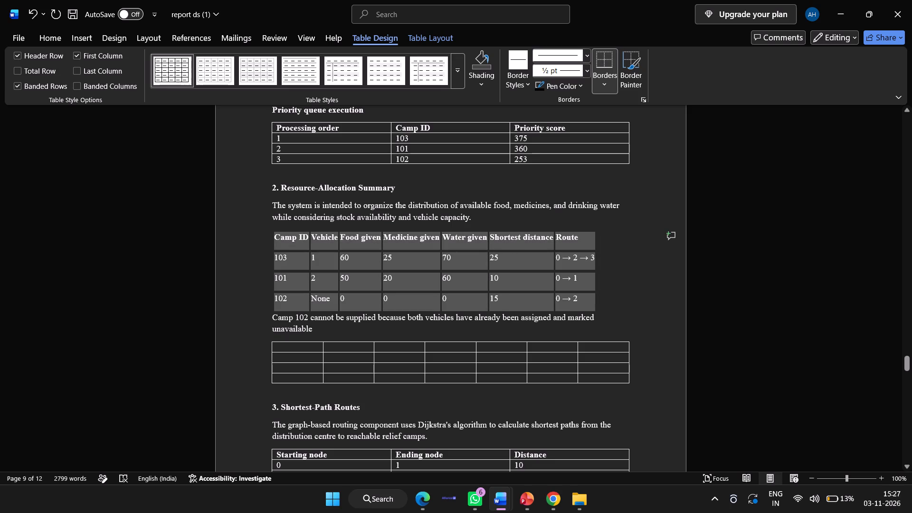
drag(590, 303, 589, 303)
key(ctrl+c)
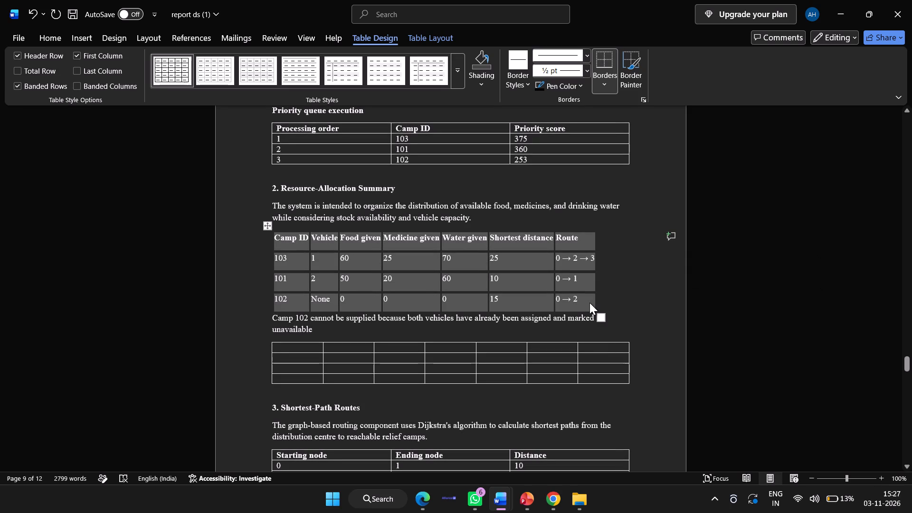
click(287, 349)
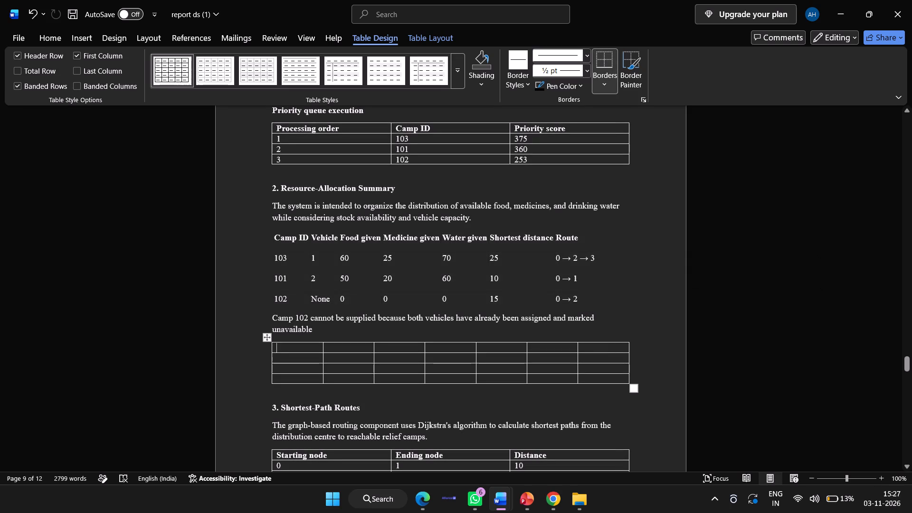
key(ctrl+v)
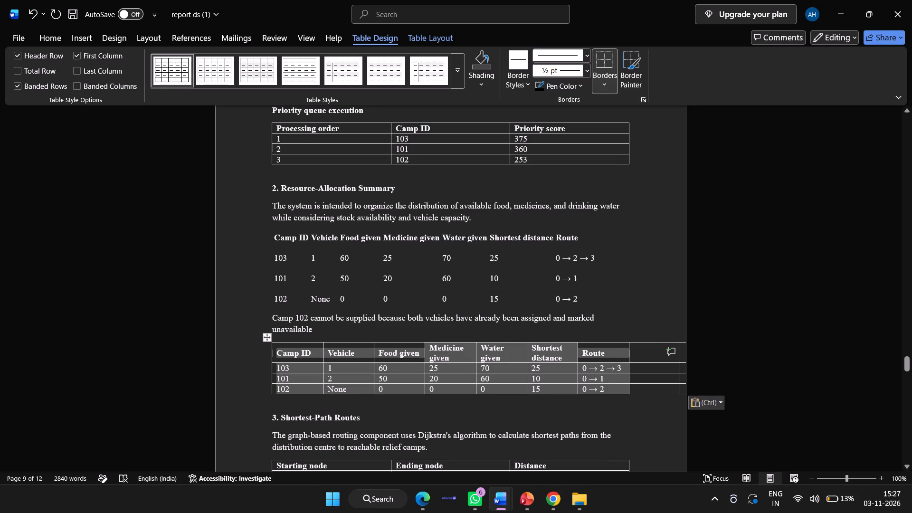
Delete the original borderless allocation table above the Camp 102 note.
drag(273, 241, 447, 304)
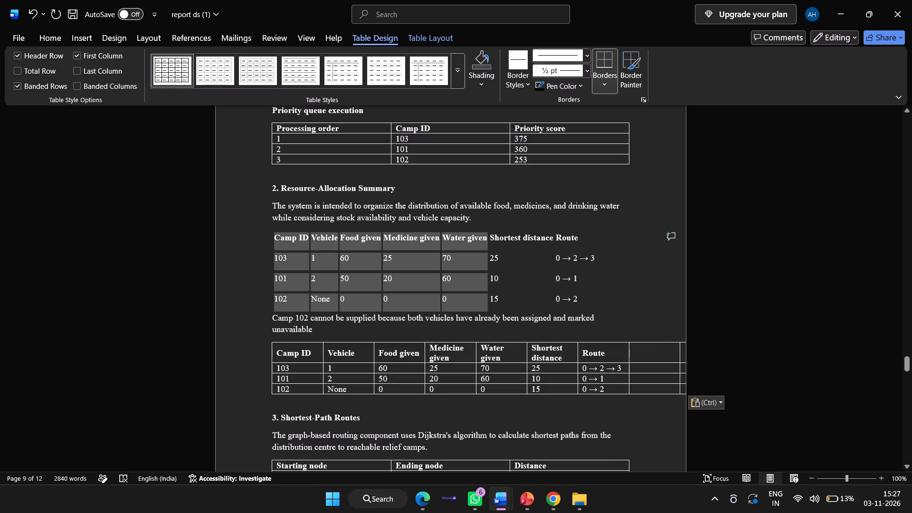
drag(447, 304, 591, 294)
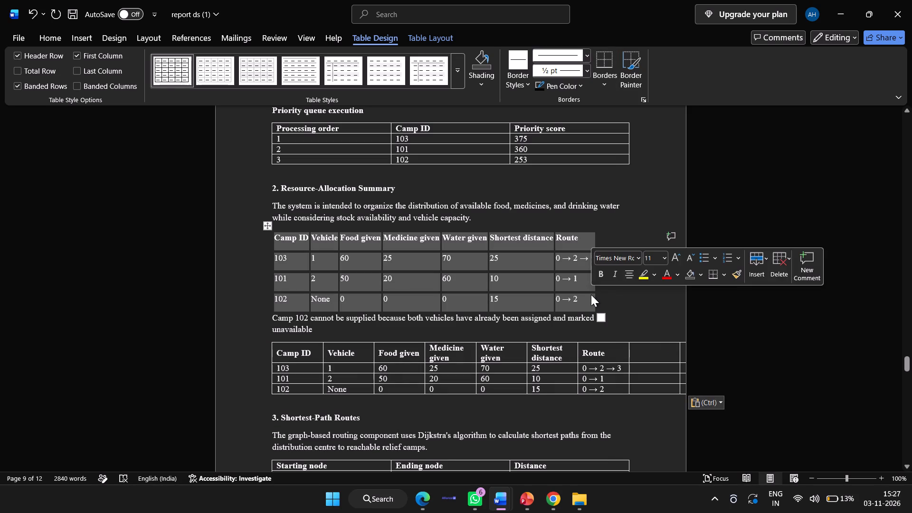
key(BackSpace)
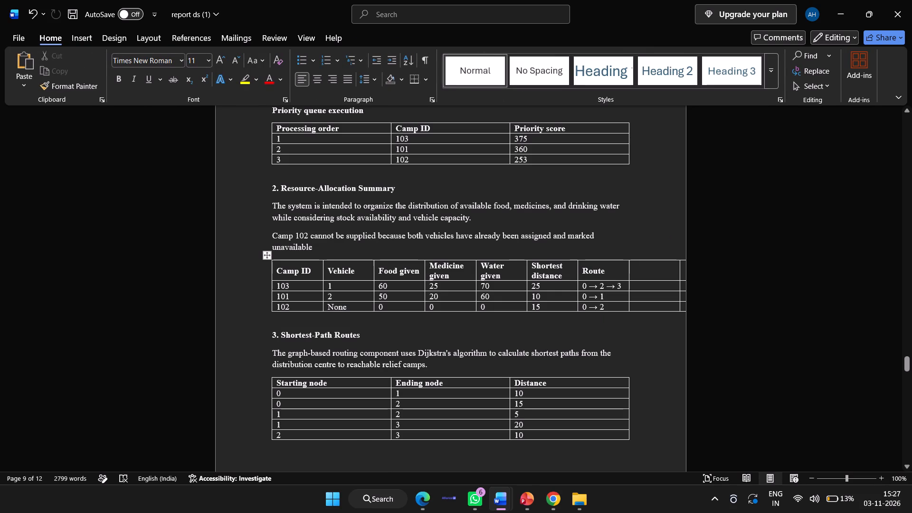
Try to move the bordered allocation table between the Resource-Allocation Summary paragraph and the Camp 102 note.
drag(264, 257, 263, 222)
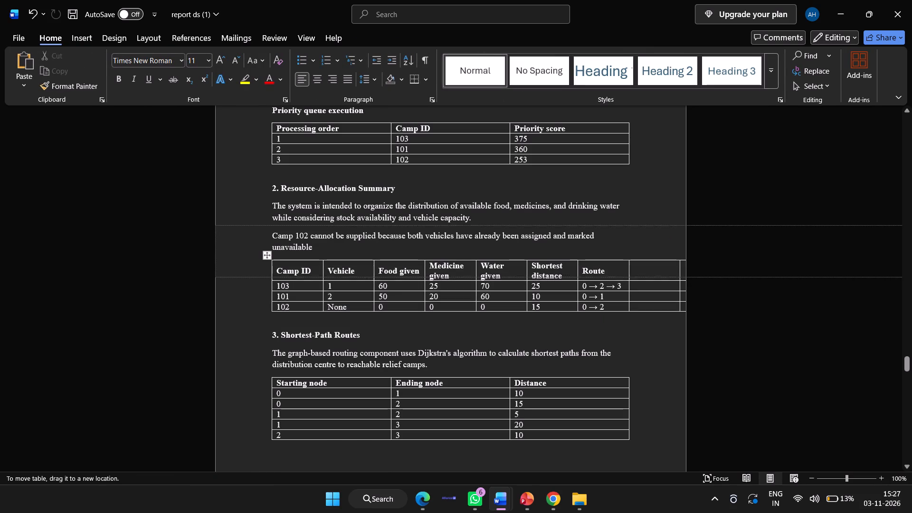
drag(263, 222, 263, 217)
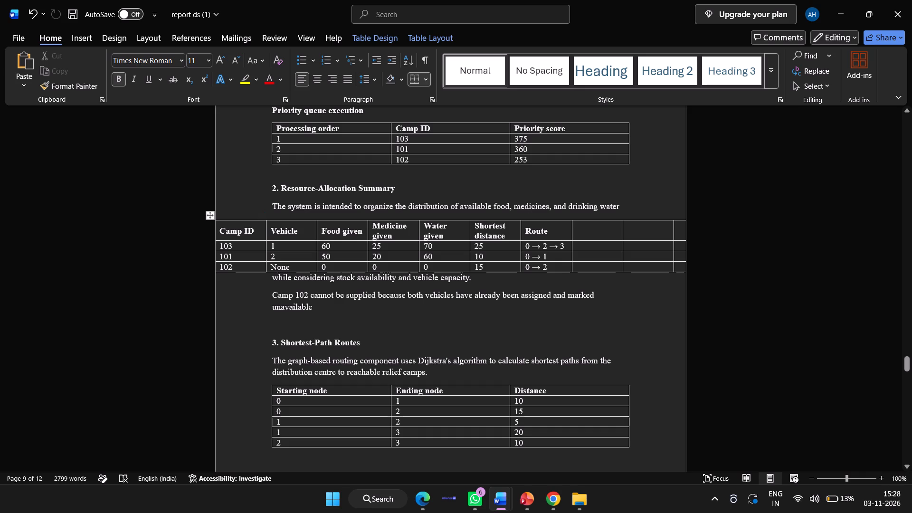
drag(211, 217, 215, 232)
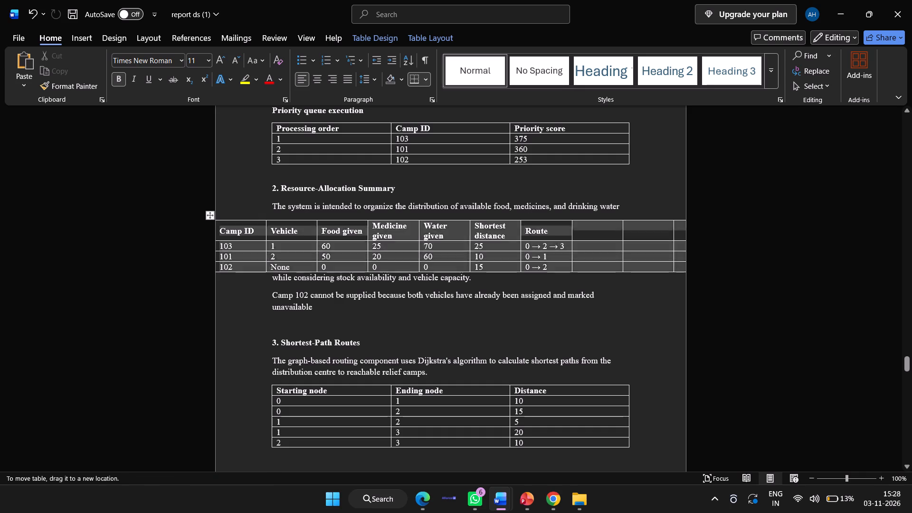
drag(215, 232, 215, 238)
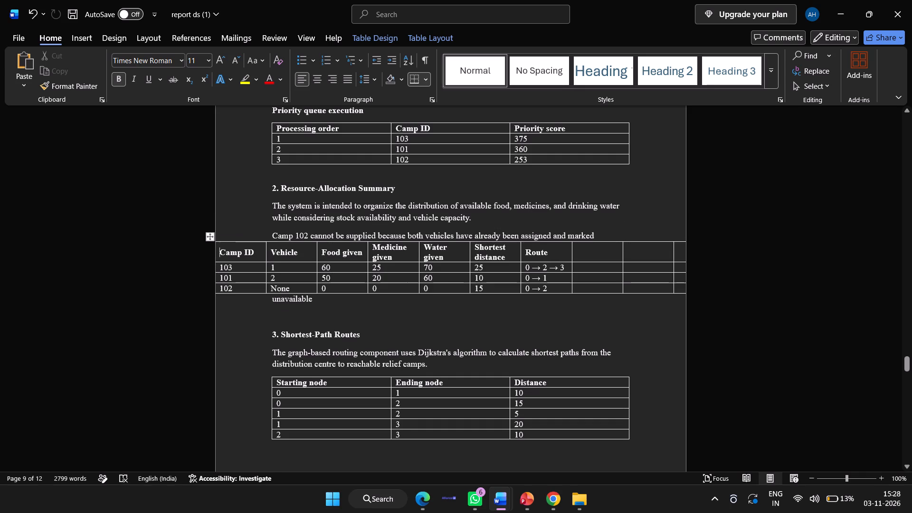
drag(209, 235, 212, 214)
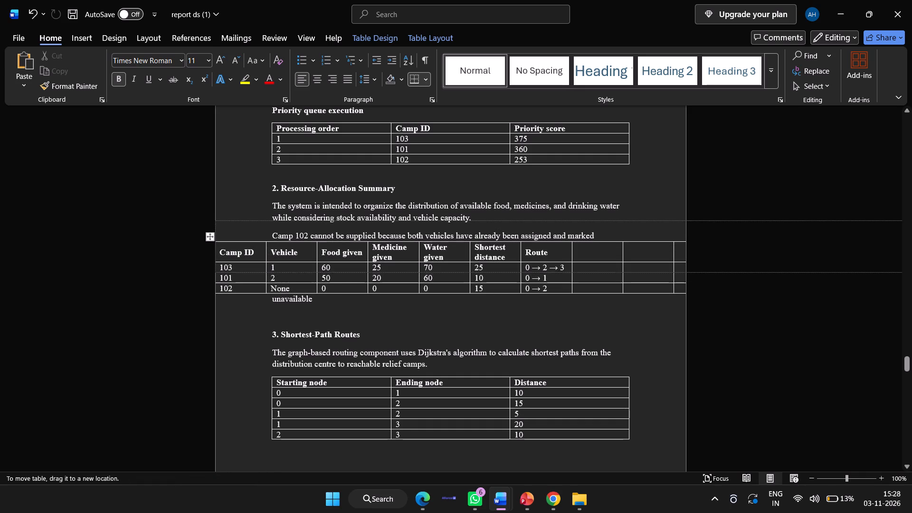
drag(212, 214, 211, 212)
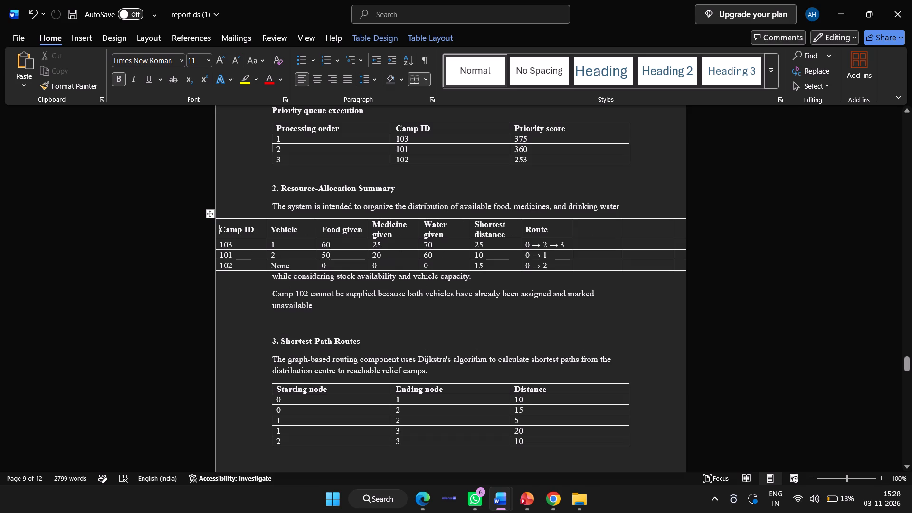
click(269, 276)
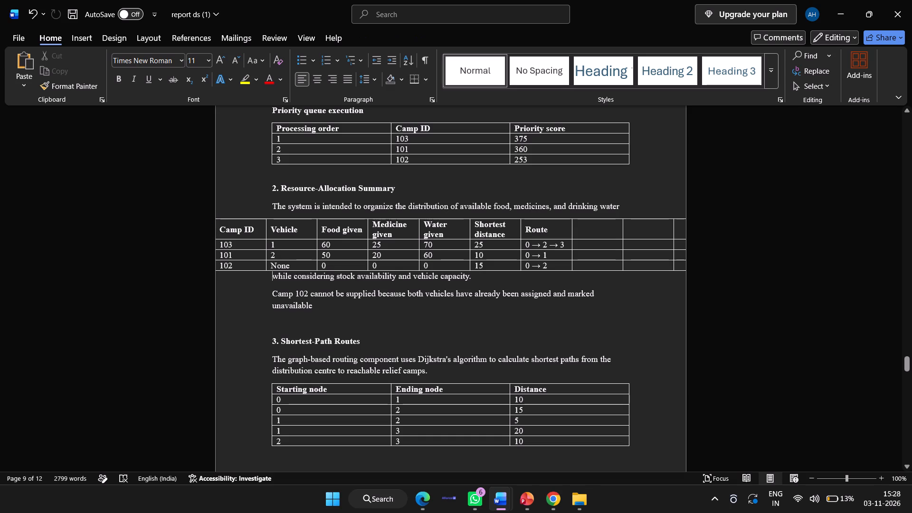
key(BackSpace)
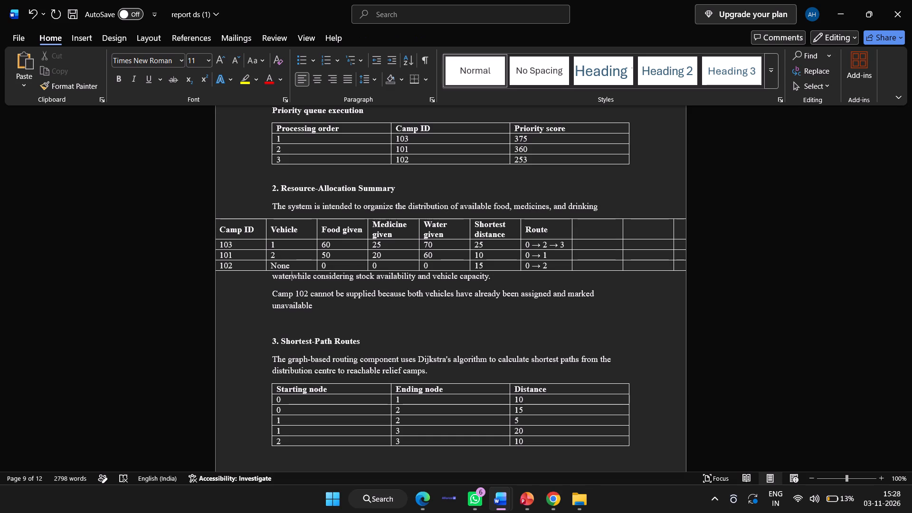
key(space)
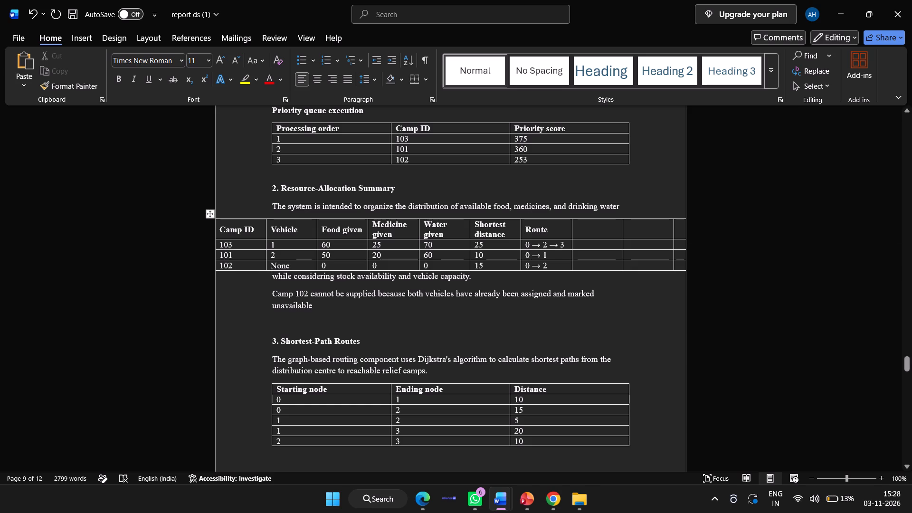
Reposition the bordered allocation table clear of the section 2 text and move the Camp 102 note beneath it, adding blank lines above the table.
drag(209, 213, 219, 259)
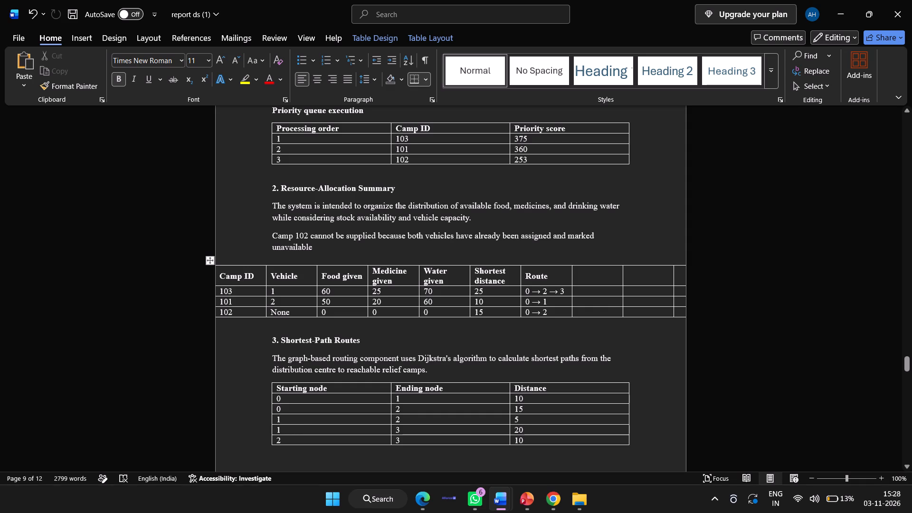
drag(272, 233, 317, 248)
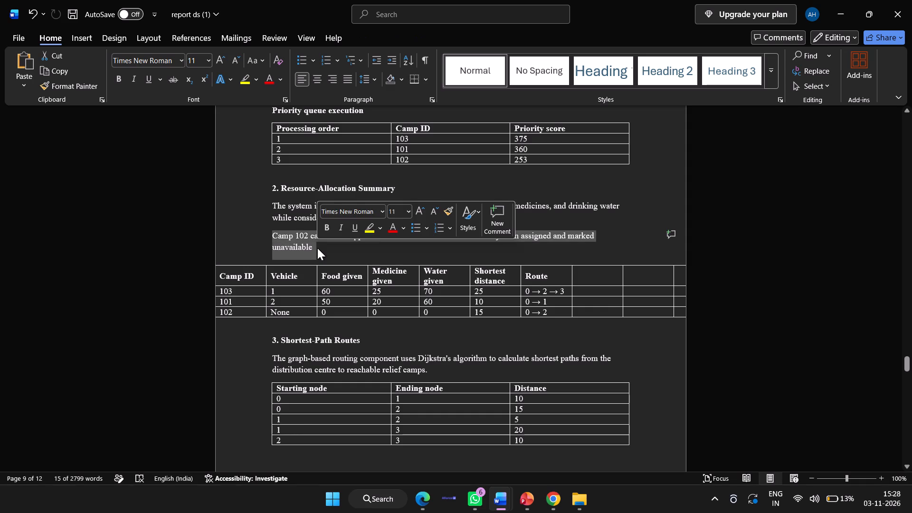
key(ctrl+c)
click(392, 331)
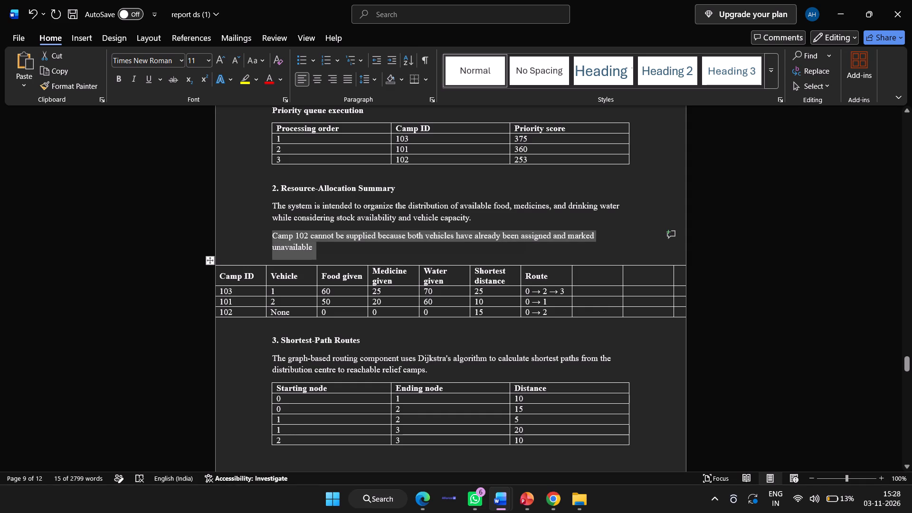
key(ctrl+v)
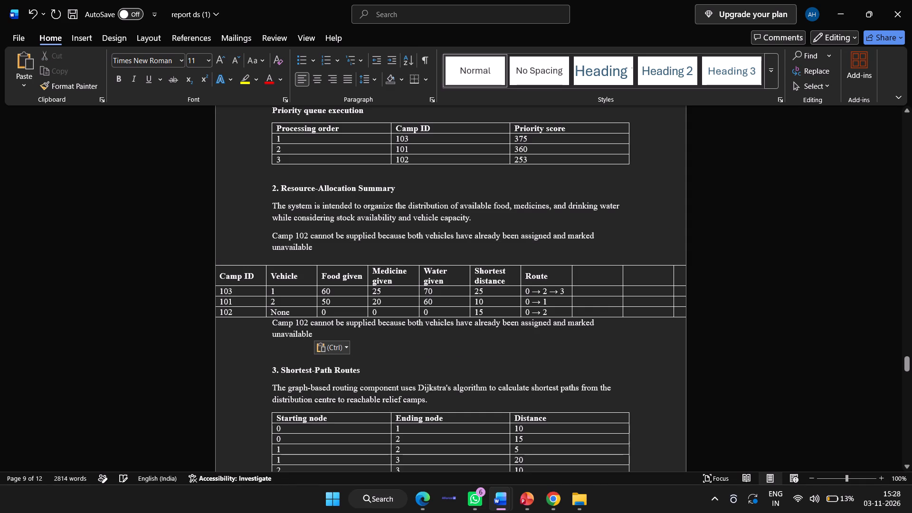
drag(272, 235, 314, 247)
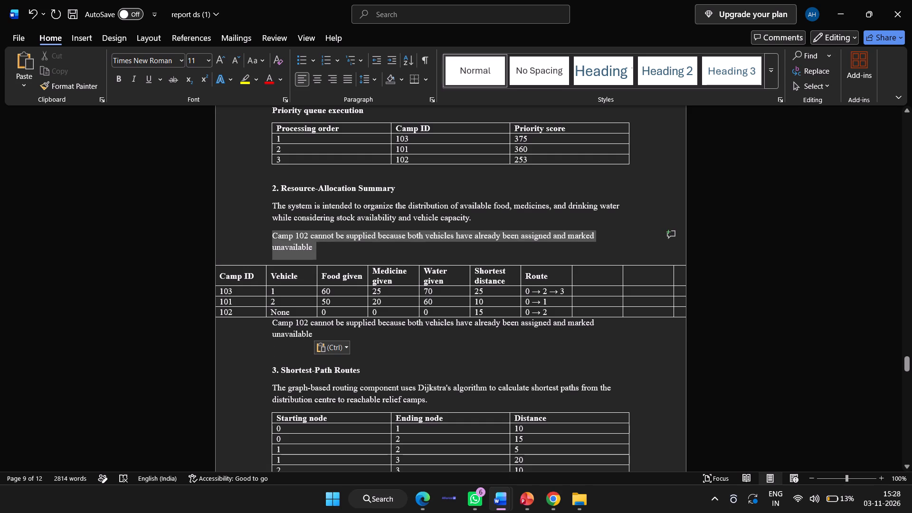
drag(314, 247, 314, 246)
key(BackSpace)
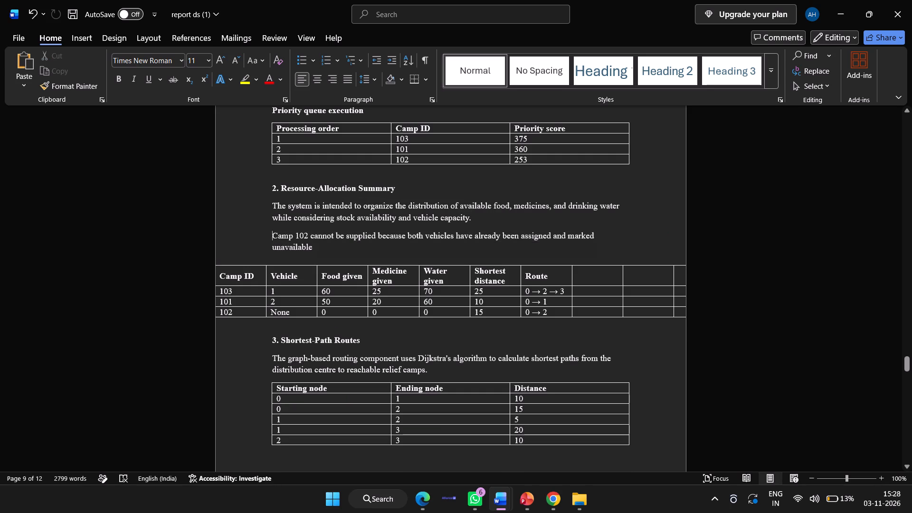
key(Return)
key(Return)
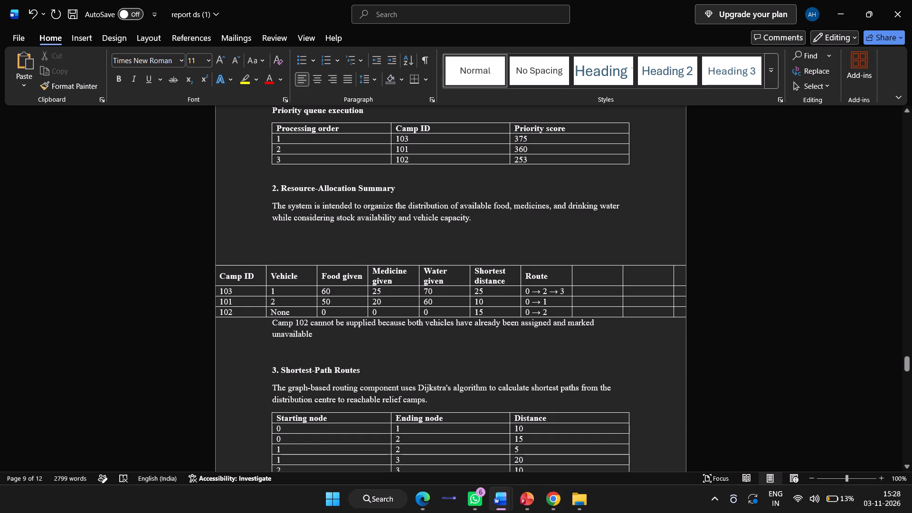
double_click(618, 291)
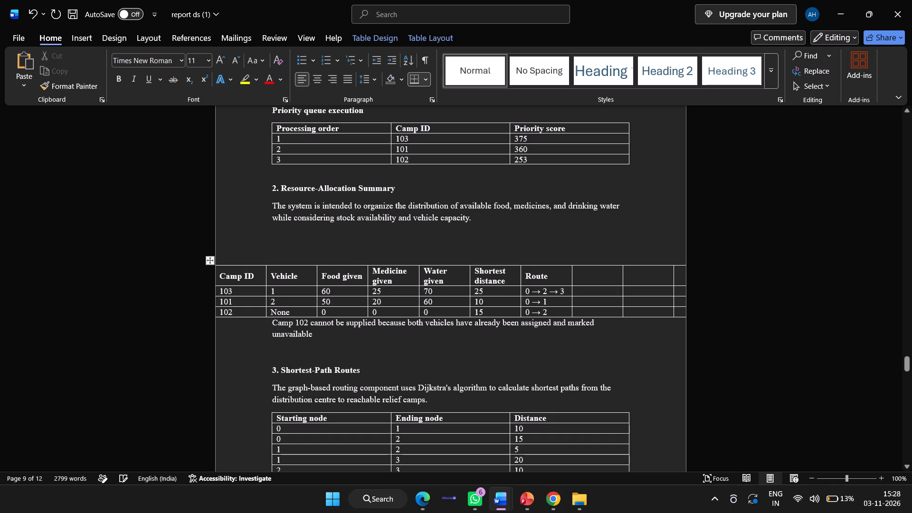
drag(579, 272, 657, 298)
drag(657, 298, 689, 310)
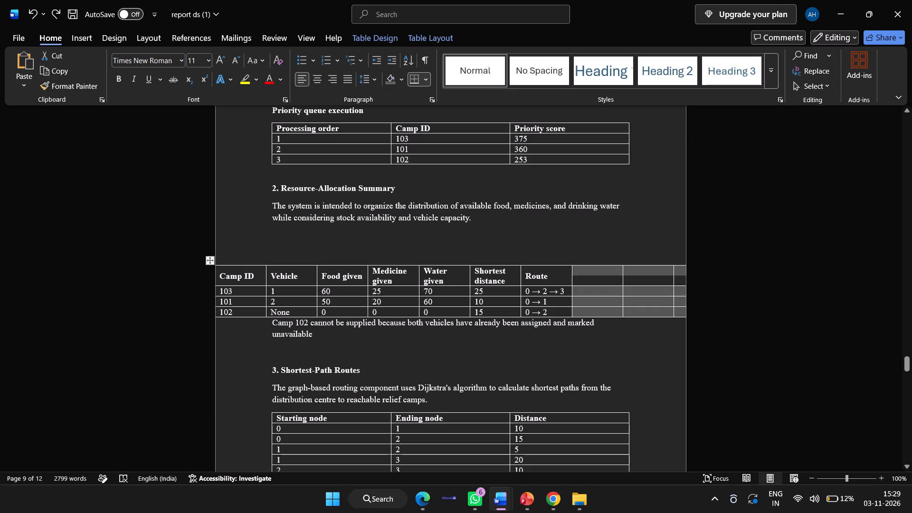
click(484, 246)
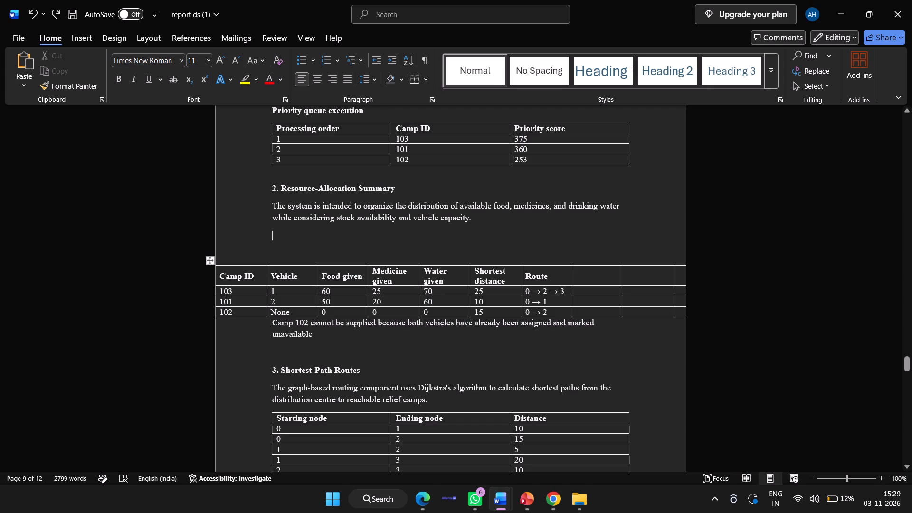
Delete the third empty column after Route in the bordered allocation table of section 2.
double_click(602, 282)
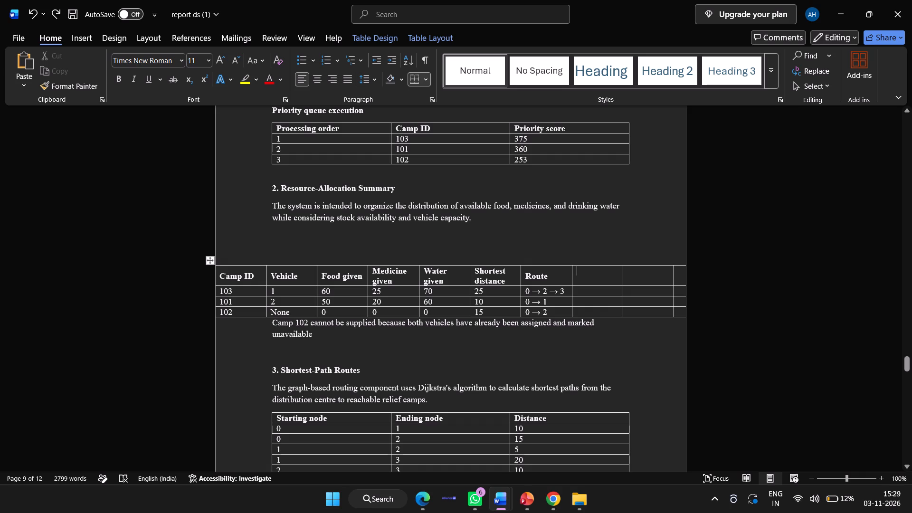
click(602, 282)
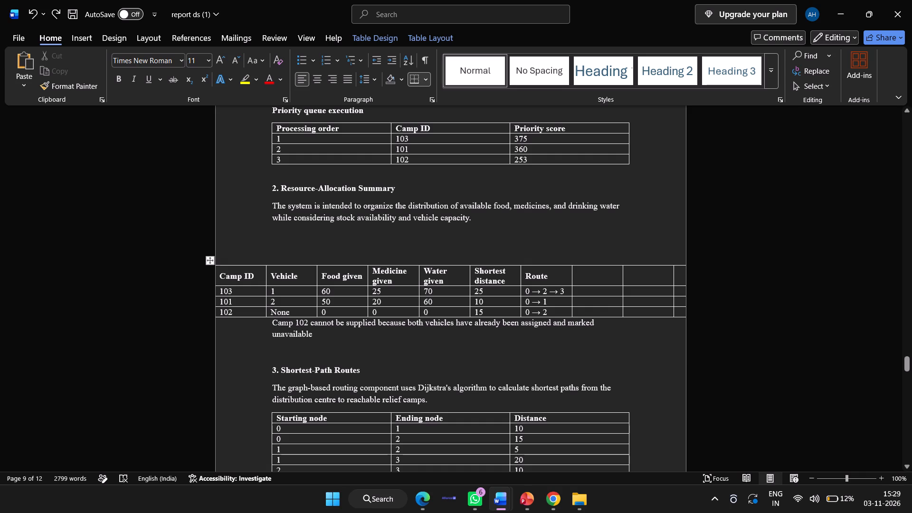
click(608, 289)
click(608, 289)
drag(577, 268, 676, 313)
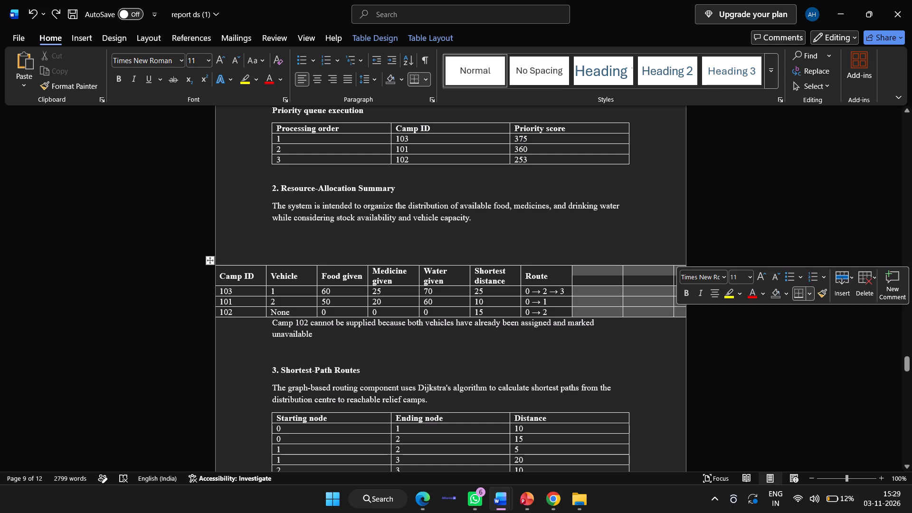
click(676, 313)
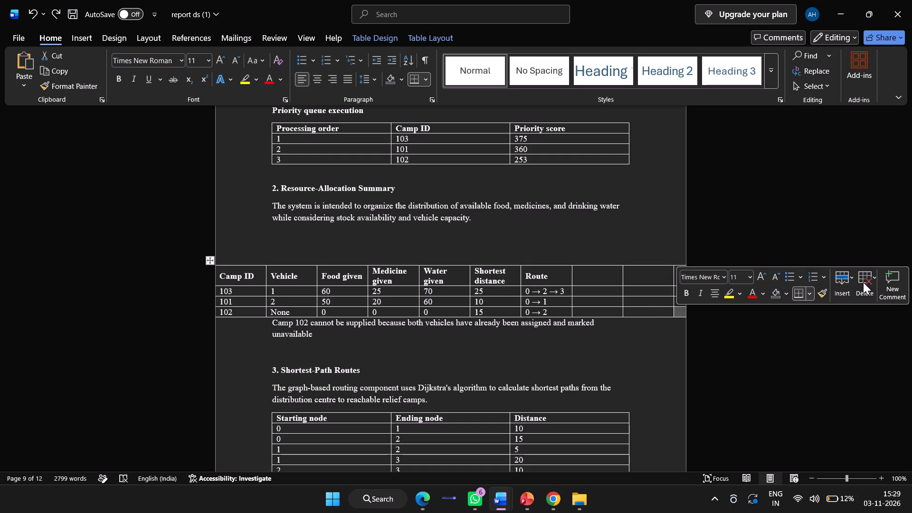
click(863, 282)
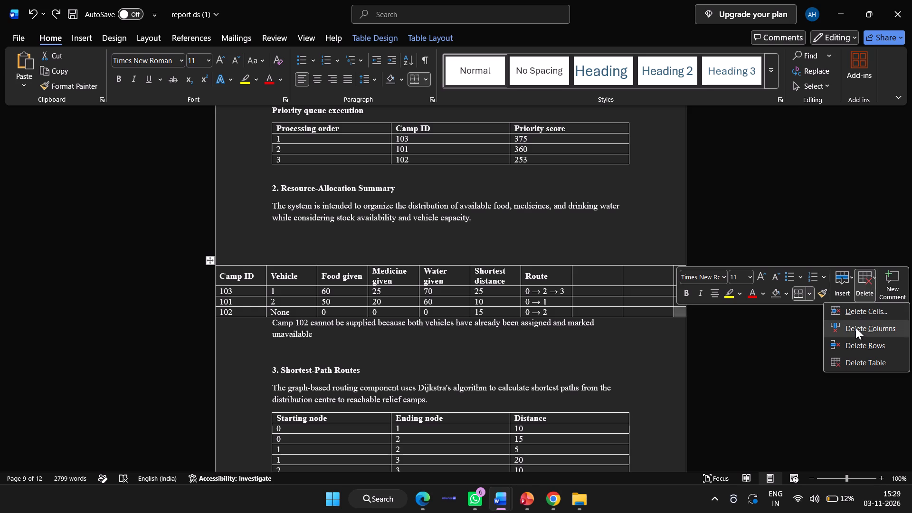
click(855, 327)
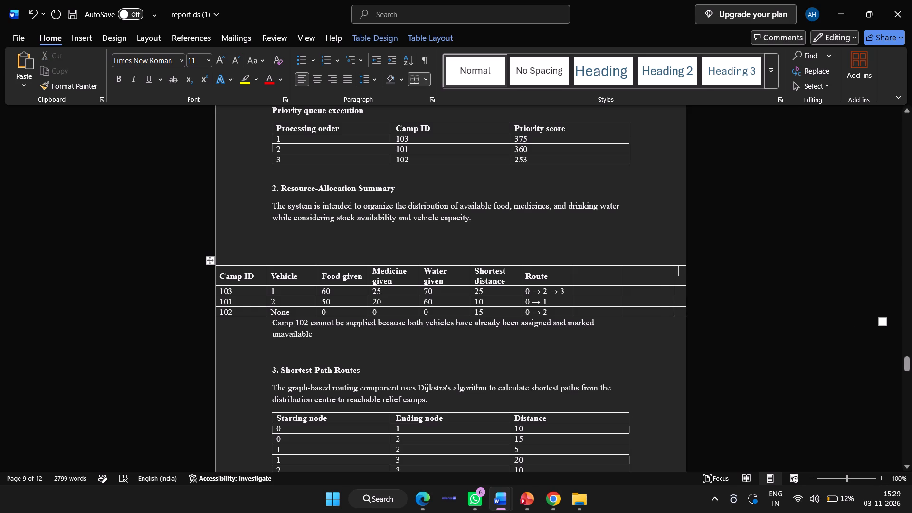
Insert three blank lines above the 7.4 Findings heading.
scroll(477, 336, down, 4)
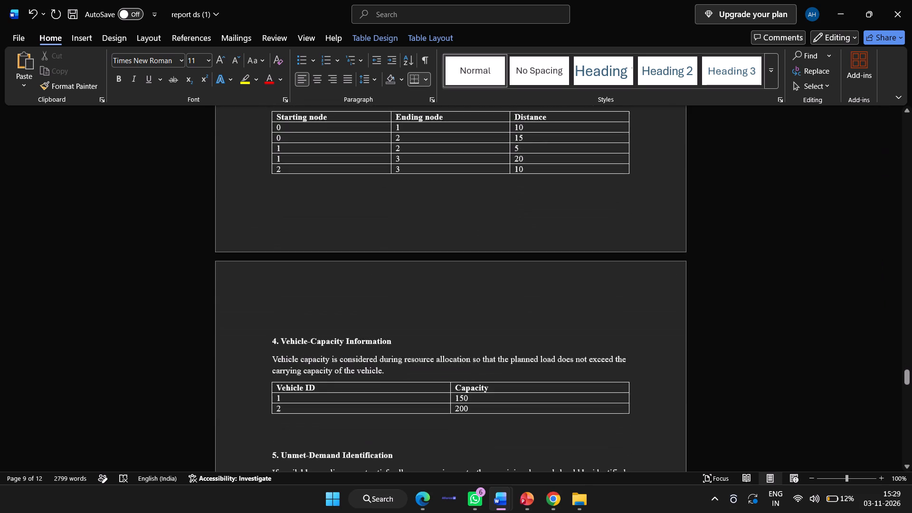
scroll(477, 336, down, 2)
scroll(477, 336, up, 4)
scroll(485, 380, down, 1)
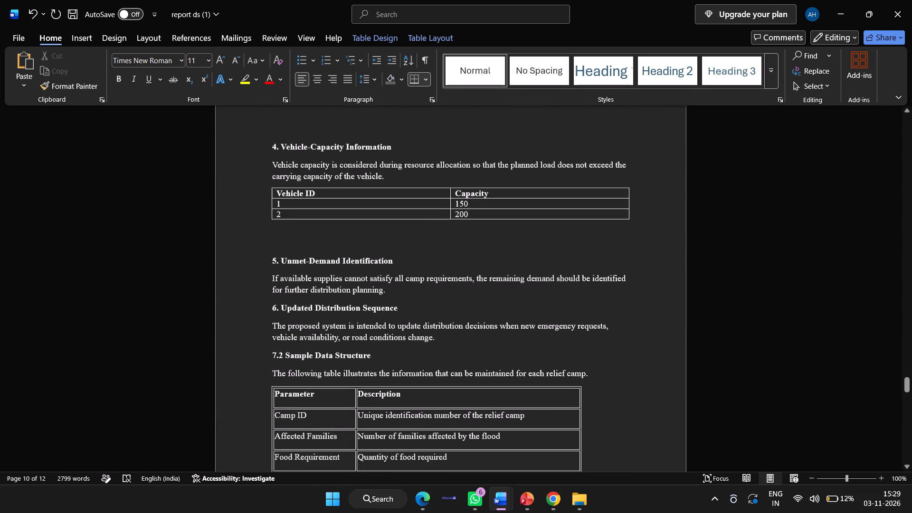
scroll(485, 380, down, 1)
scroll(485, 380, right, 1)
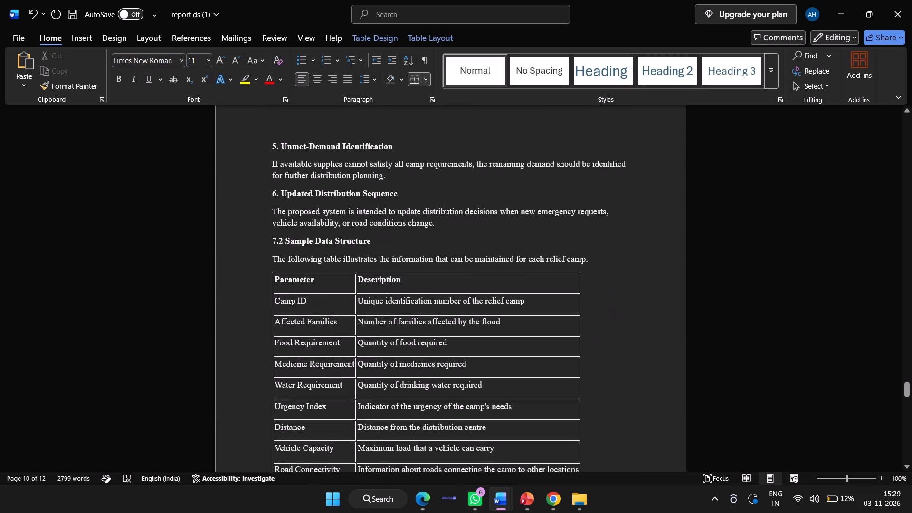
scroll(485, 380, down, 3)
scroll(485, 380, up, 3)
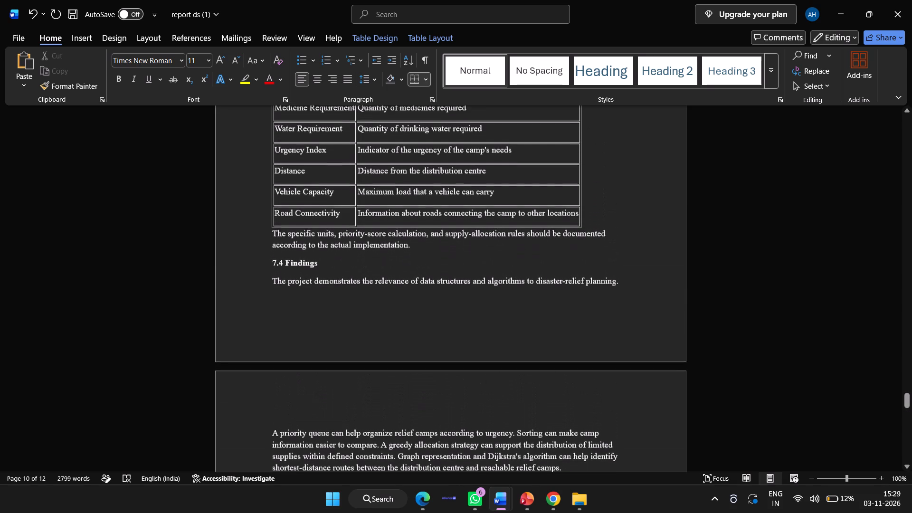
click(269, 265)
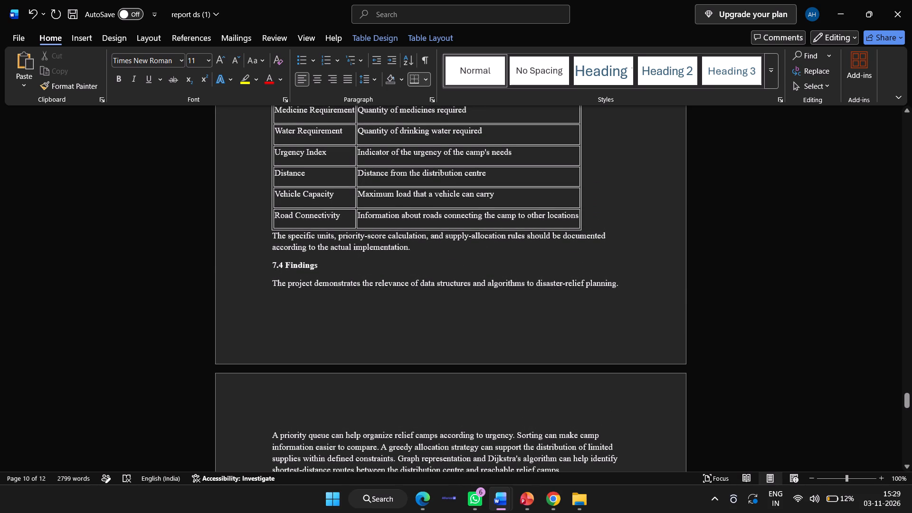
key(Return)
key(Return)
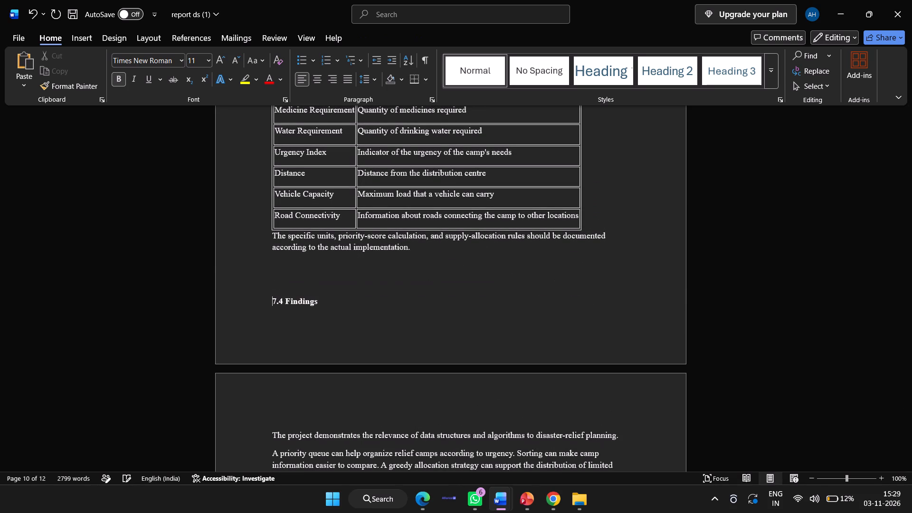
key(Return)
scroll(572, 164, up, 1)
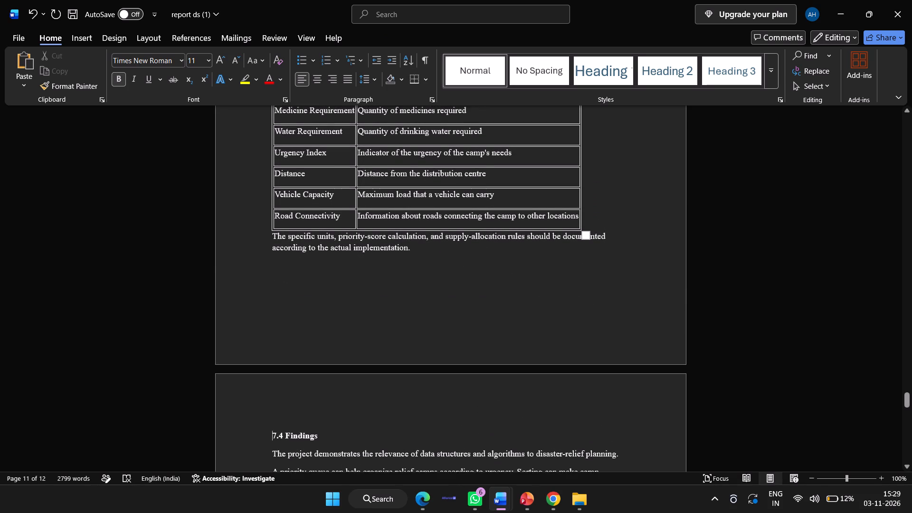
scroll(572, 164, up, 5)
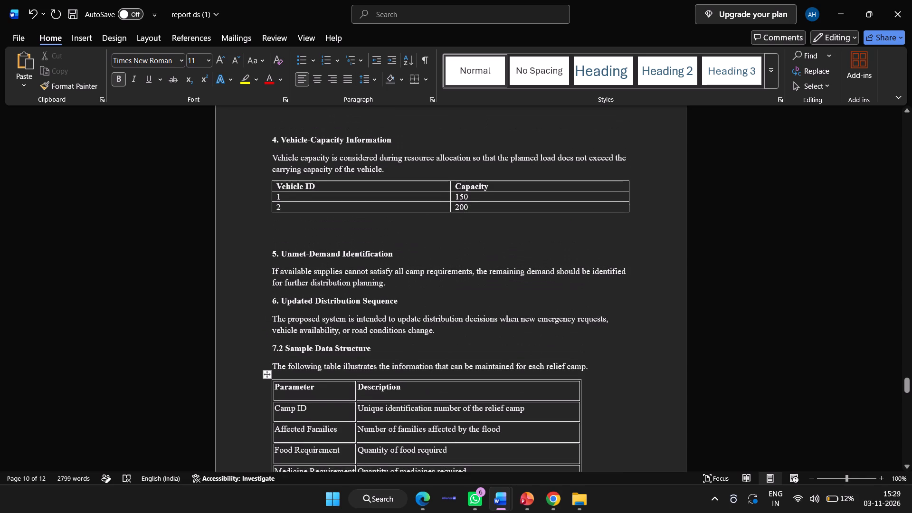
scroll(572, 164, up, 1)
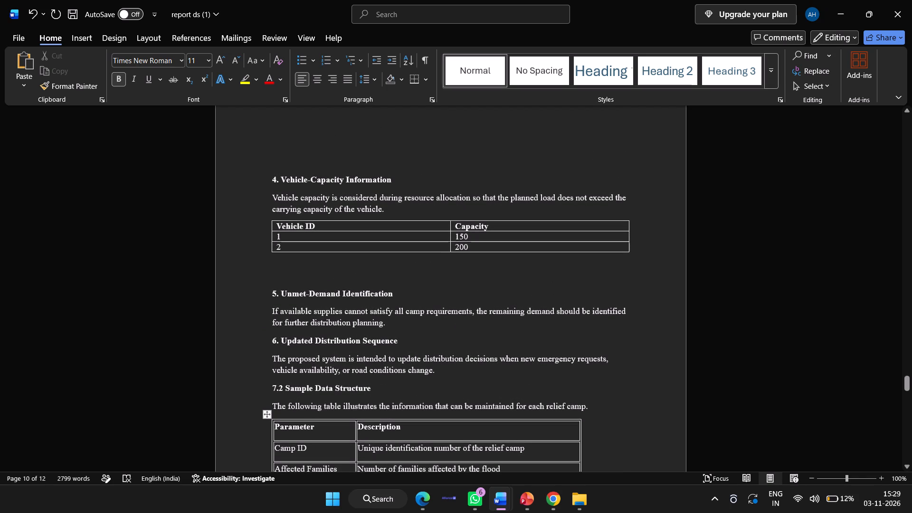
scroll(477, 295, up, 4)
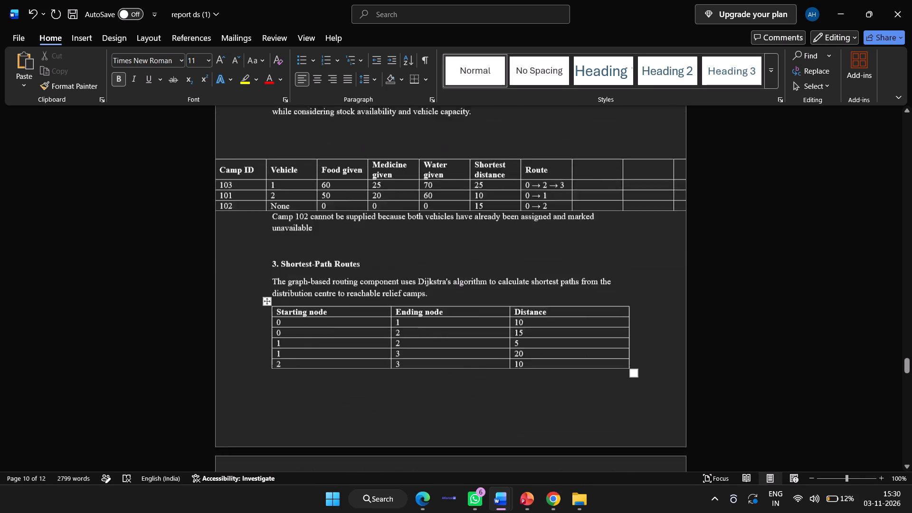
scroll(477, 295, down, 2)
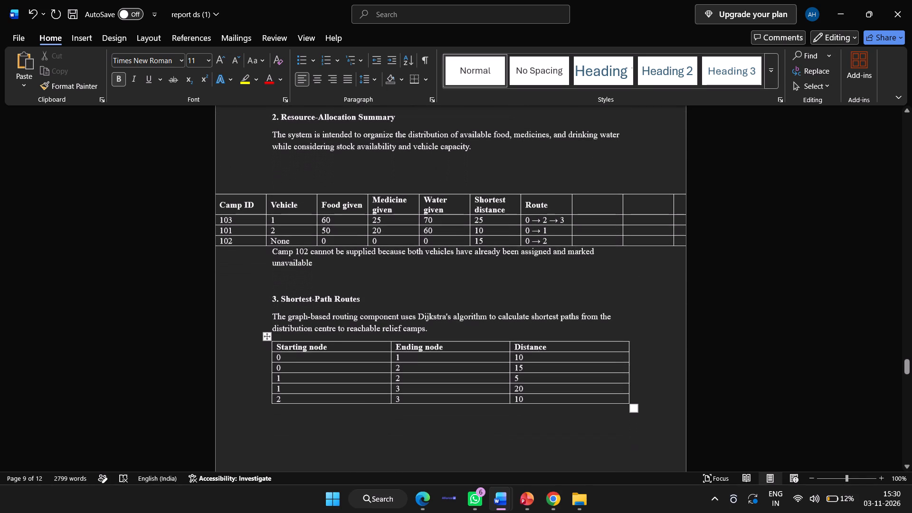
scroll(477, 295, down, 2)
scroll(477, 295, up, 1)
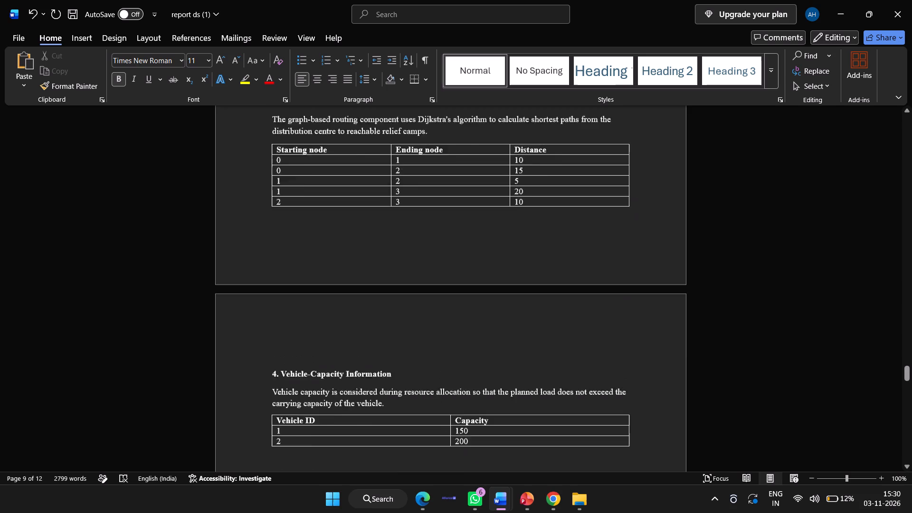
scroll(477, 295, up, 3)
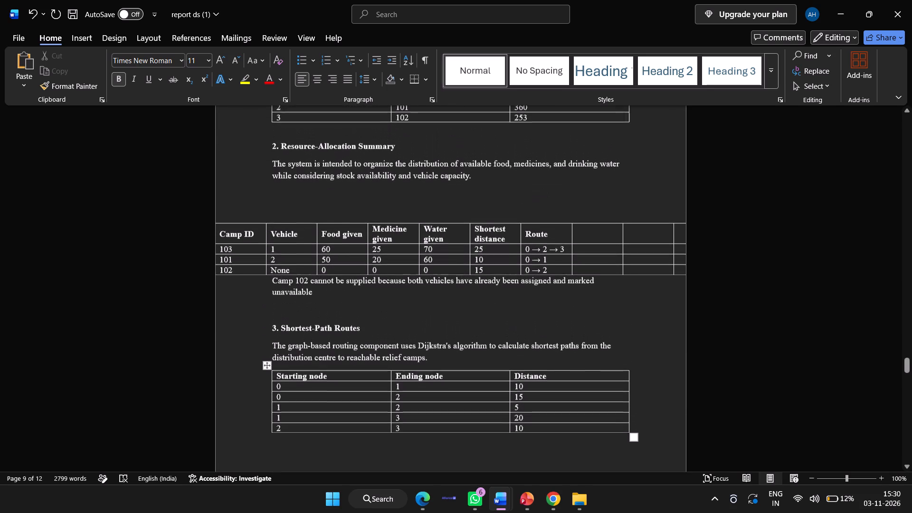
scroll(477, 295, up, 3)
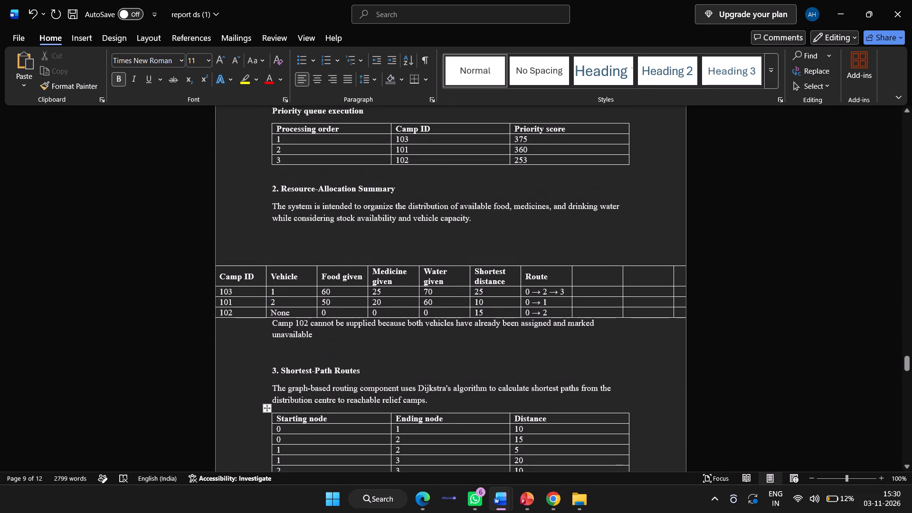
scroll(477, 295, up, 2)
scroll(477, 295, down, 1)
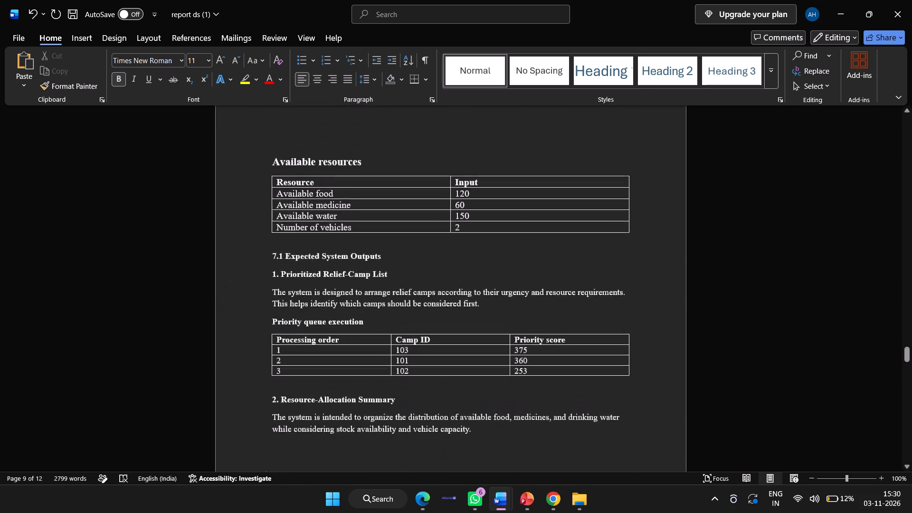
scroll(477, 295, down, 4)
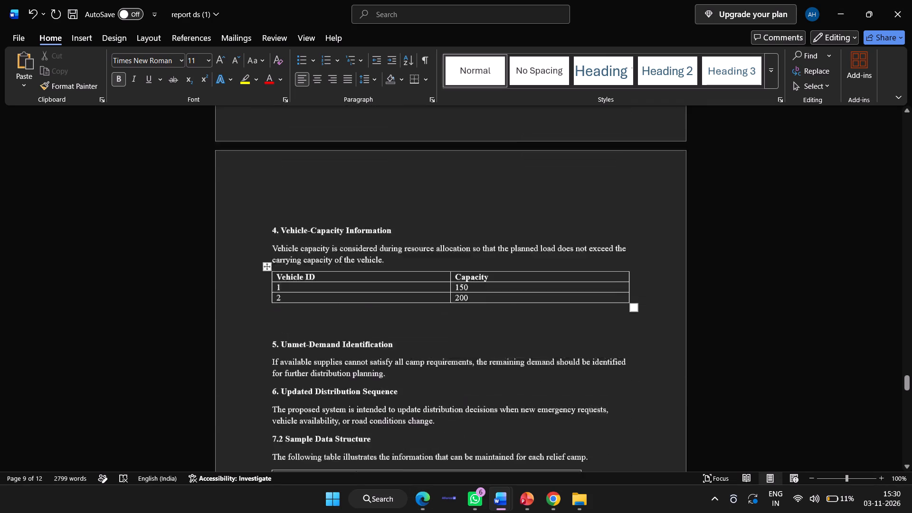
scroll(453, 353, down, 2)
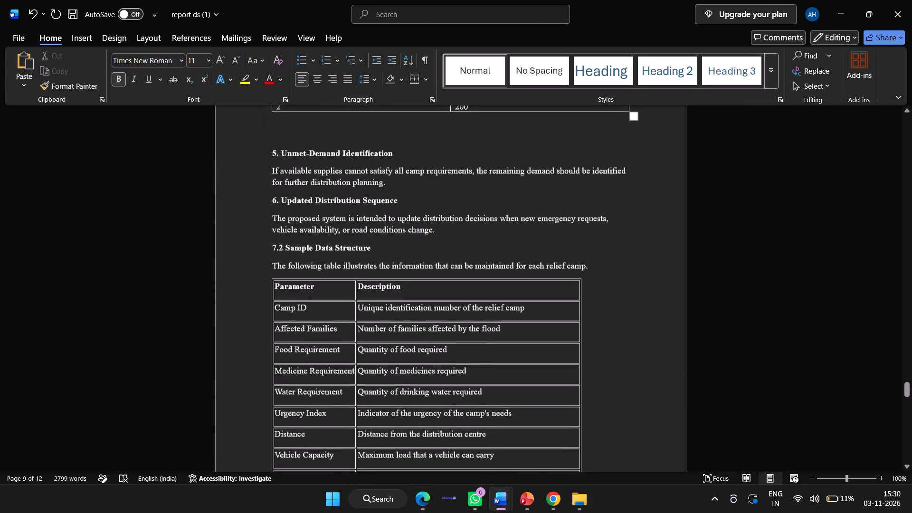
scroll(453, 353, down, 1)
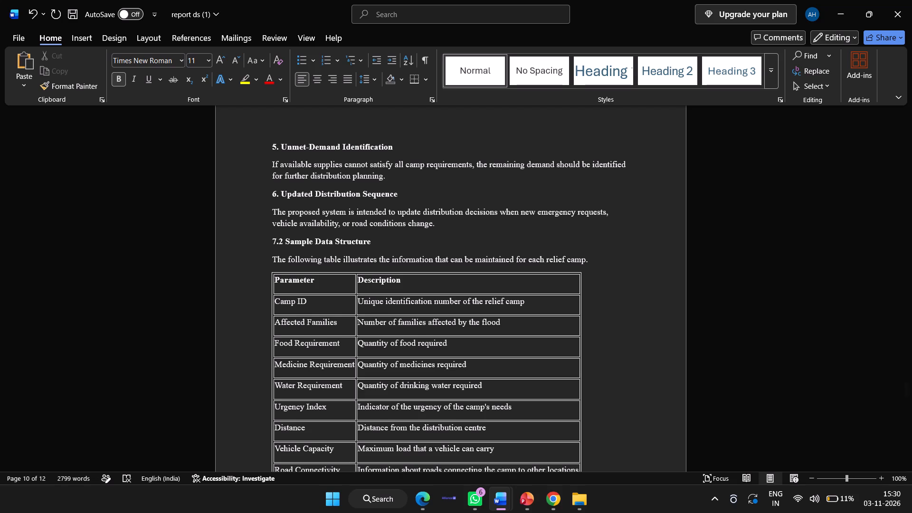
scroll(435, 180, up, 1)
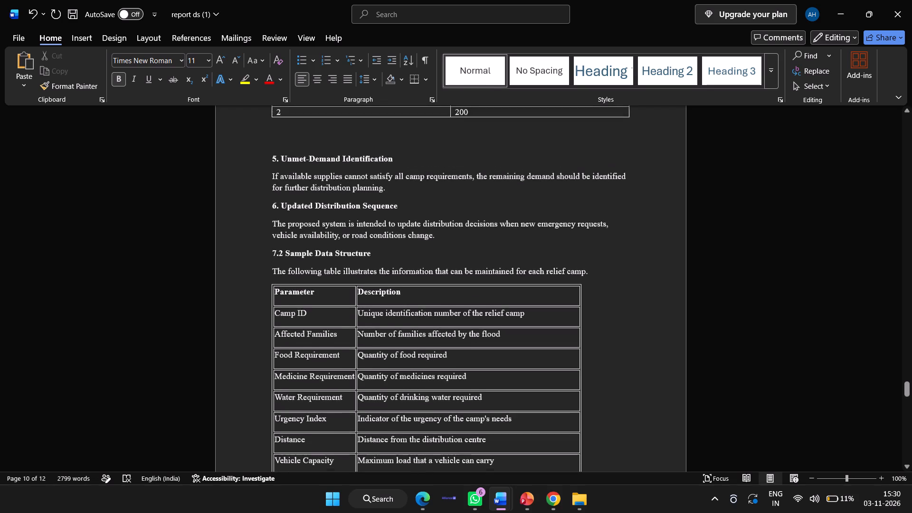
scroll(435, 180, up, 1)
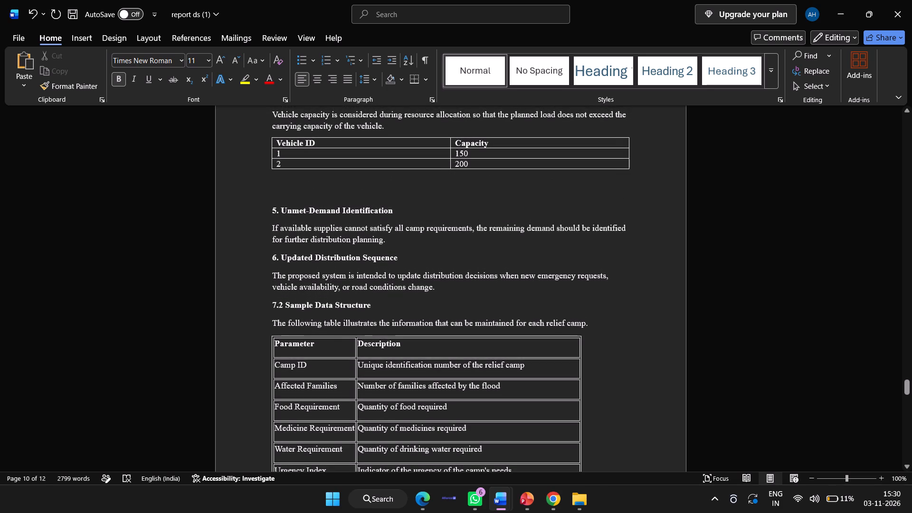
drag(269, 209, 404, 263)
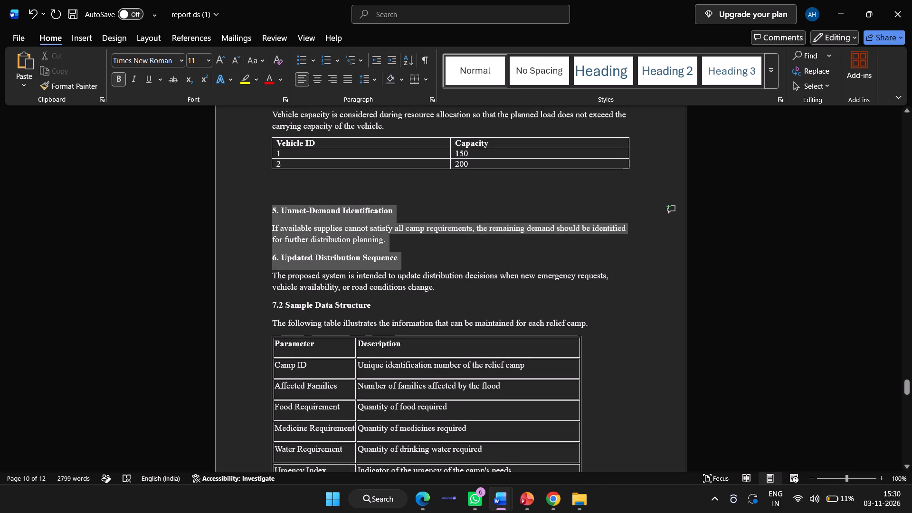
drag(404, 263, 433, 286)
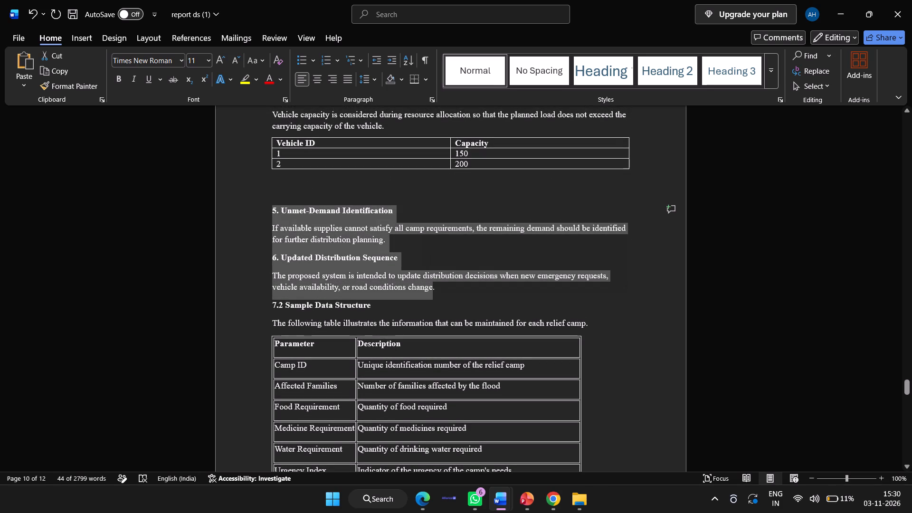
key(ctrl+v)
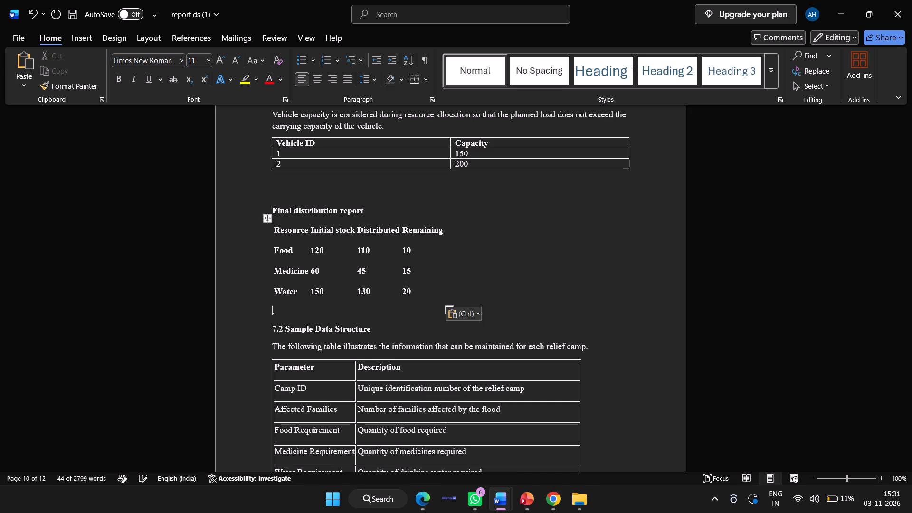
Number the Final distribution report heading as "5." to follow the Vehicle-Capacity Information section.
scroll(327, 197, up, 2)
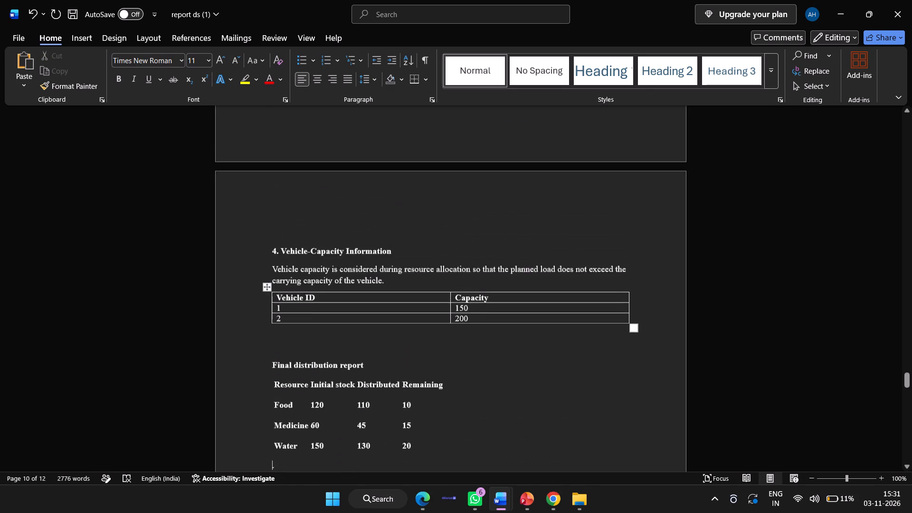
scroll(327, 197, up, 5)
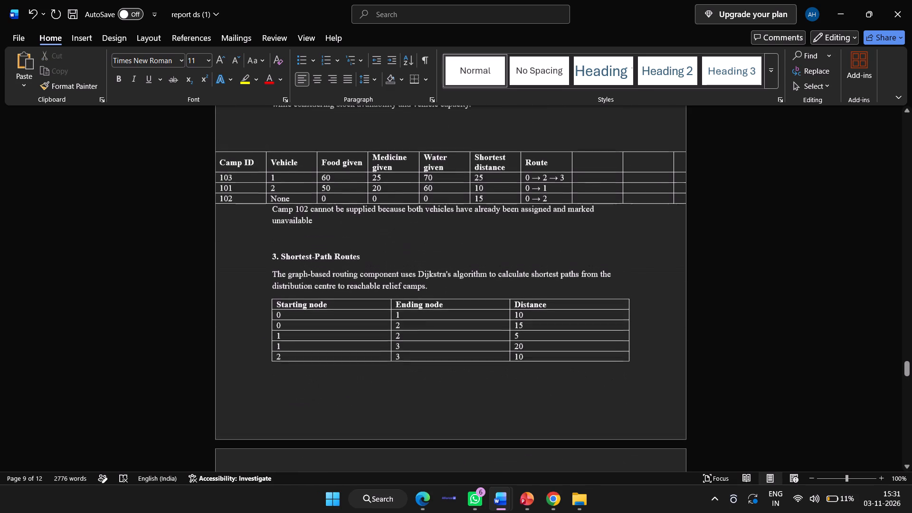
scroll(327, 197, up, 4)
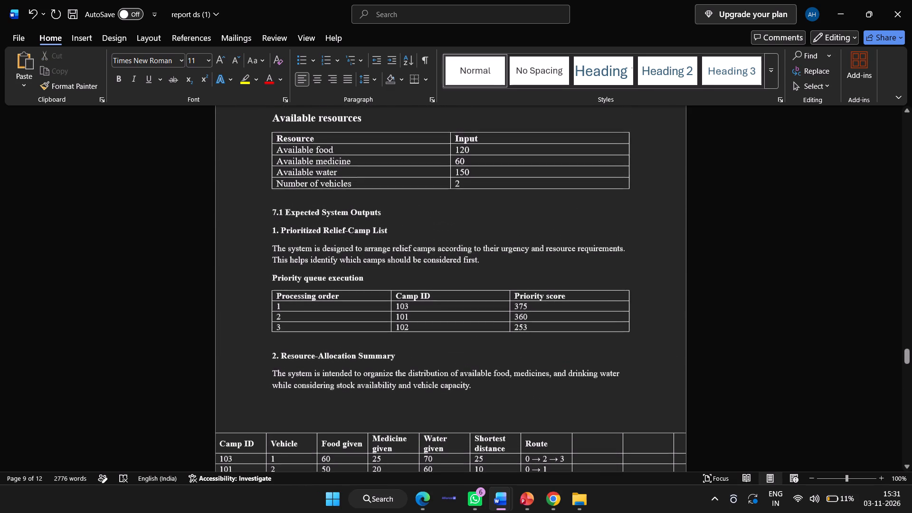
scroll(327, 197, down, 6)
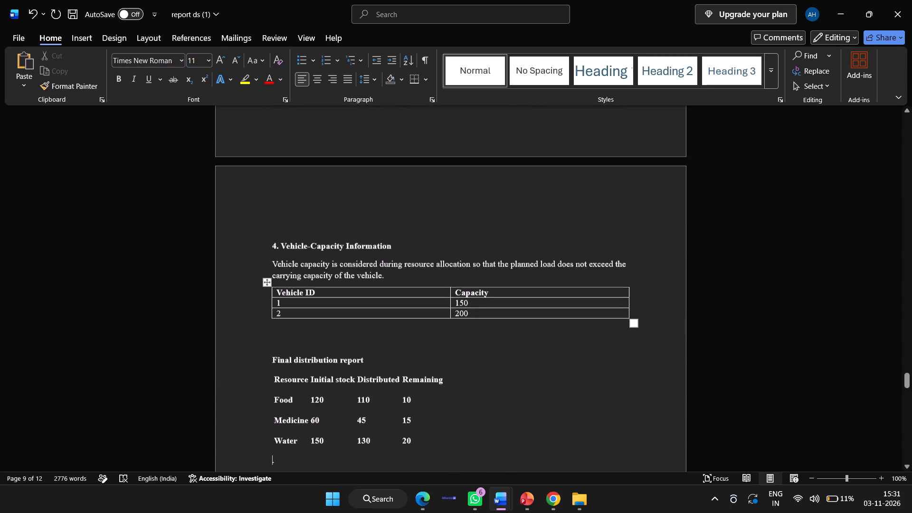
scroll(327, 197, down, 1)
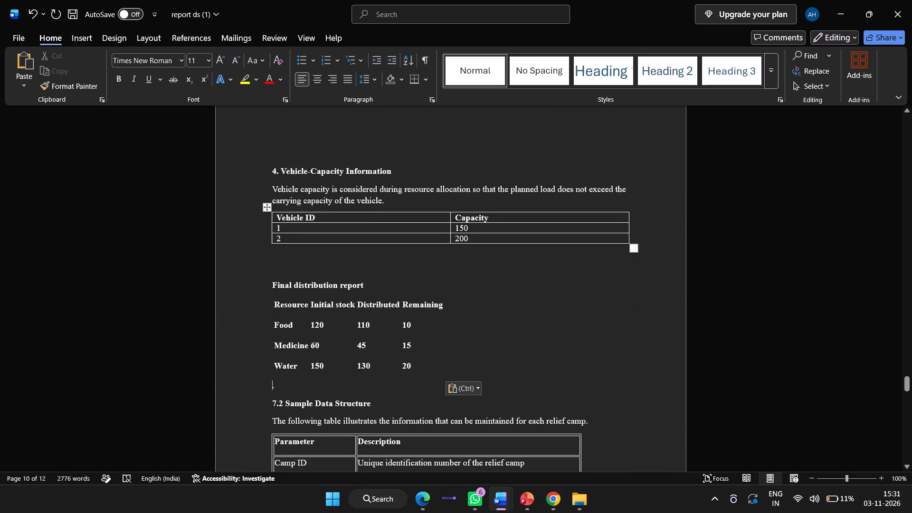
click(267, 287)
key(5)
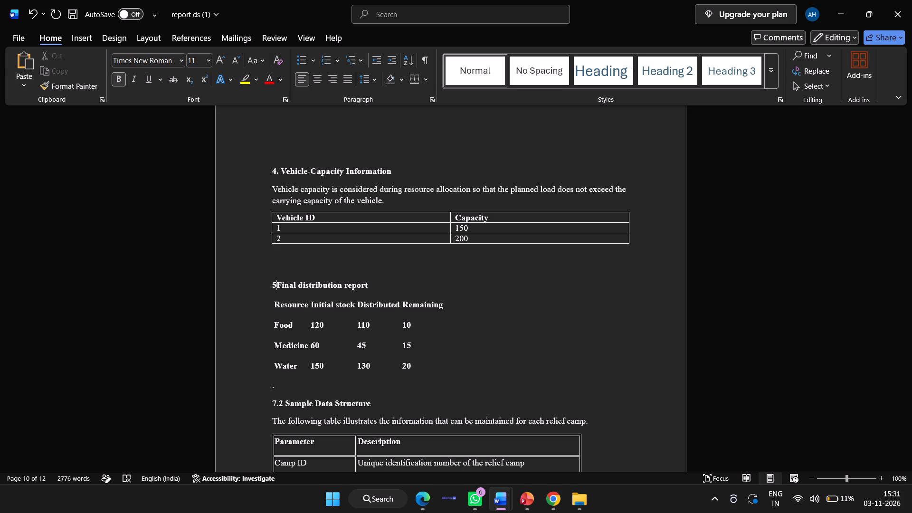
key(period)
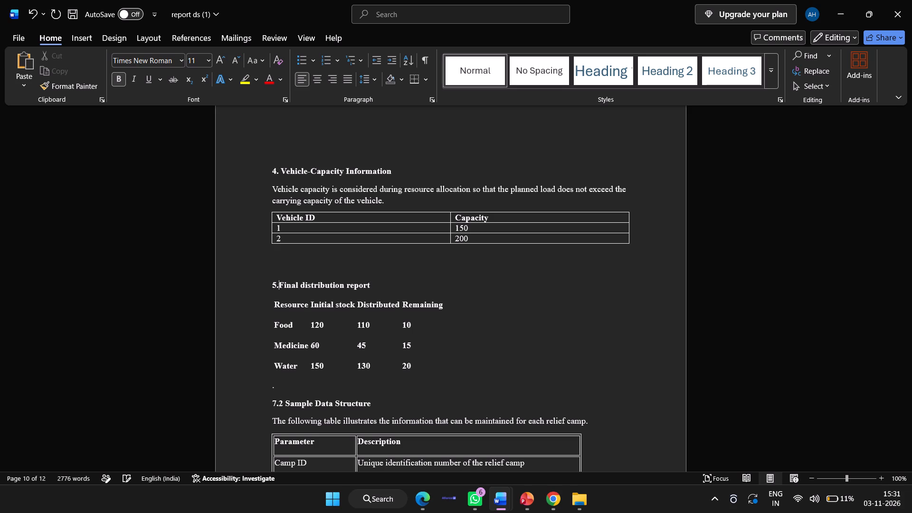
key(space)
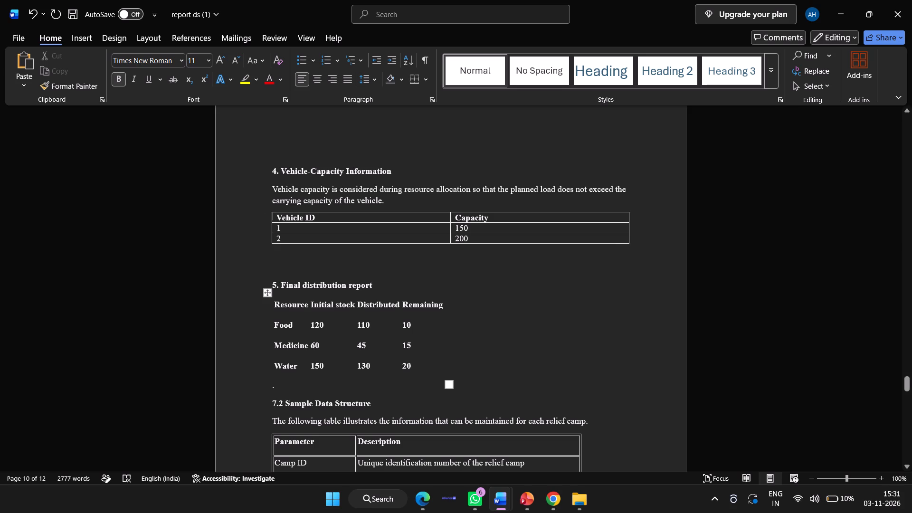
Delete the stray period below the pasted distribution table, above the 7.2 Sample Data Structure heading.
click(281, 386)
key(BackSpace)
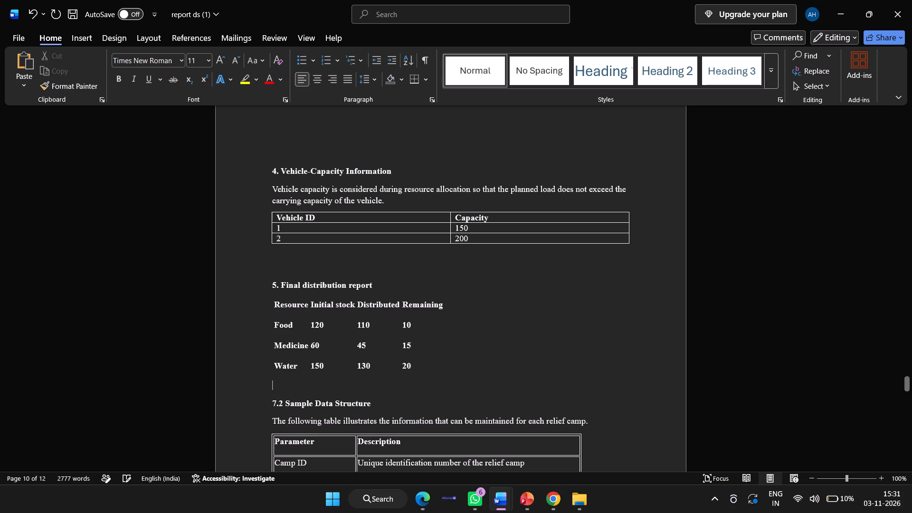
key(BackSpace)
key(BackSpace)
Insert a bordered table with 4 columns and 4 rows and place it beside the unbordered distribution table.
click(415, 364)
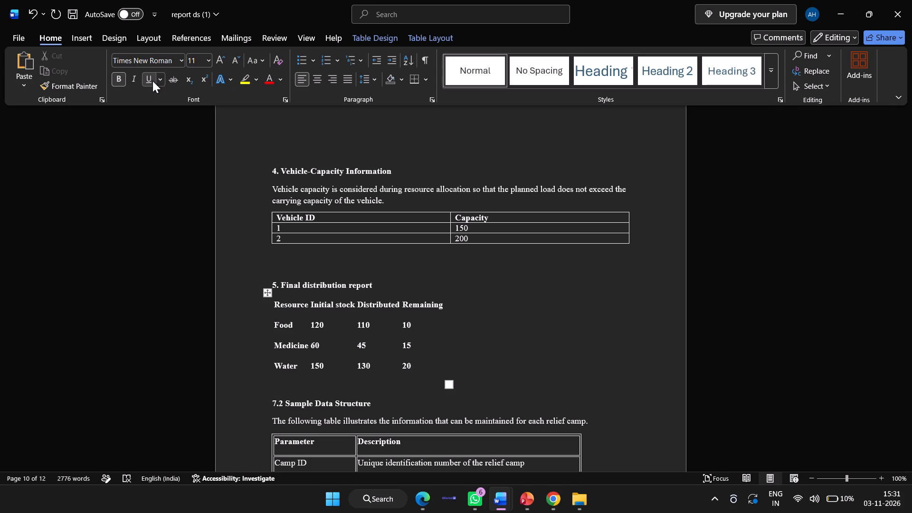
click(81, 38)
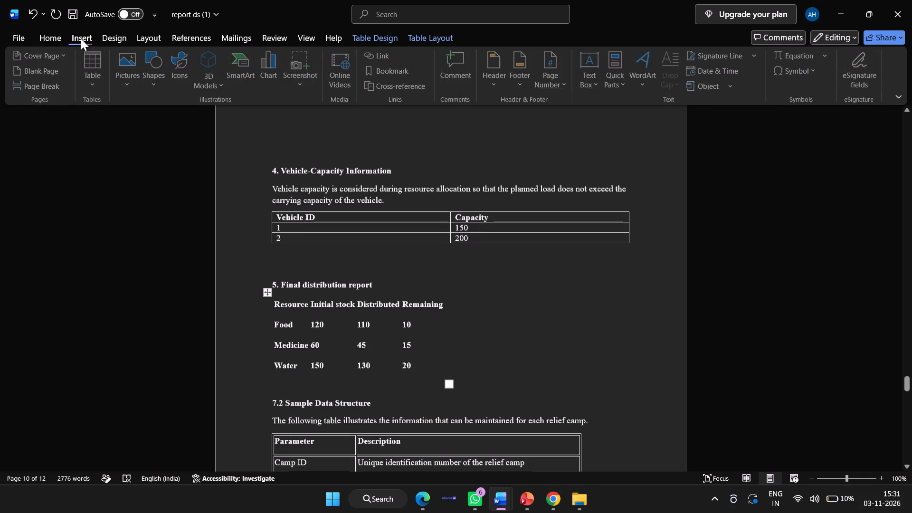
click(95, 65)
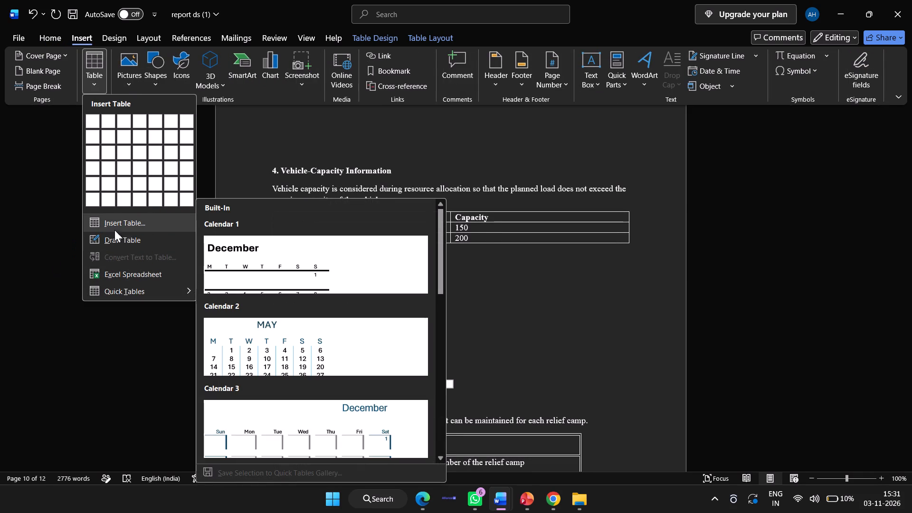
click(129, 224)
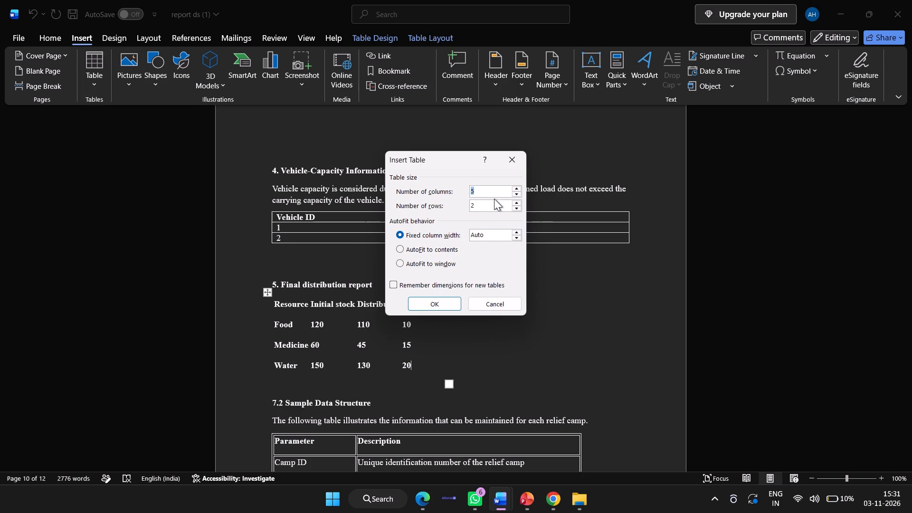
key(4)
click(482, 205)
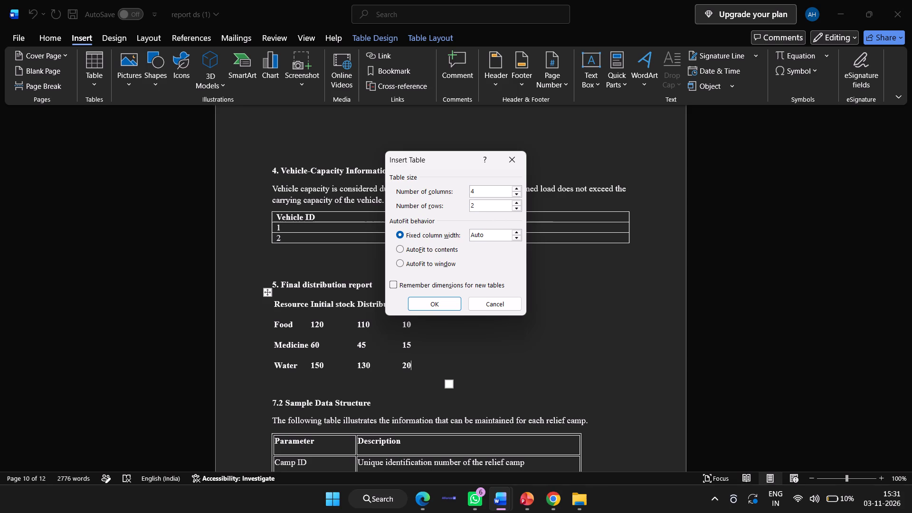
key(BackSpace)
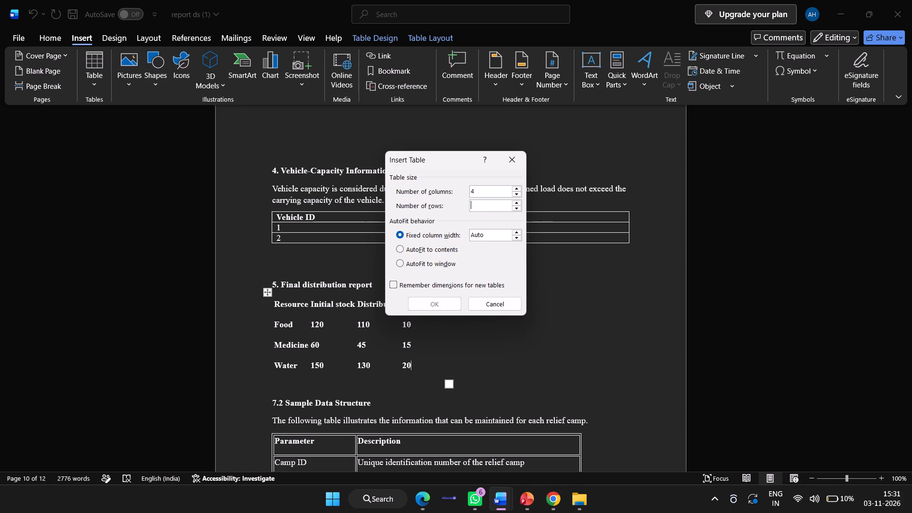
key(4)
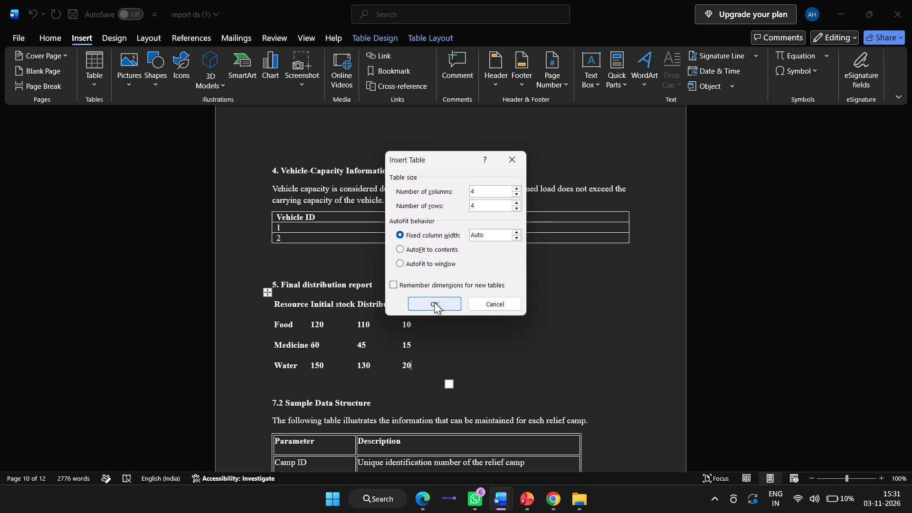
click(434, 301)
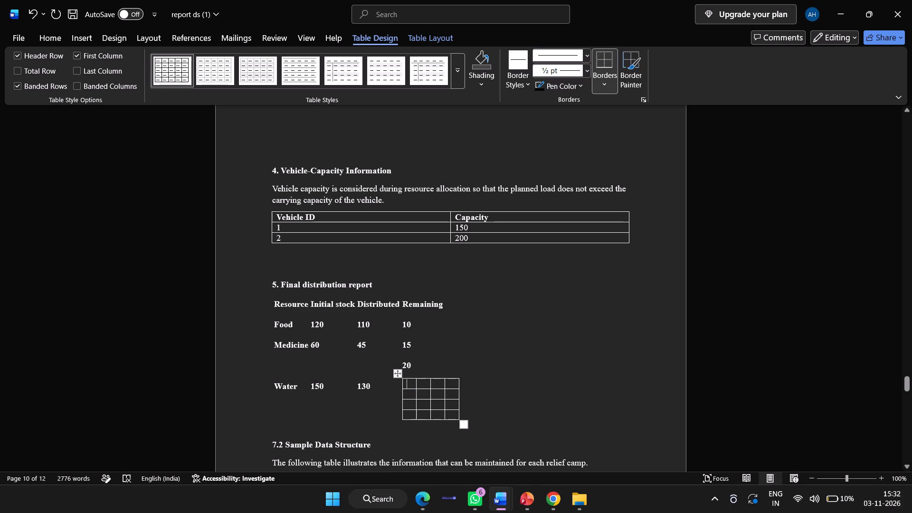
drag(397, 372, 501, 344)
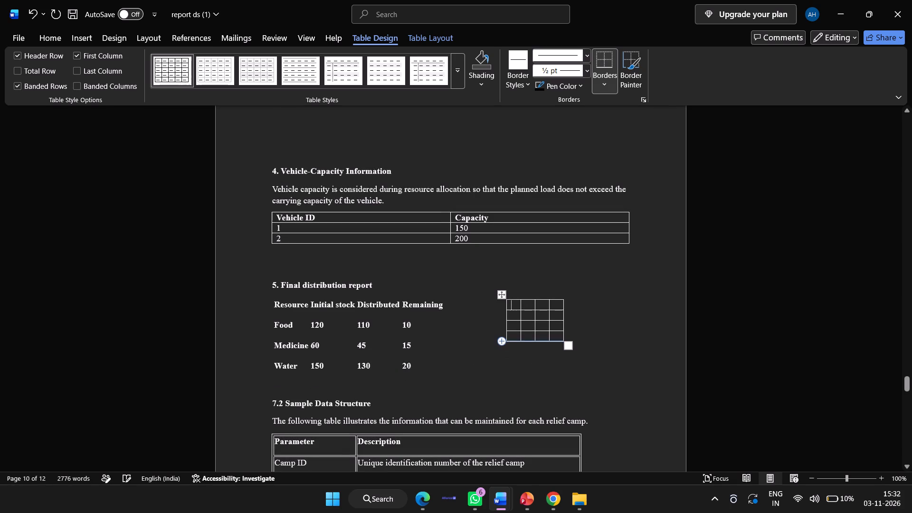
Copy all cells of the unbordered distribution table into the bordered table and move the filled table closer to the original, within the text margins.
drag(274, 305, 412, 369)
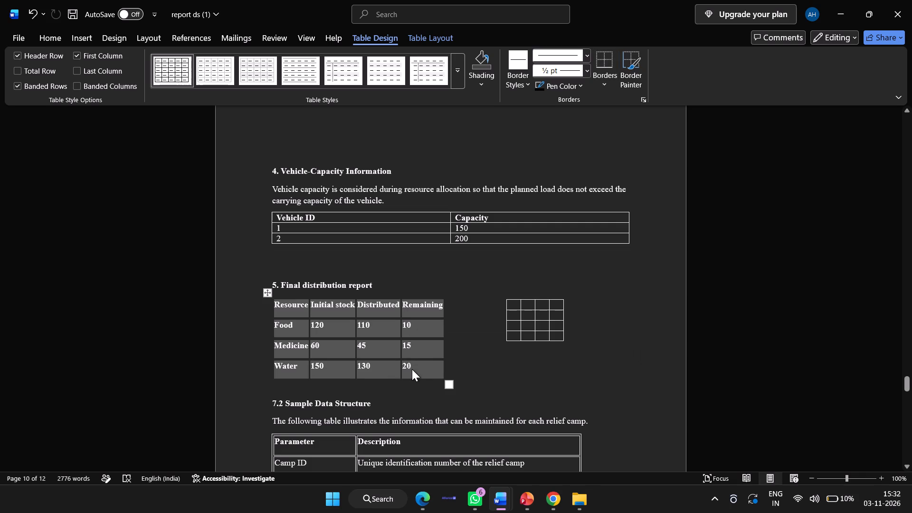
key(ctrl+c)
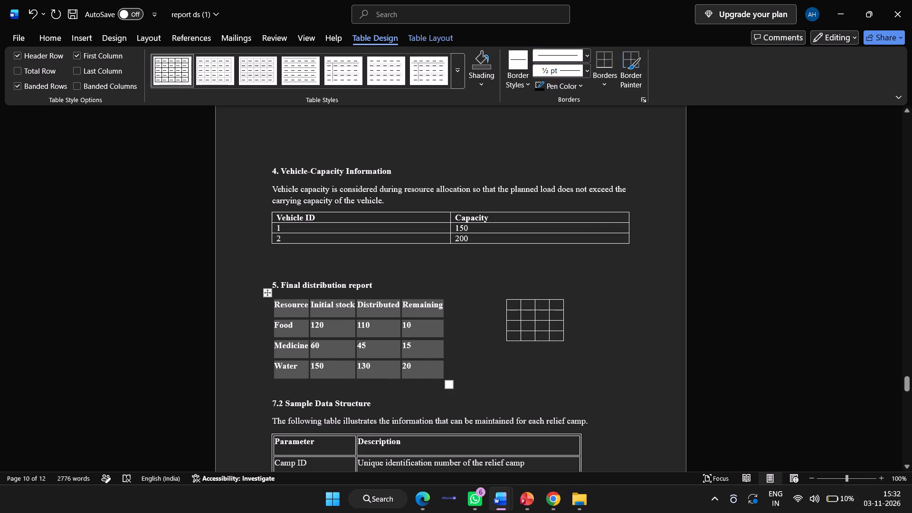
click(513, 306)
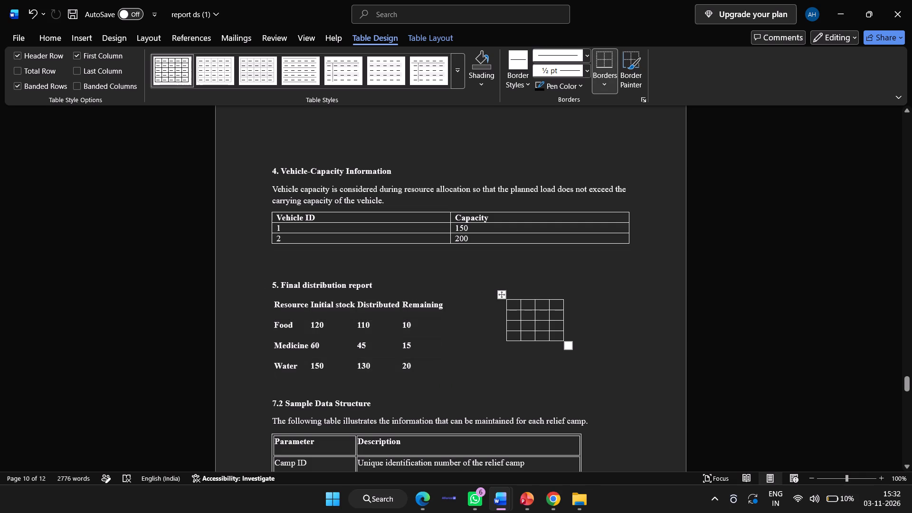
key(ctrl+v)
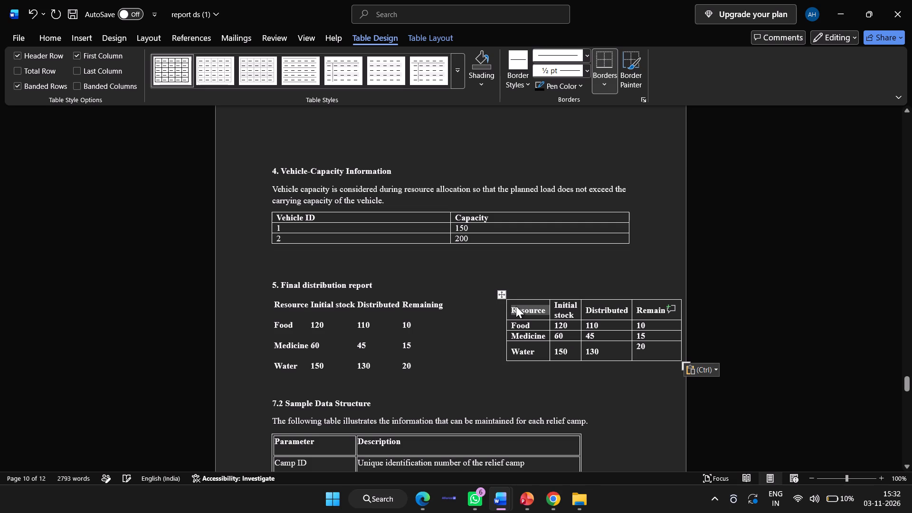
drag(502, 293, 450, 303)
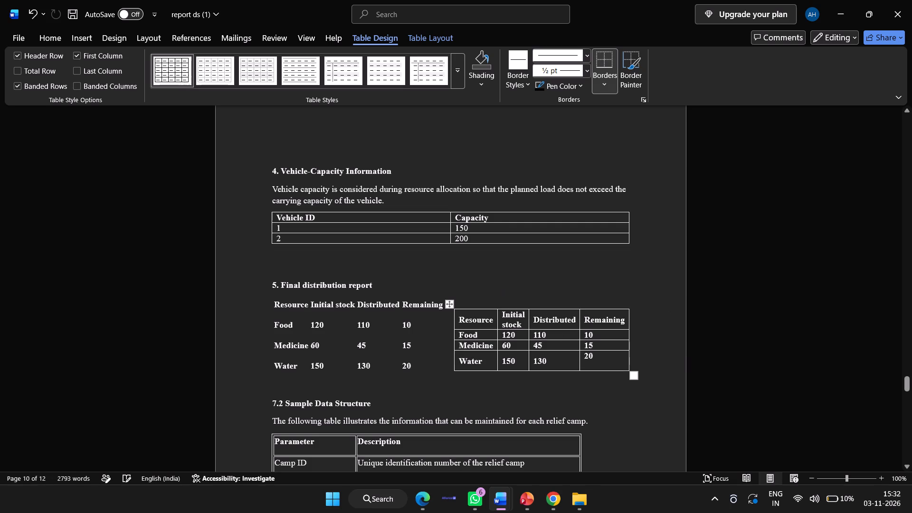
Delete the entire unbordered distribution table under the Final distribution report heading.
drag(275, 303, 394, 351)
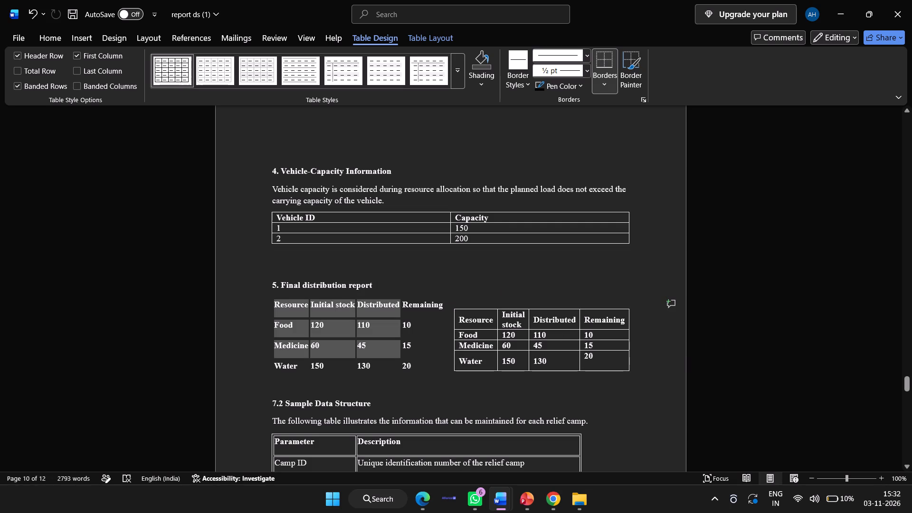
drag(394, 351, 407, 364)
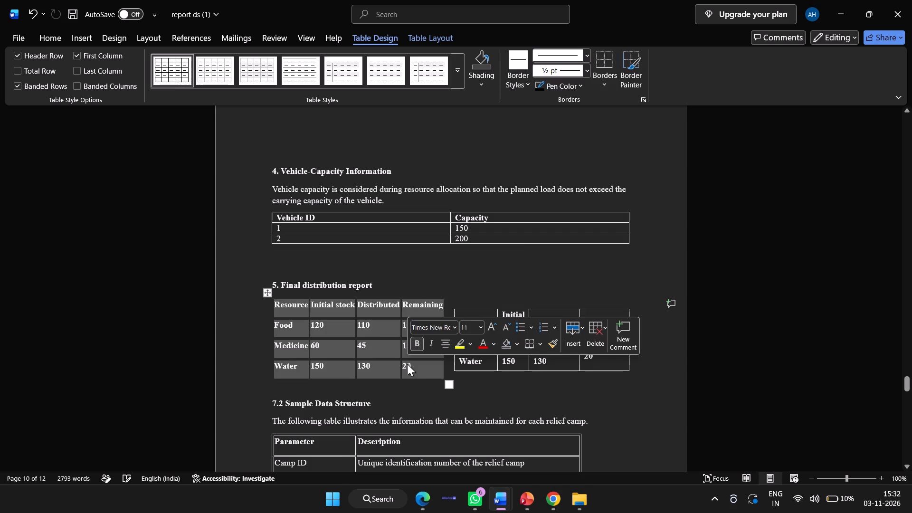
key(BackSpace)
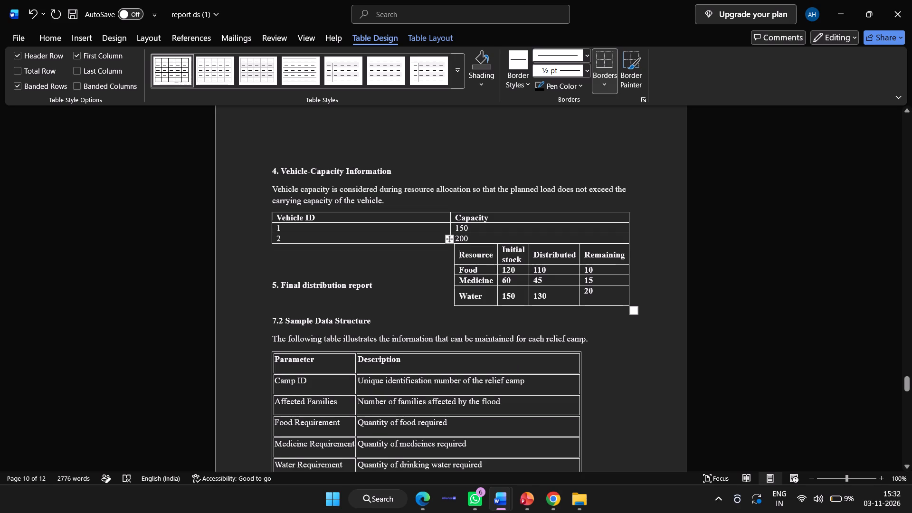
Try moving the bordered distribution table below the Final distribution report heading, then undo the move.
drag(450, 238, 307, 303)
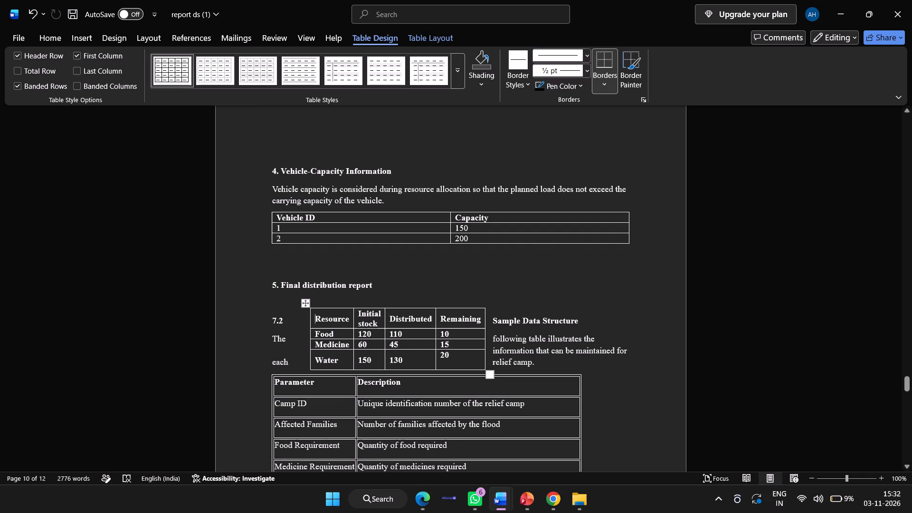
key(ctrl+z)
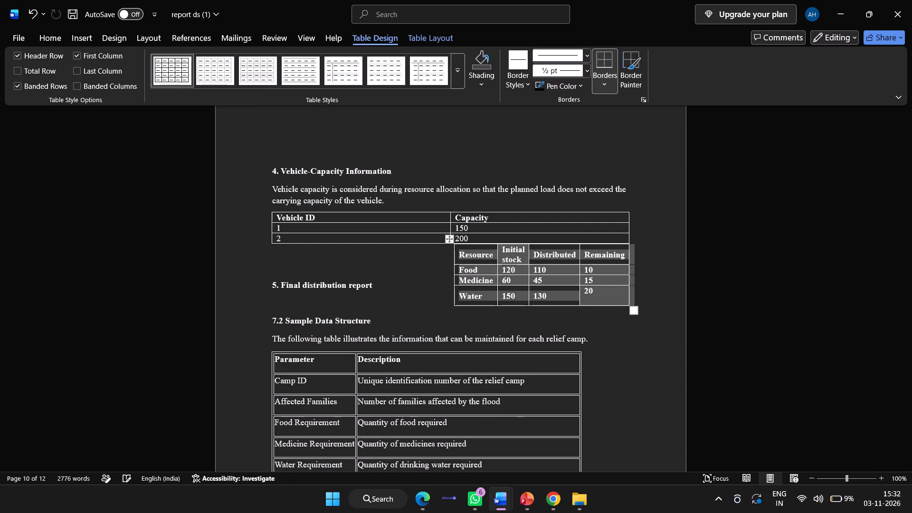
Insert four blank lines between the Vehicle-Capacity table and the Final distribution report heading.
click(445, 256)
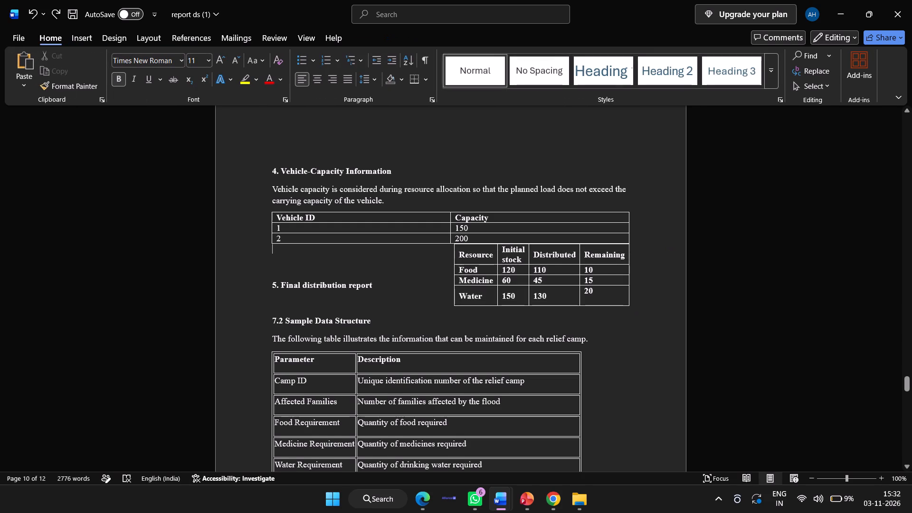
key(Return)
key(Return)
key(Return)
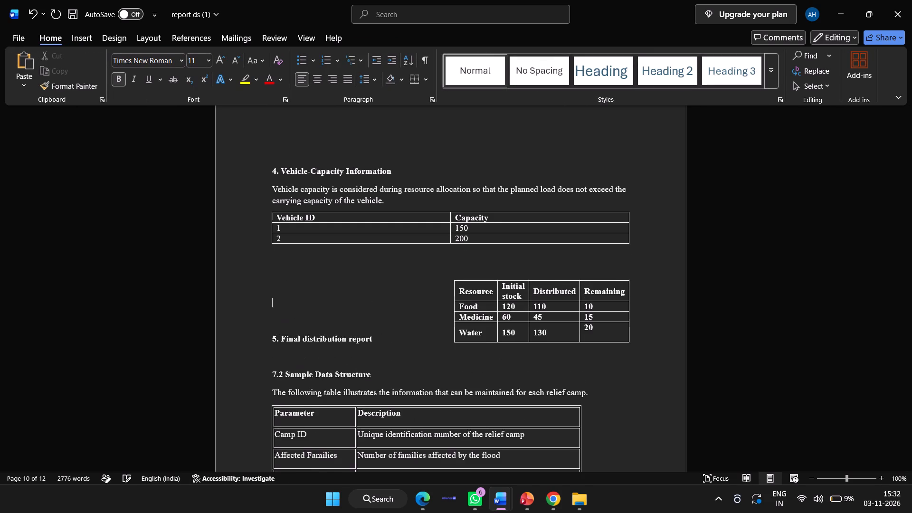
key(Return)
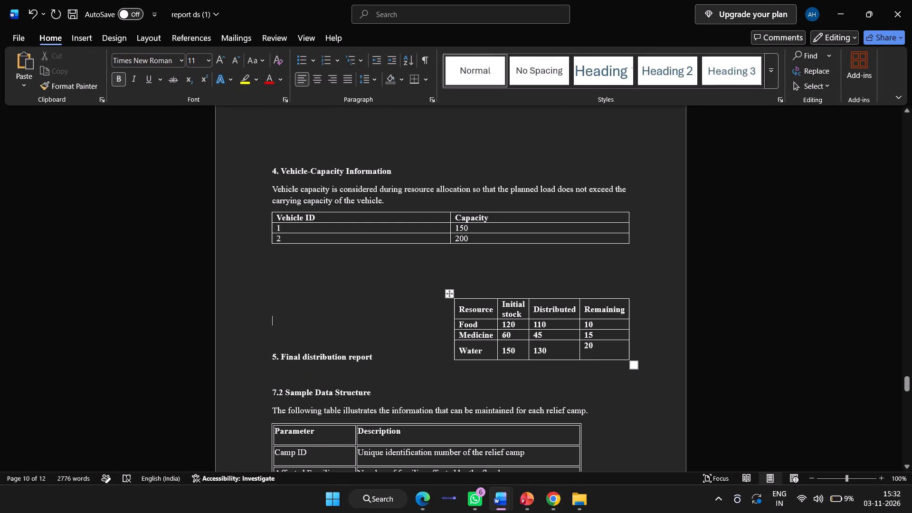
Copy the "5. Final distribution report" heading to the blank line above the bordered table and delete the original heading beside the table.
drag(375, 359, 267, 355)
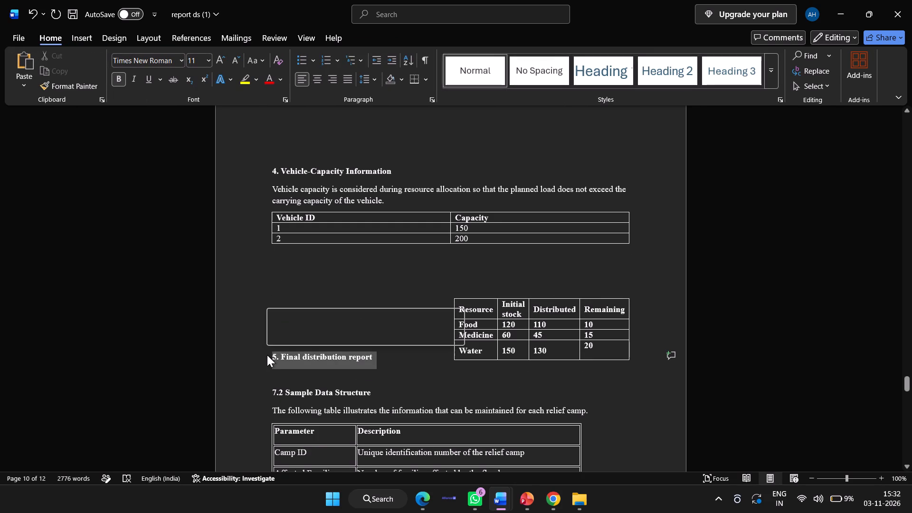
key(ctrl+c)
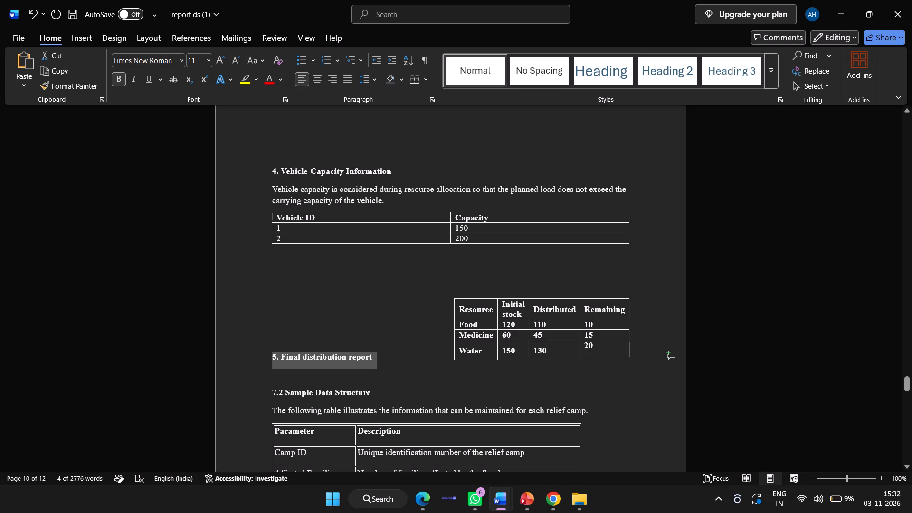
click(452, 287)
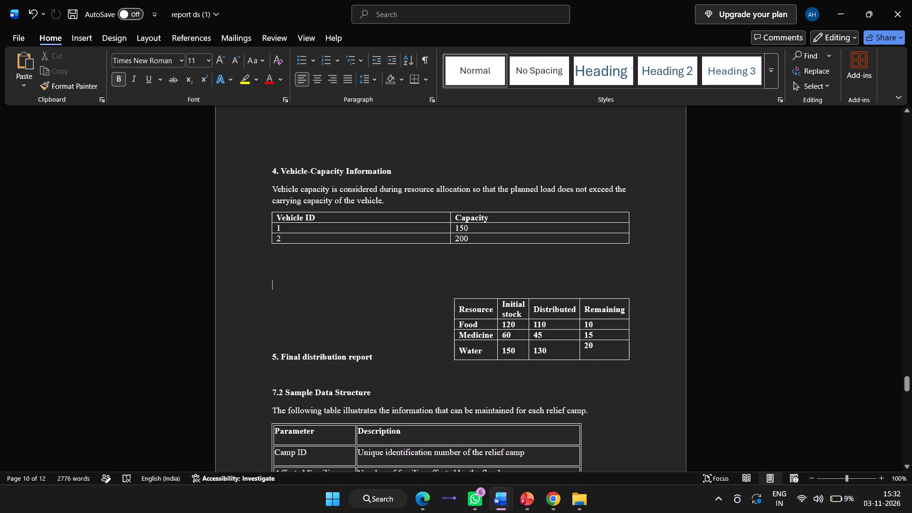
key(ctrl+v)
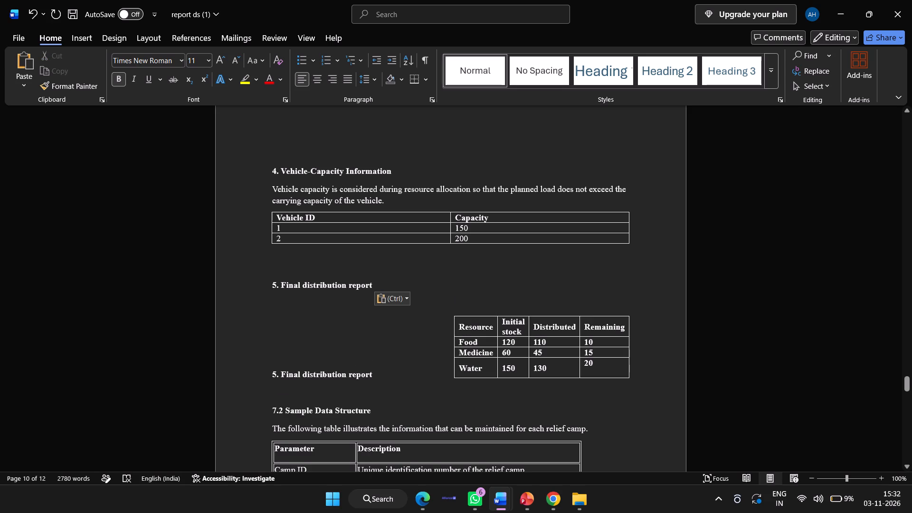
drag(373, 376, 272, 375)
key(BackSpace)
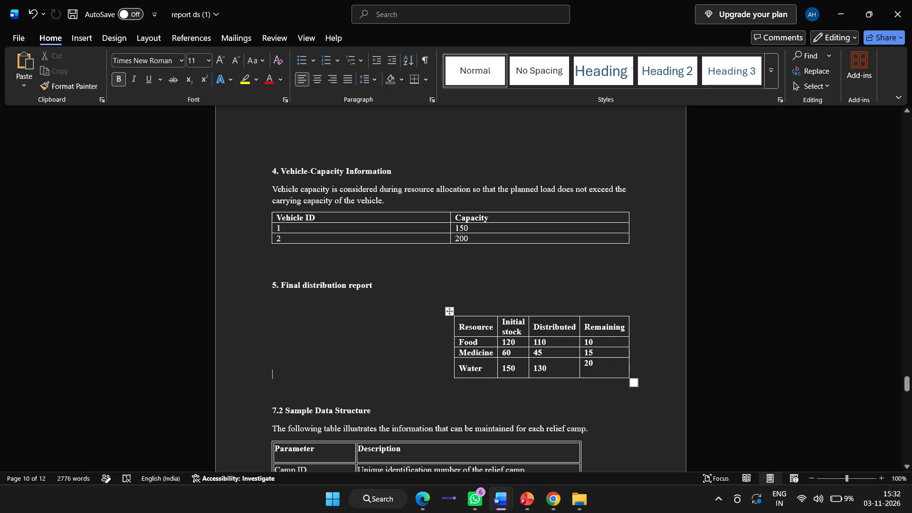
Move the bordered distribution table under the Final distribution report heading, roughly centred between the text margins.
drag(450, 314, 338, 318)
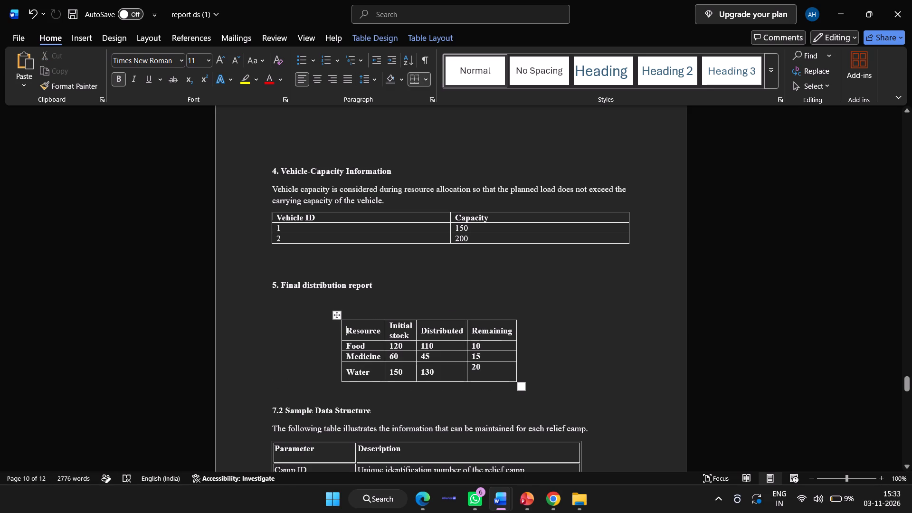
click(288, 367)
Review the whole report, from the distribution table through the references and back over the tables, flow chart and title page.
scroll(288, 367, down, 6)
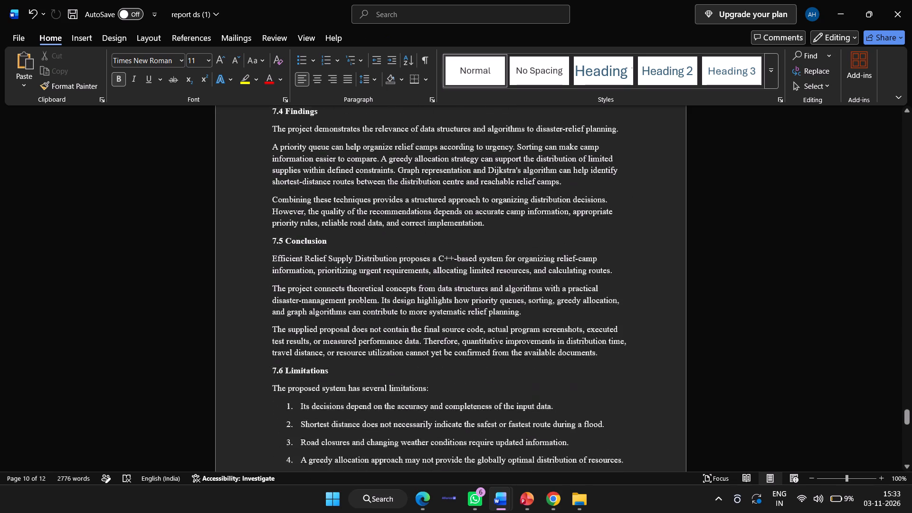
scroll(288, 367, right, 1)
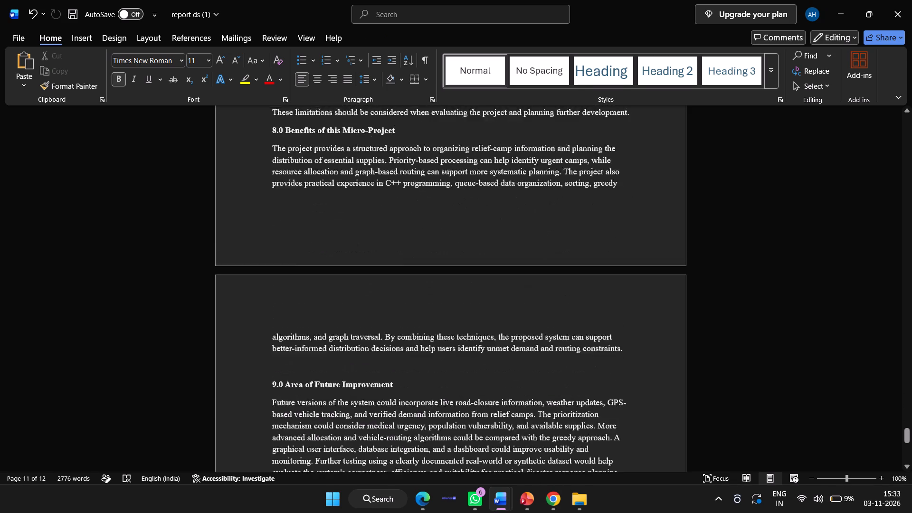
scroll(288, 367, up, 1)
scroll(288, 367, down, 9)
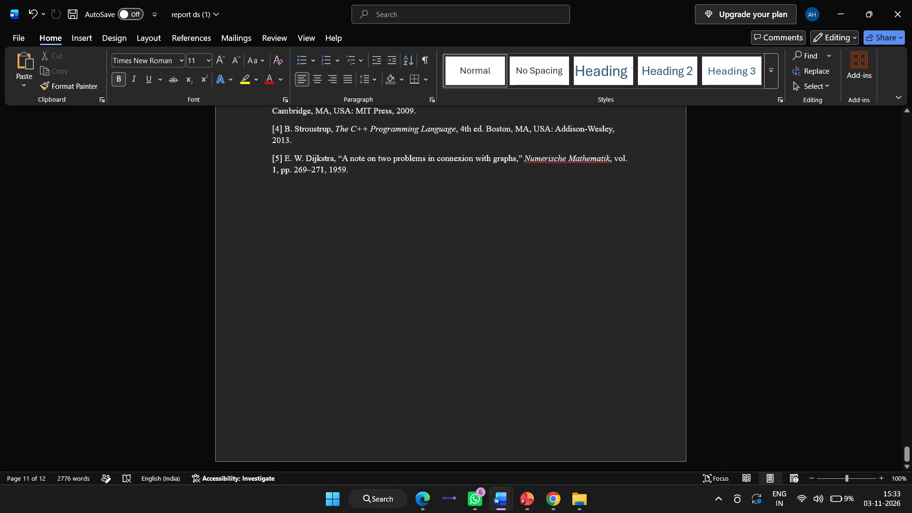
scroll(288, 367, down, 3)
scroll(288, 367, up, 10)
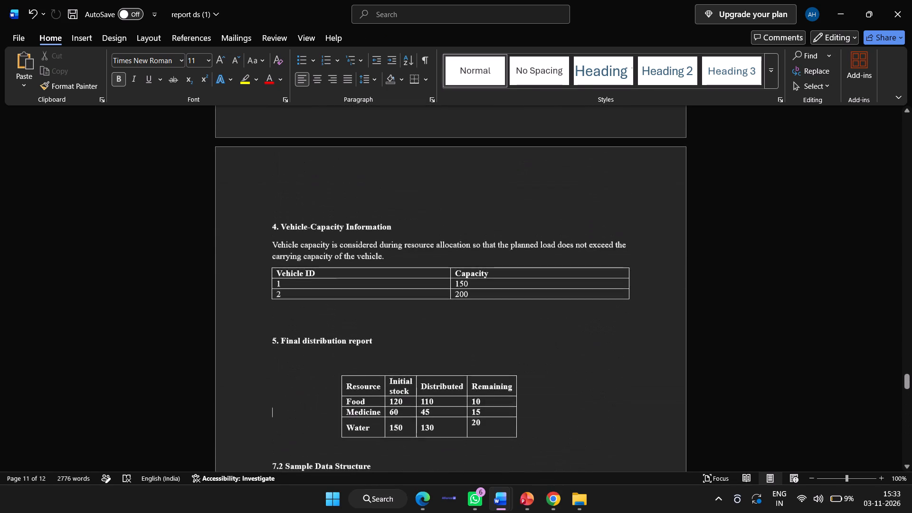
scroll(288, 367, up, 6)
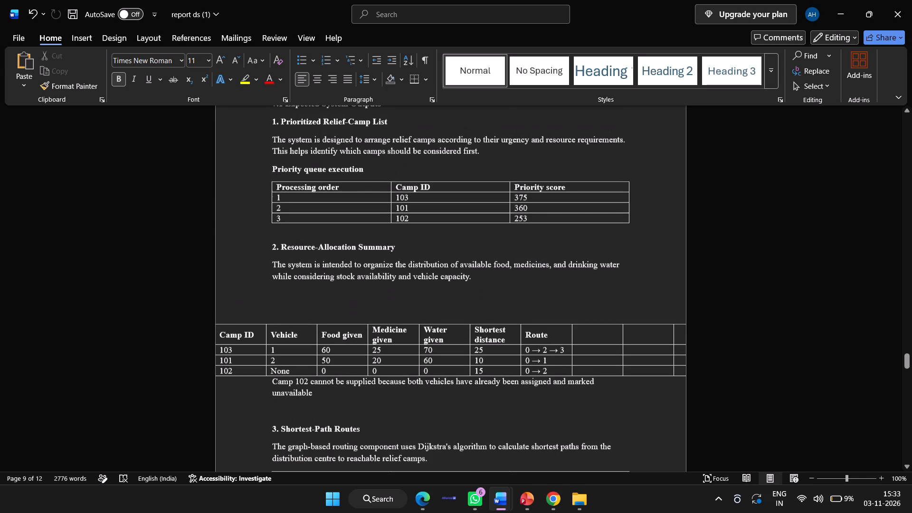
scroll(288, 367, up, 6)
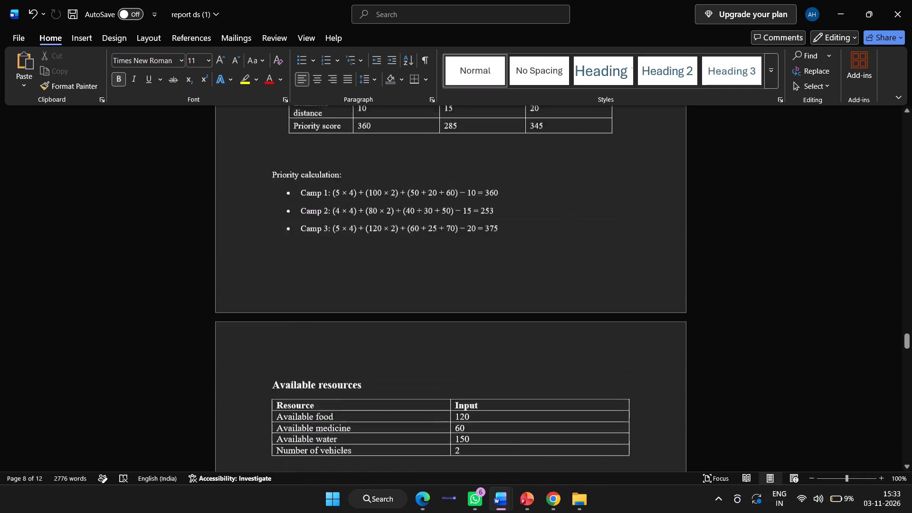
scroll(288, 367, up, 6)
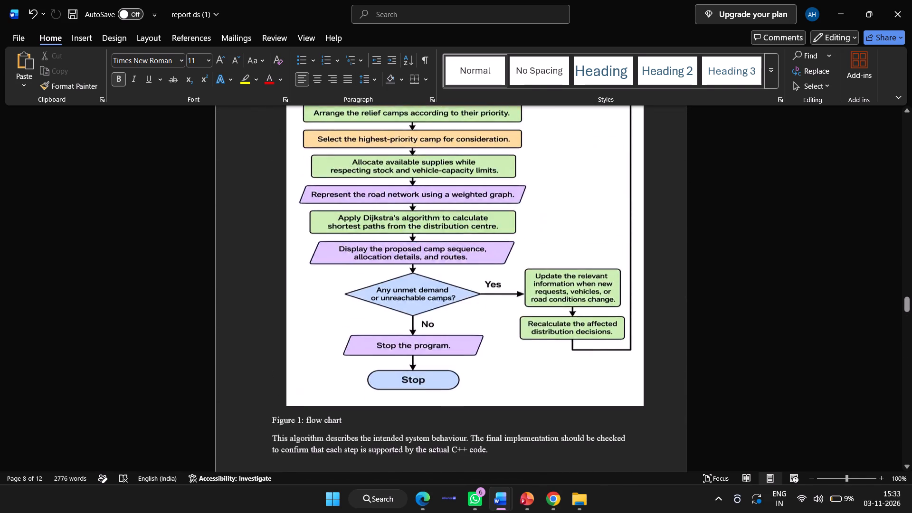
scroll(288, 367, up, 11)
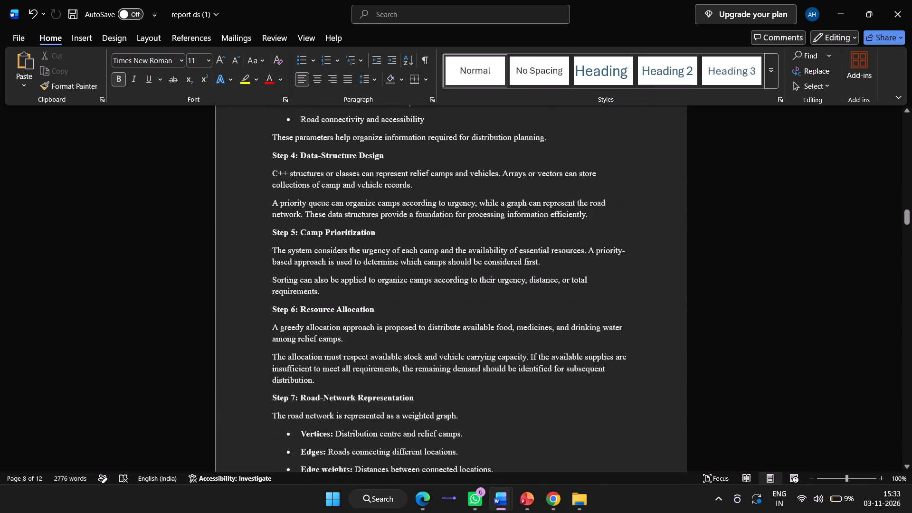
scroll(288, 367, up, 12)
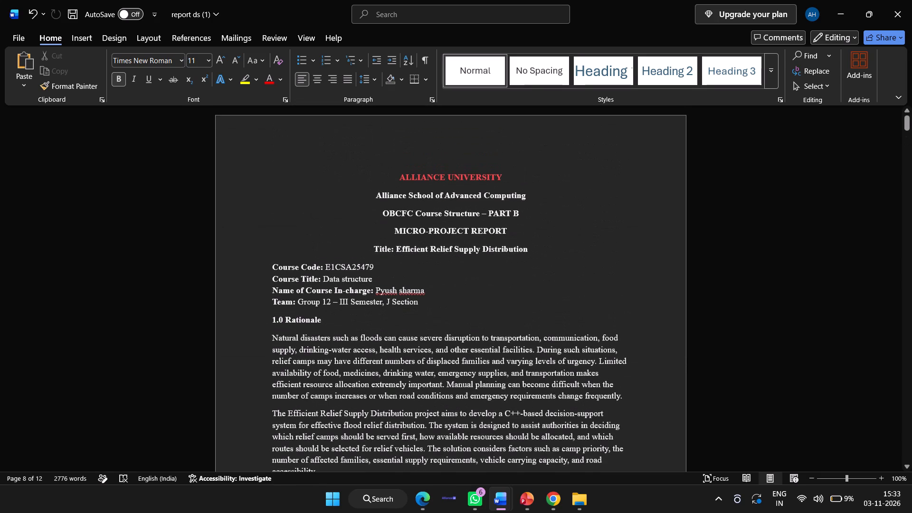
scroll(640, 238, down, 20)
scroll(640, 238, down, 10)
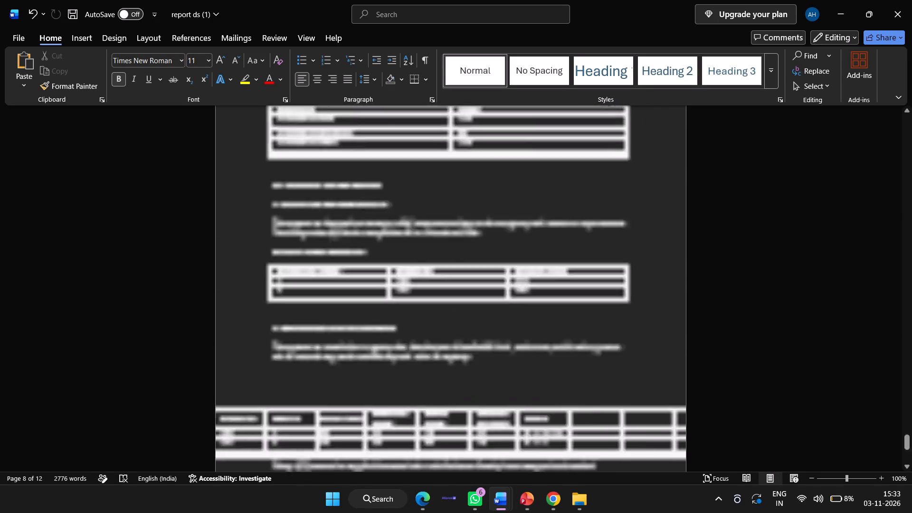
scroll(640, 238, down, 3)
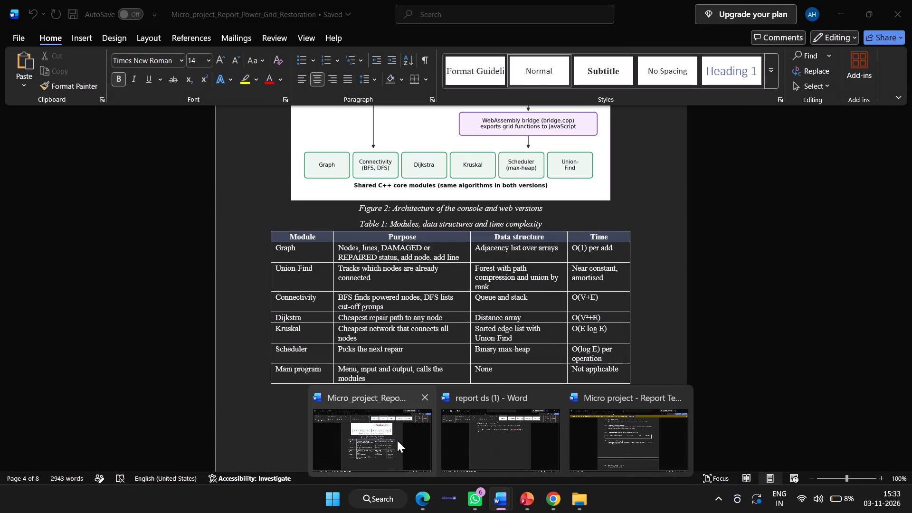
Examine the Power Grid report's module table and figures, and the template's requirements from section 6.0 through 10.0.
click(397, 440)
scroll(487, 291, down, 1)
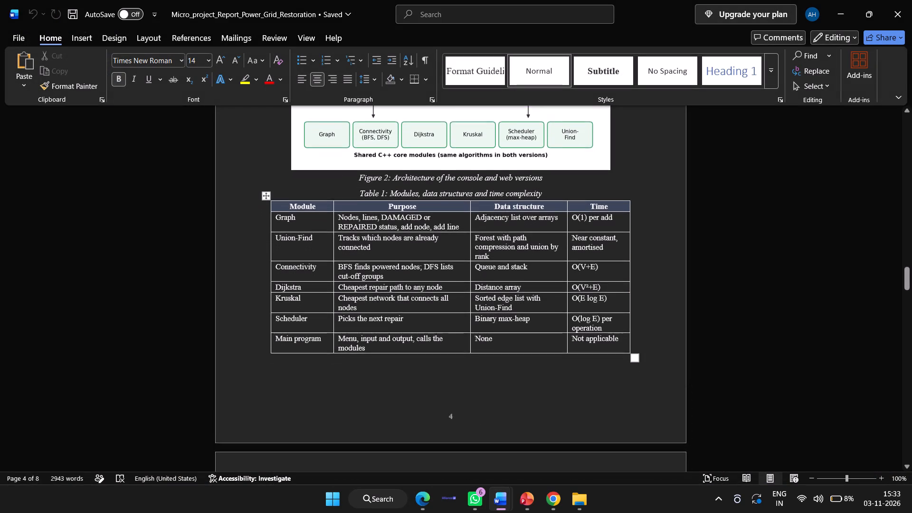
scroll(487, 291, down, 1)
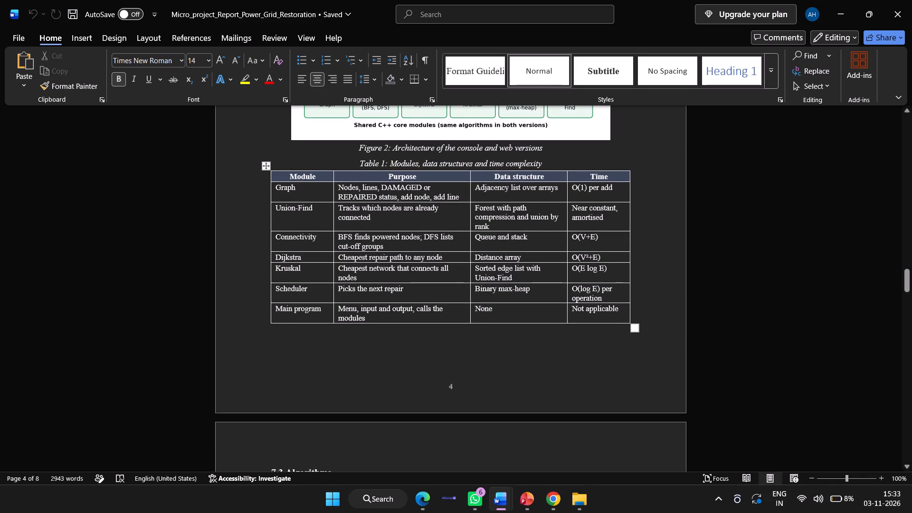
scroll(442, 361, up, 2)
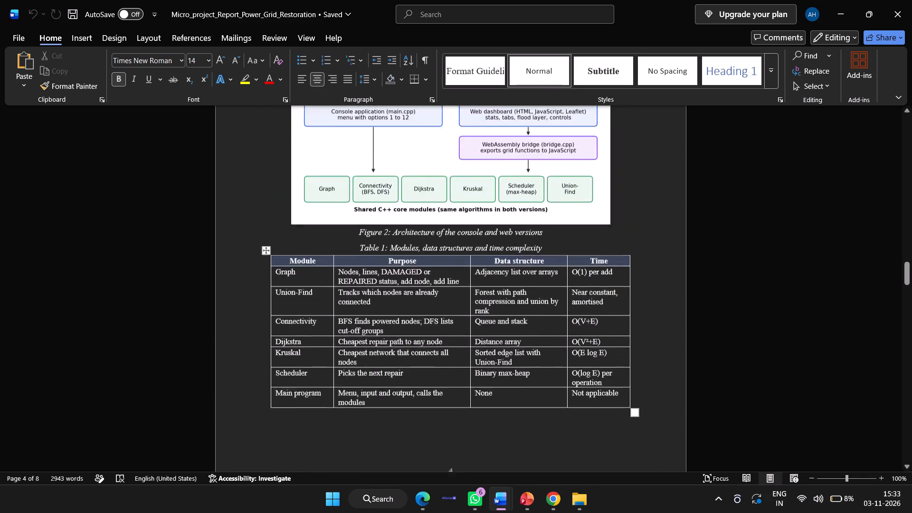
scroll(442, 361, up, 4)
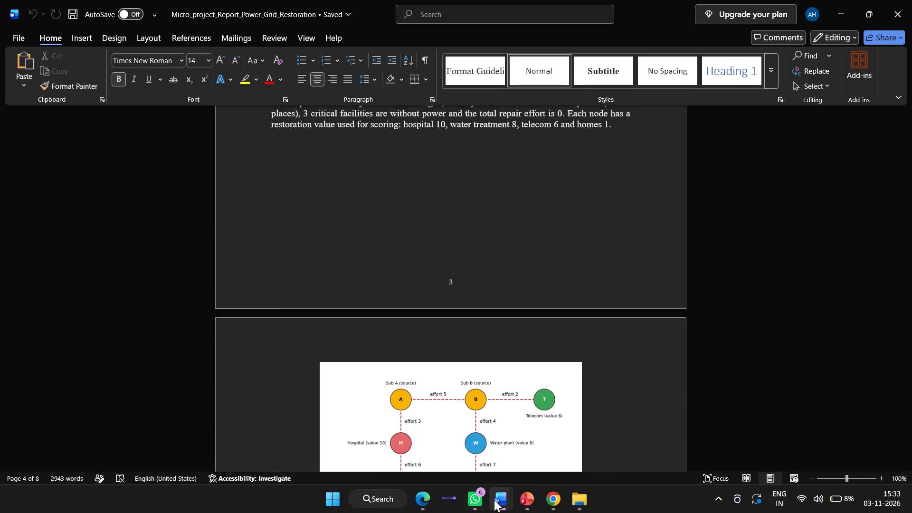
click(595, 440)
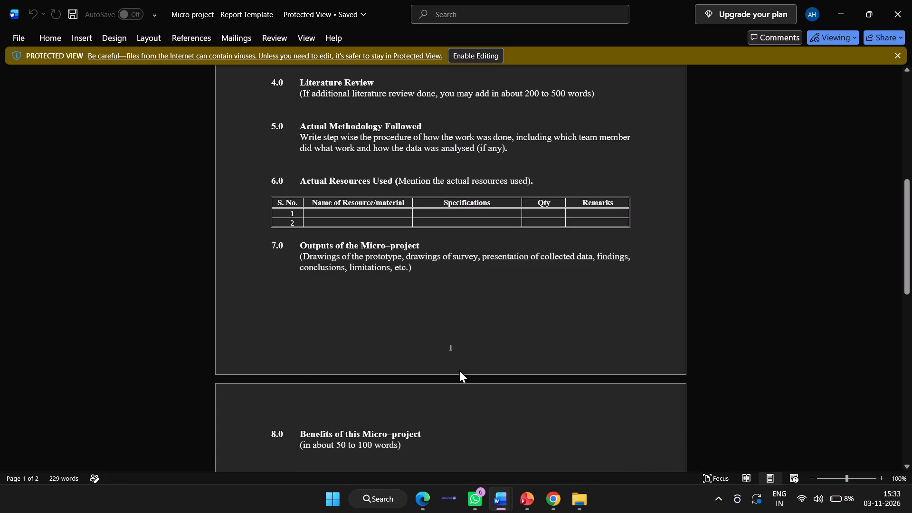
scroll(459, 370, down, 2)
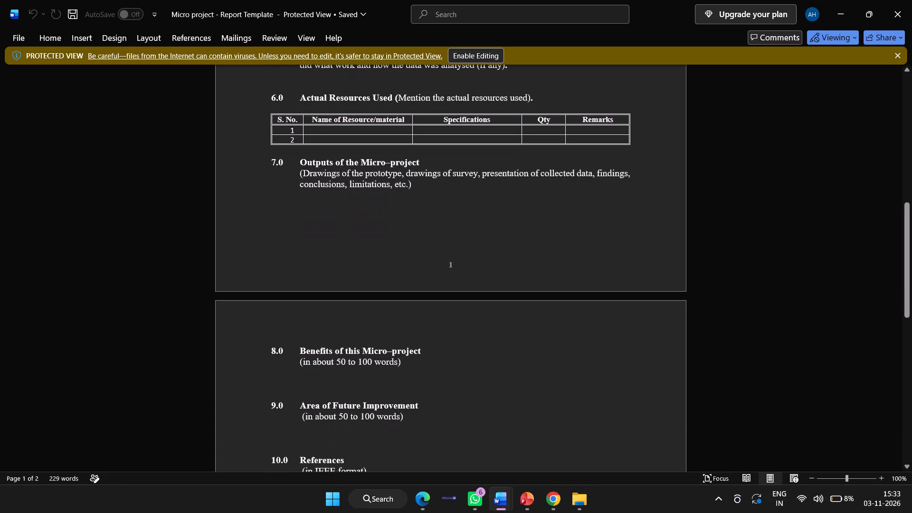
scroll(459, 370, down, 1)
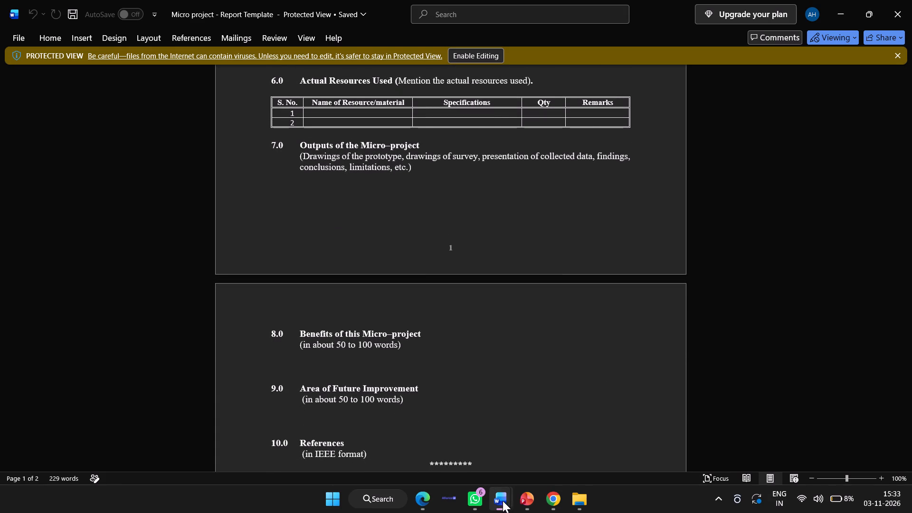
Return to report ds (1), check its output tables and save the document.
click(505, 439)
scroll(435, 301, up, 6)
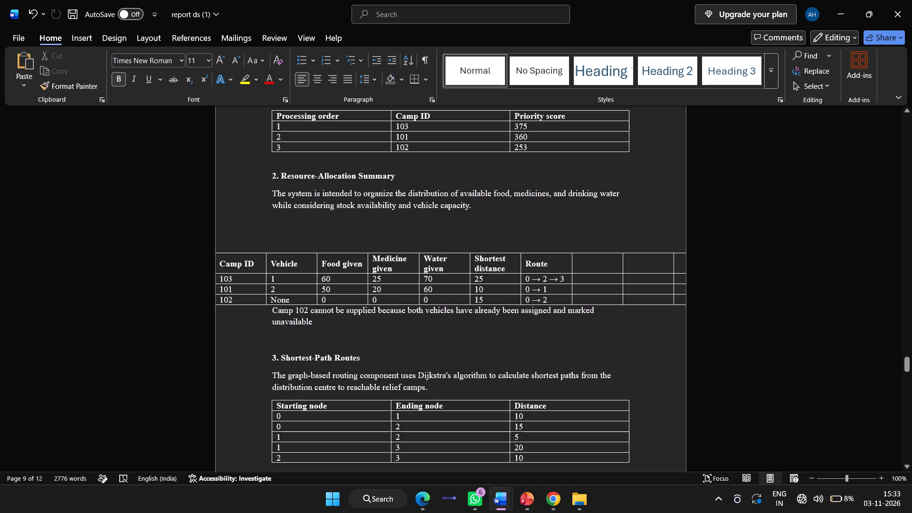
key(ctrl+s)
key(ctrl+s)
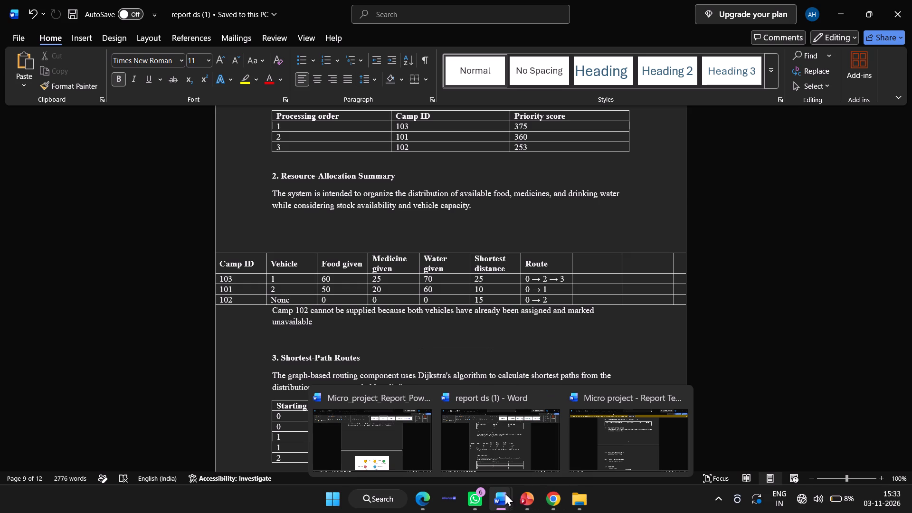
Switch to the Micro project report template and examine its section requirements from Competency of the Course through References.
click(614, 438)
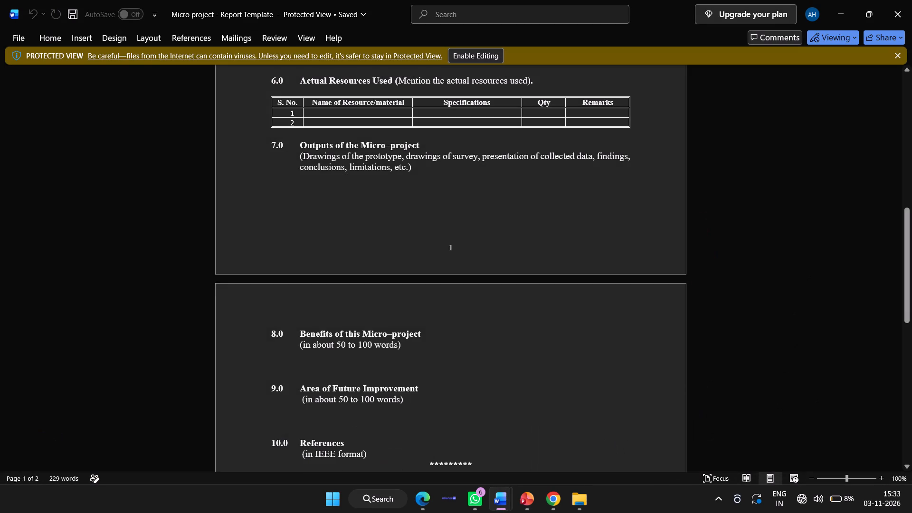
scroll(455, 387, up, 1)
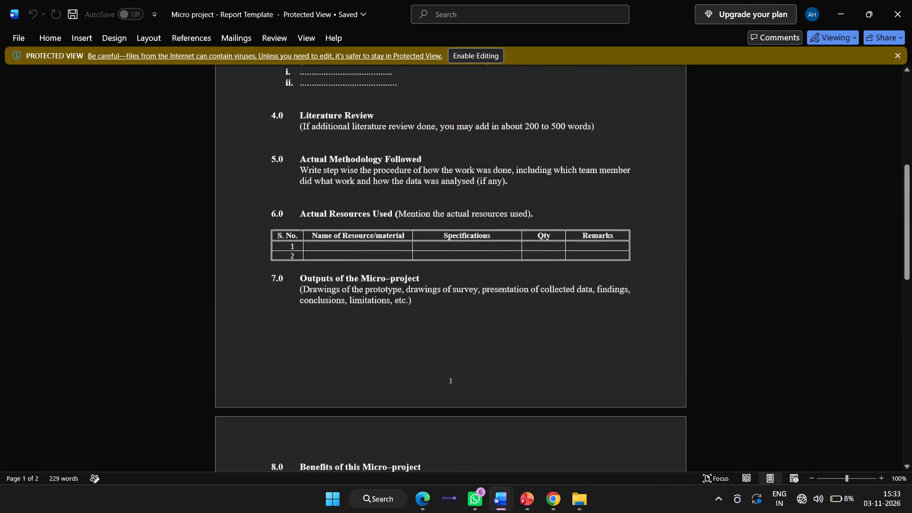
scroll(455, 387, up, 1)
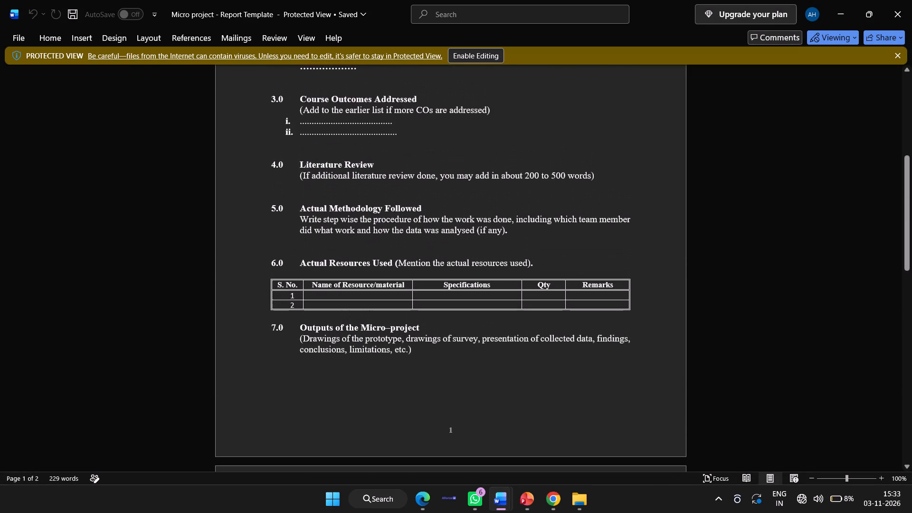
scroll(455, 387, down, 1)
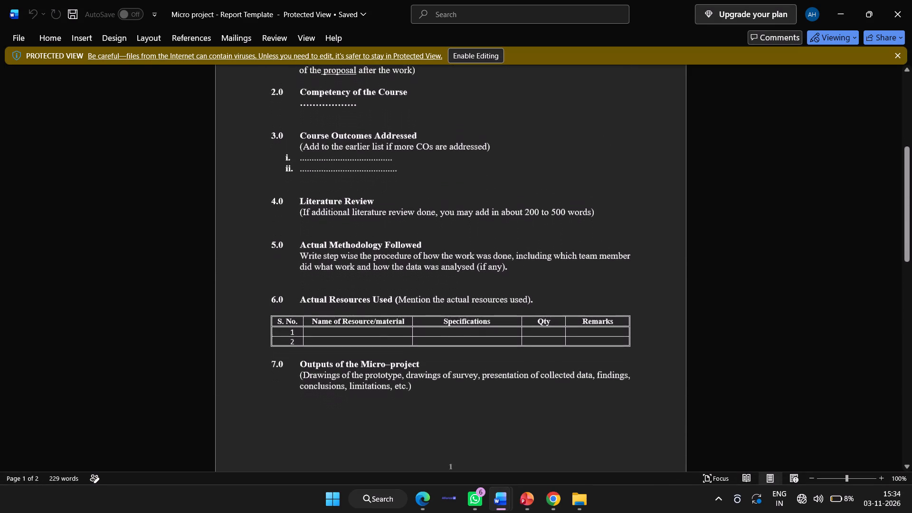
scroll(455, 387, down, 3)
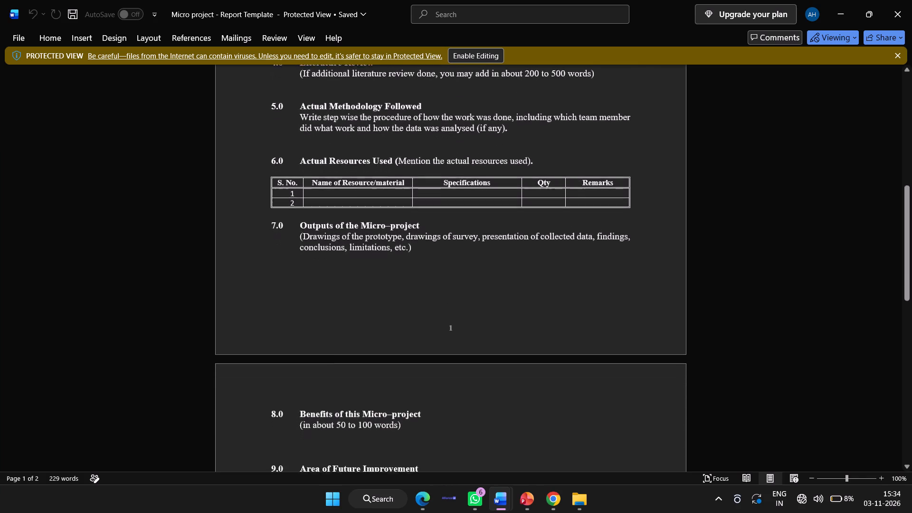
scroll(455, 387, down, 2)
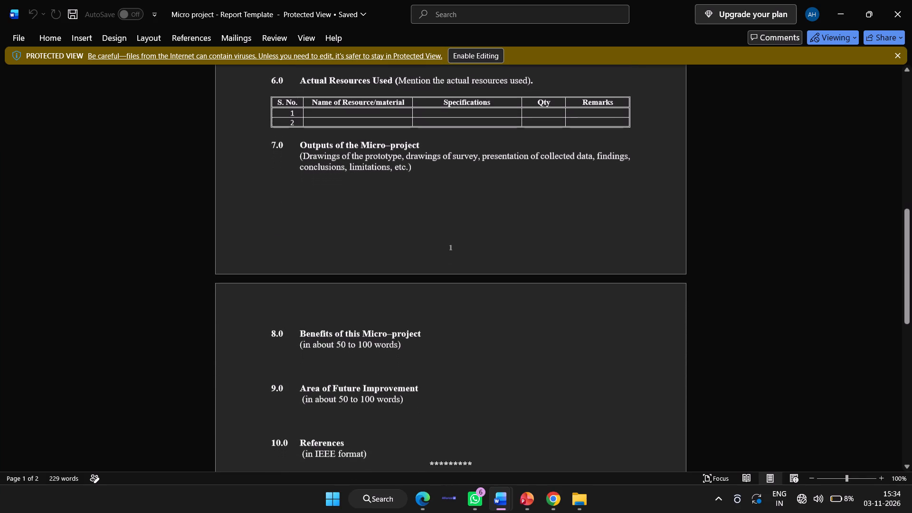
scroll(455, 387, down, 2)
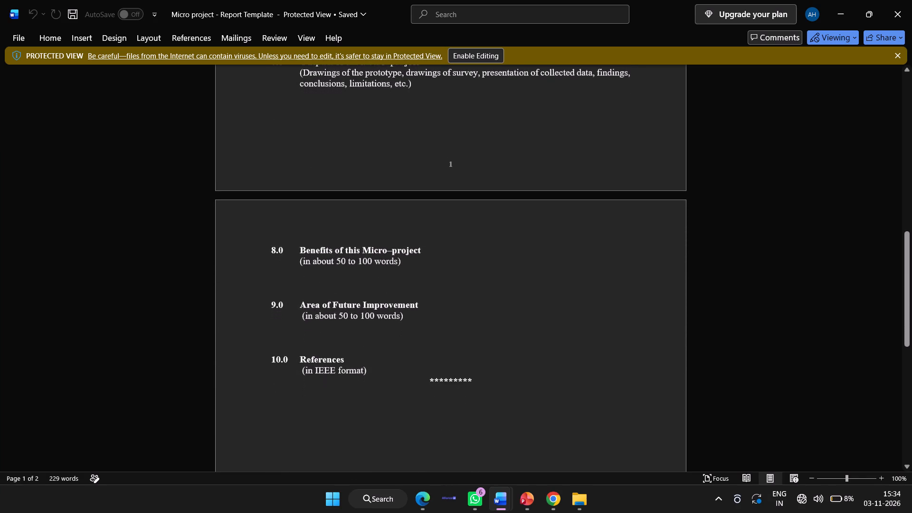
scroll(455, 387, down, 2)
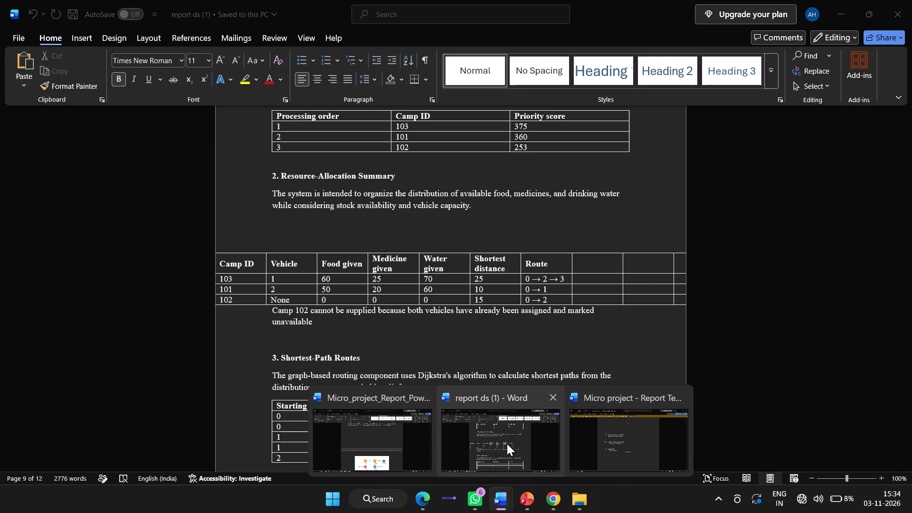
Return to report ds (1) and review its output sections from the Resource-Allocation Summary through Vehicle-Capacity Information.
click(507, 444)
scroll(548, 369, down, 1)
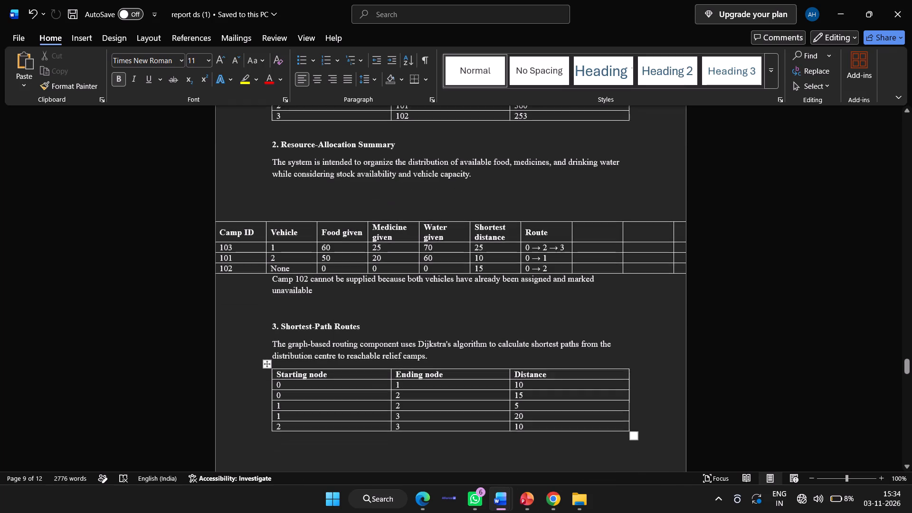
scroll(548, 369, down, 3)
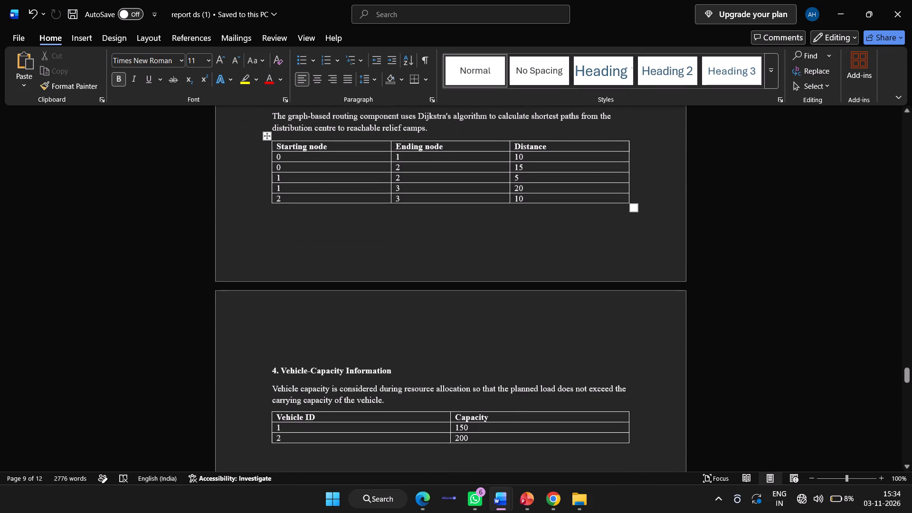
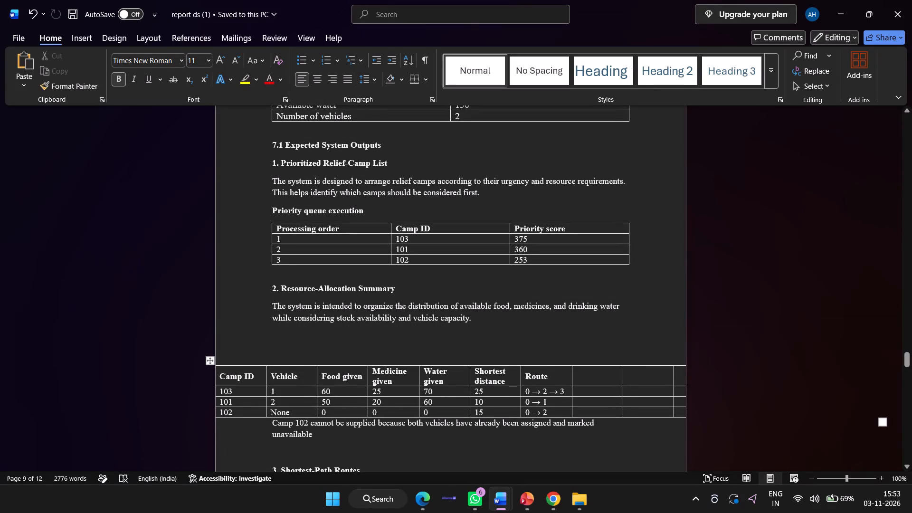
Delete three of the empty columns after Route in the Resource-Allocation Summary table, one at a time.
scroll(650, 329, down, 1)
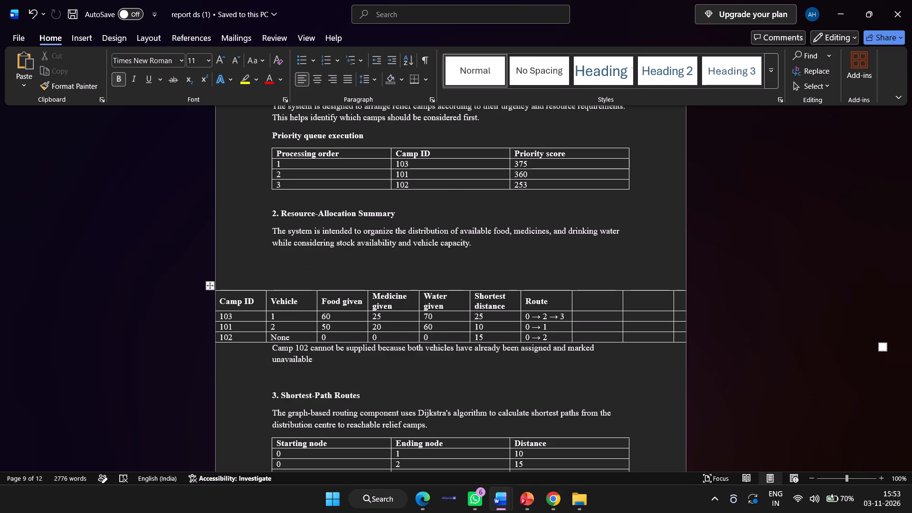
right_click(595, 304)
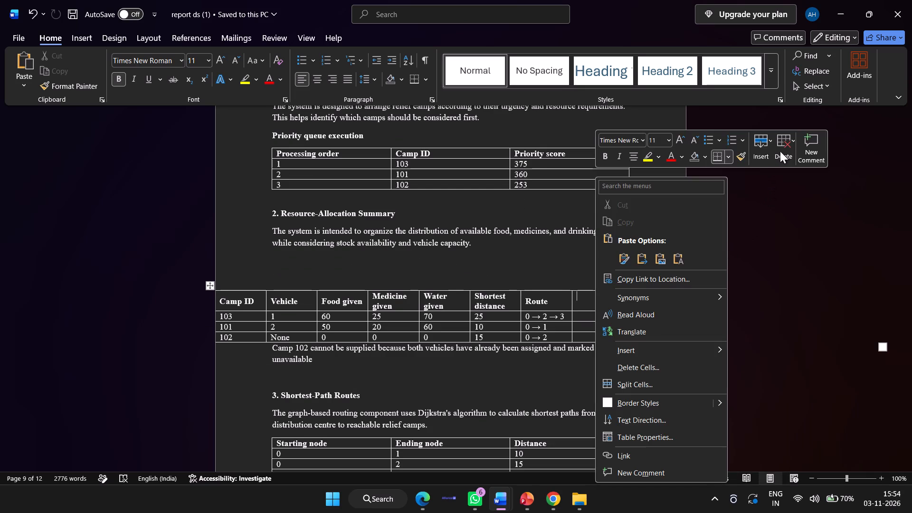
click(782, 149)
click(796, 186)
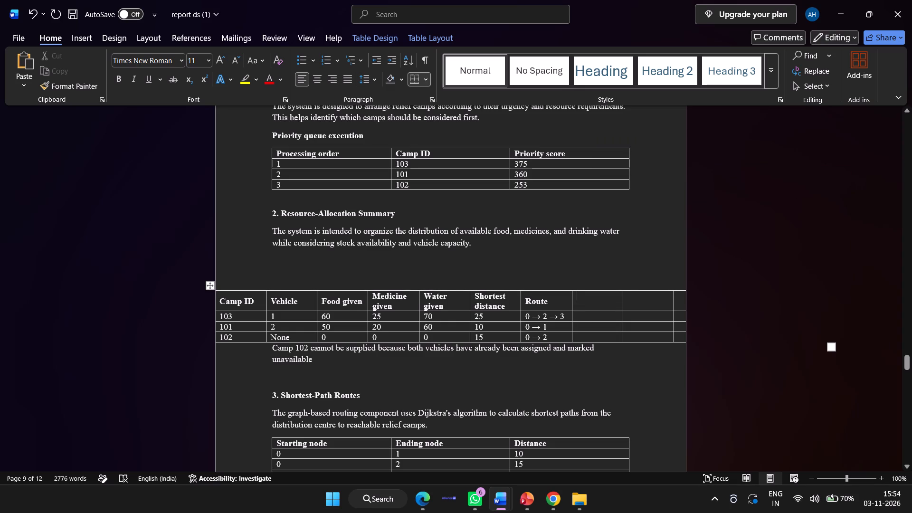
double_click(584, 300)
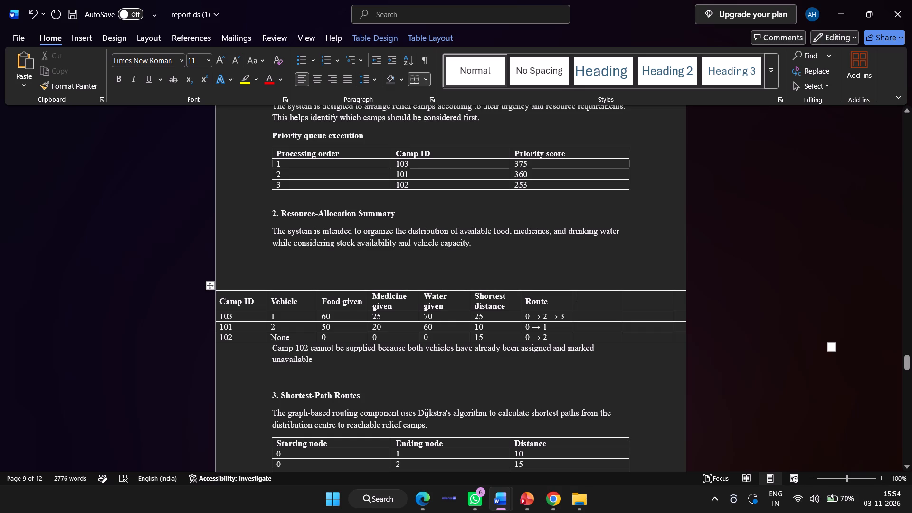
right_click(579, 297)
click(766, 146)
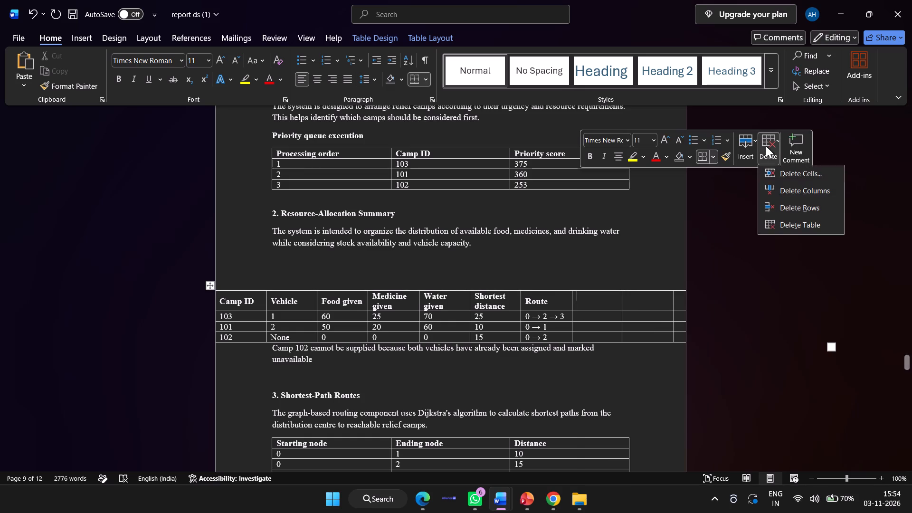
click(784, 192)
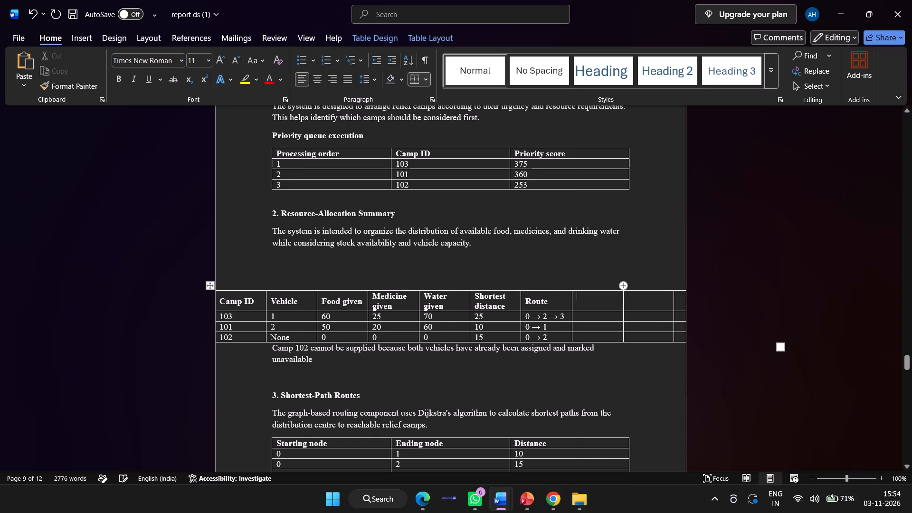
click(595, 299)
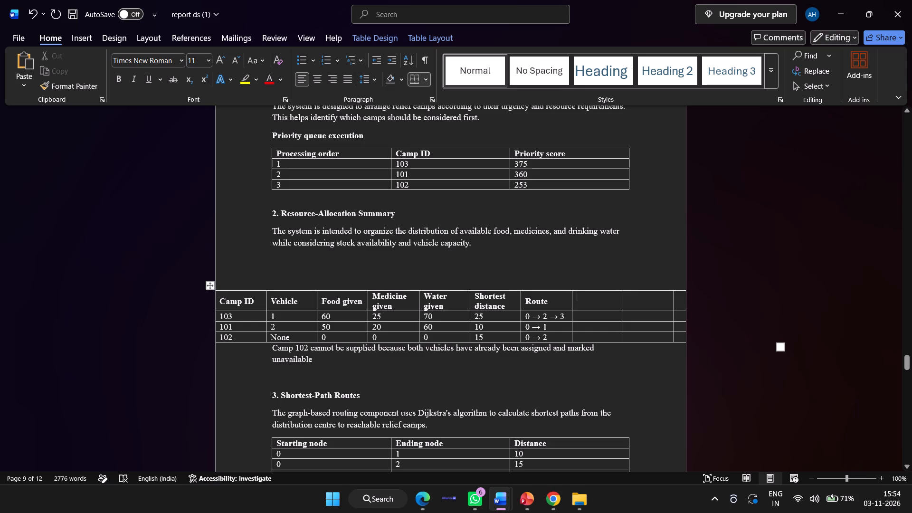
right_click(579, 297)
click(768, 144)
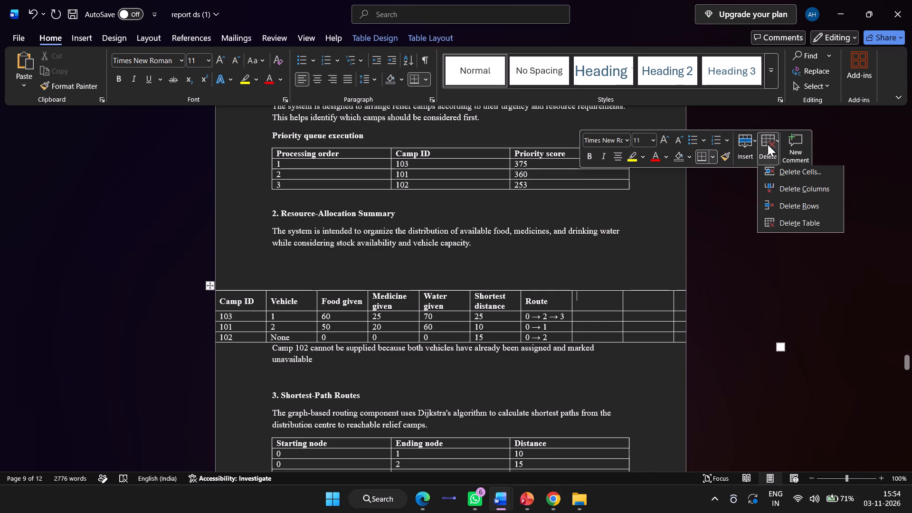
click(790, 189)
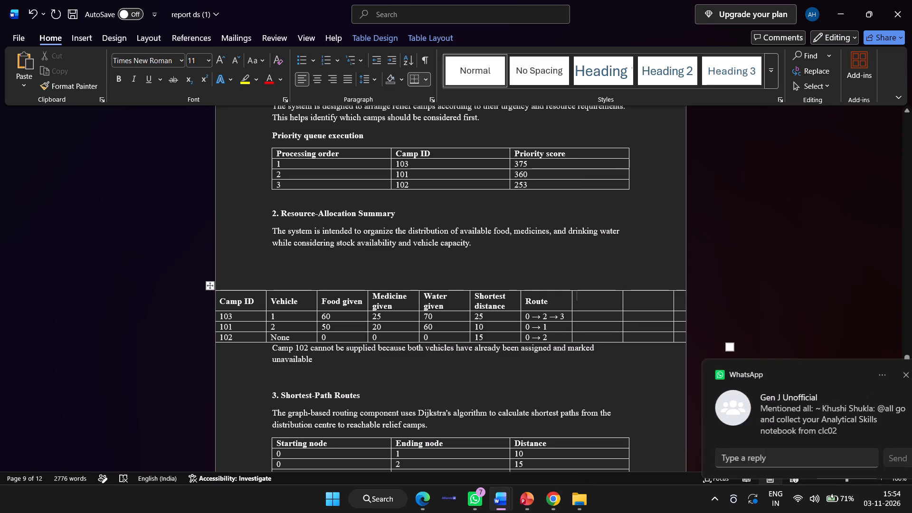
Select the next two empty columns after Route in the Resource-Allocation Summary table and delete them together.
drag(579, 296, 665, 339)
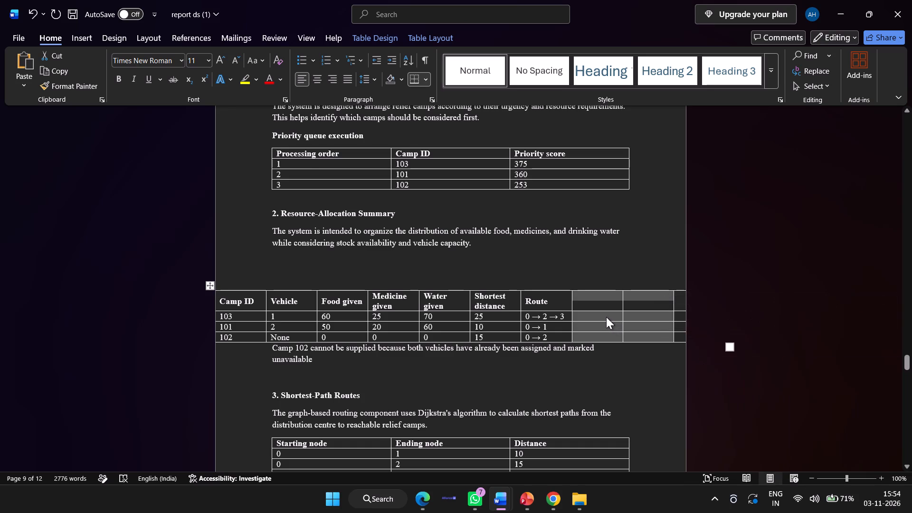
right_click(606, 317)
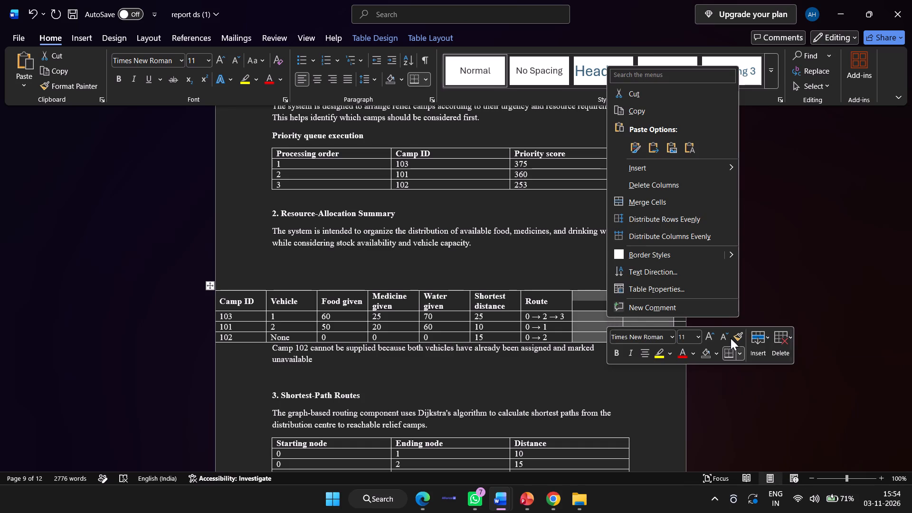
click(786, 340)
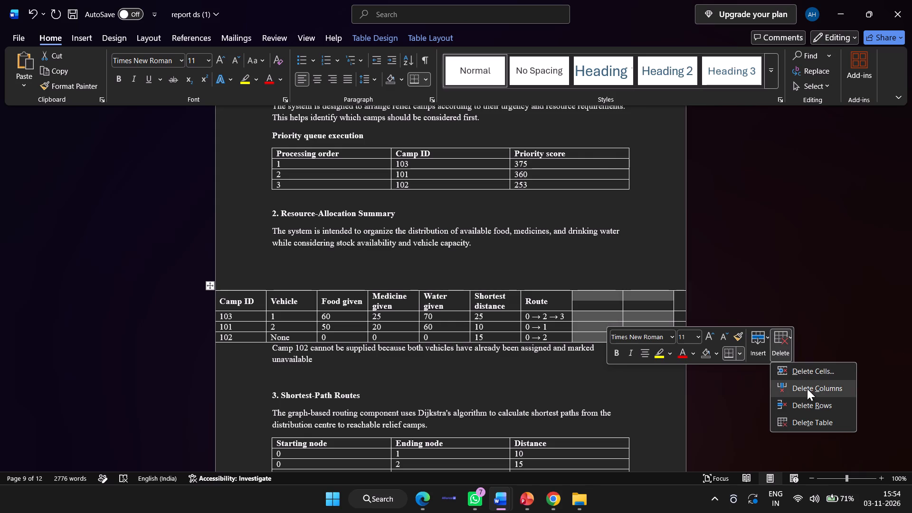
click(807, 388)
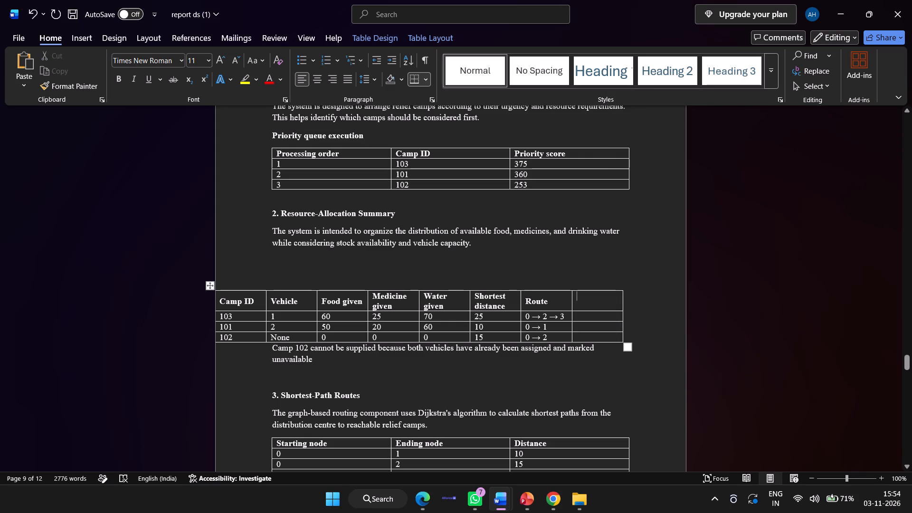
click(649, 335)
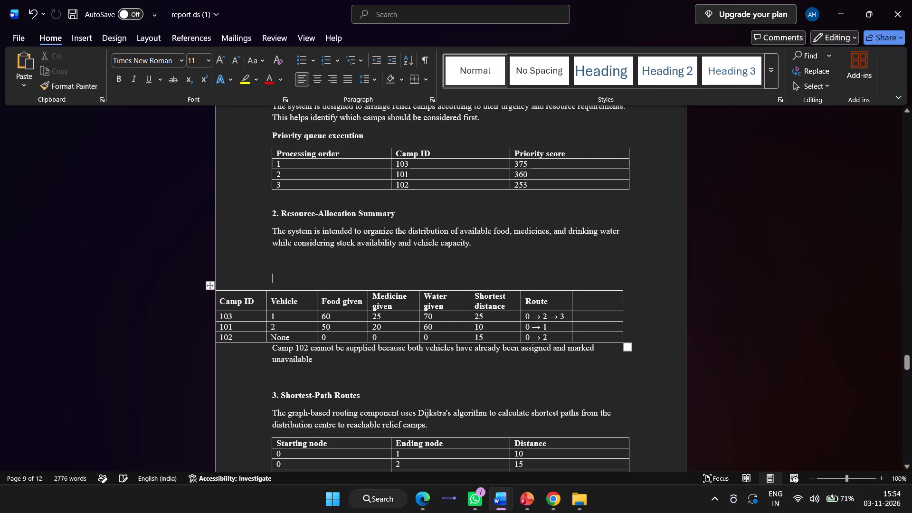
Delete the last empty column after Route in the Resource-Allocation Summary table.
click(583, 300)
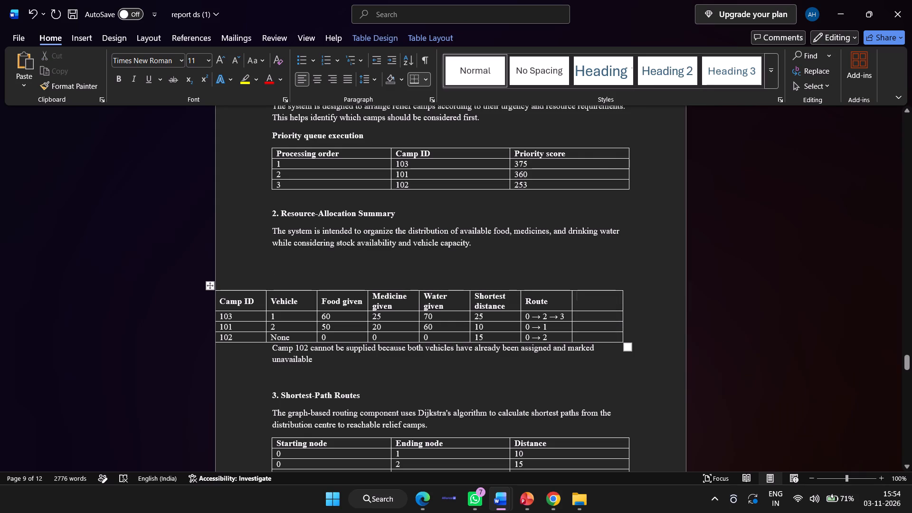
right_click(583, 300)
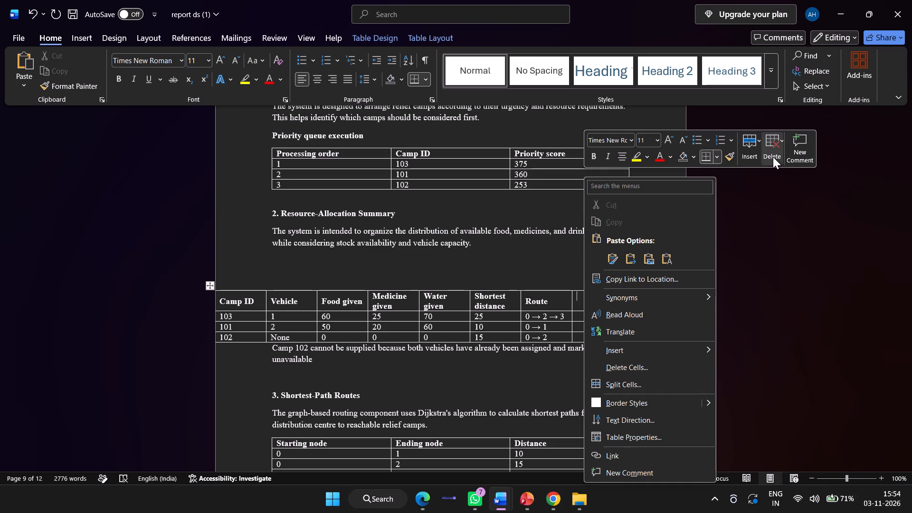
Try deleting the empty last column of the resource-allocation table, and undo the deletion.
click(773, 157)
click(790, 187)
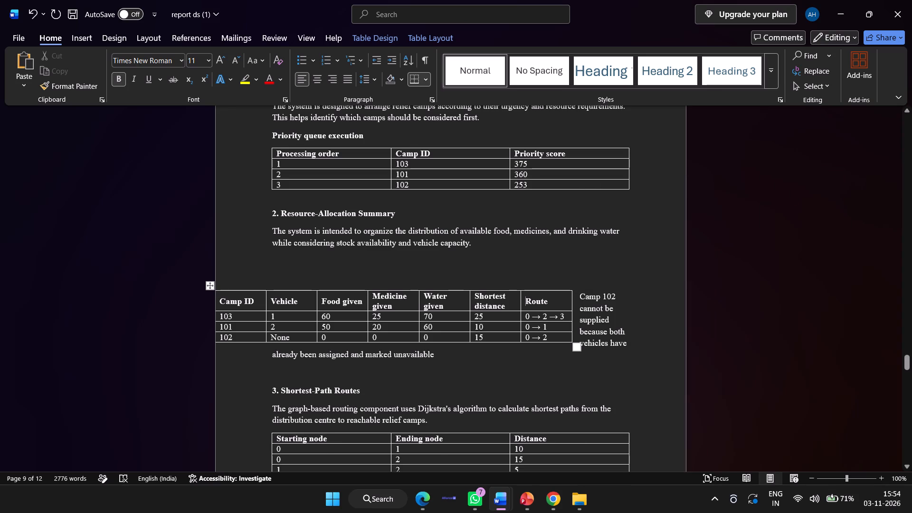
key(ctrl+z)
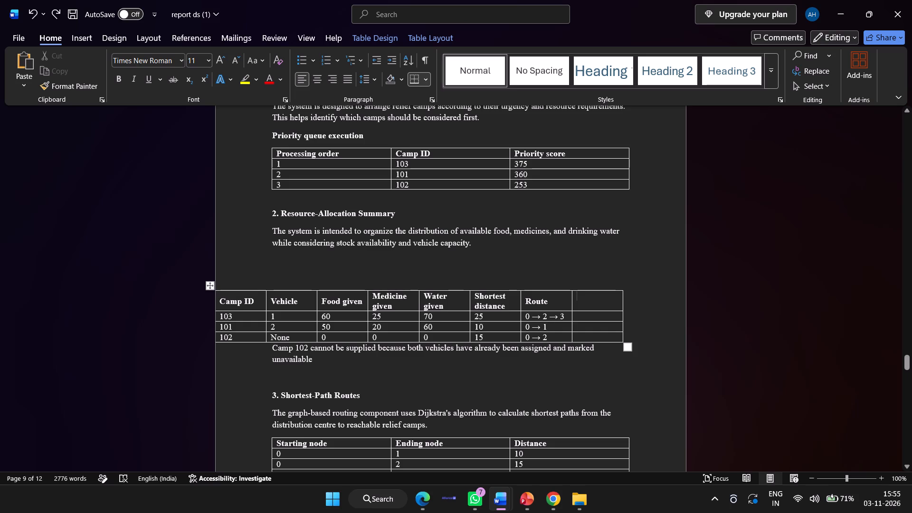
Move the resource-allocation table so its first column lines up with the left margin of the body text.
drag(211, 284, 290, 295)
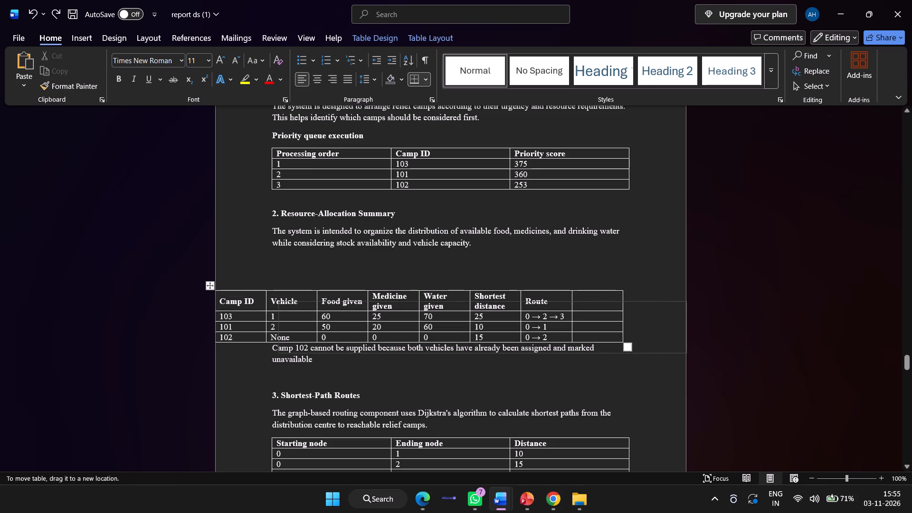
drag(290, 295, 260, 278)
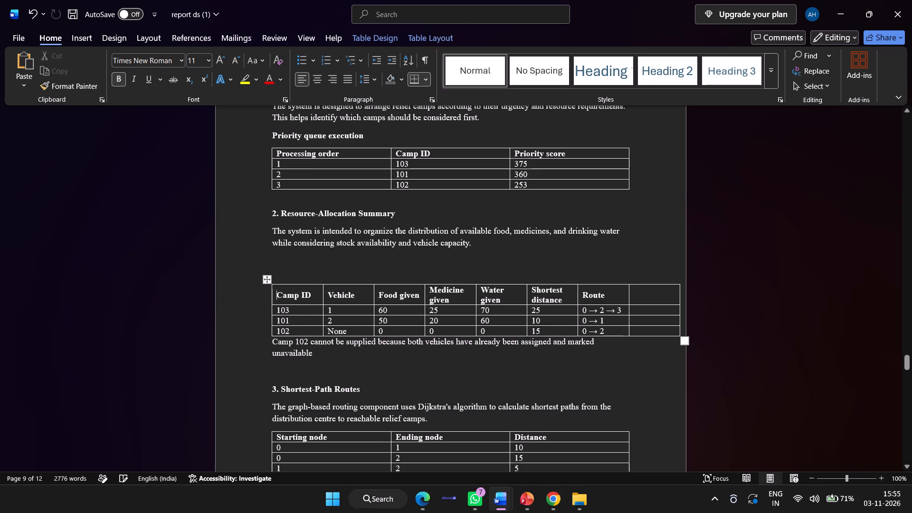
Delete the empty column after Route in the resource-allocation table.
click(634, 291)
right_click(634, 291)
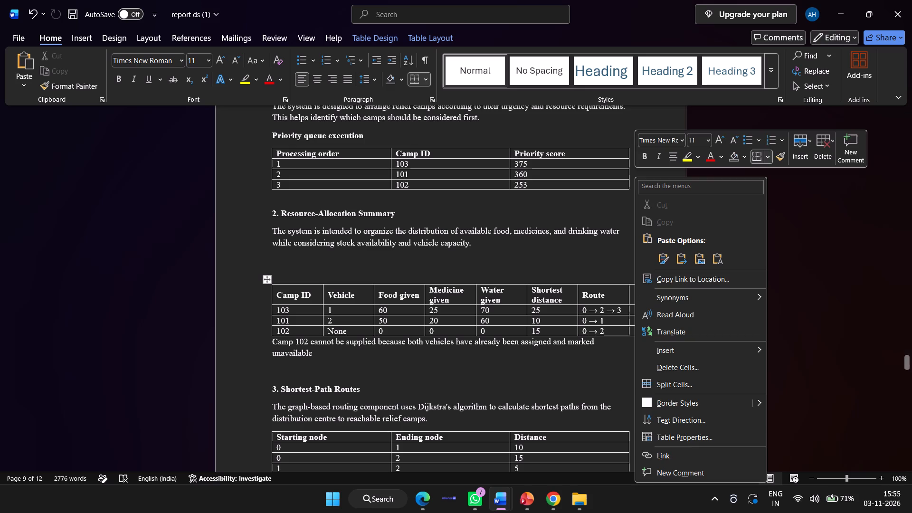
click(818, 153)
click(845, 190)
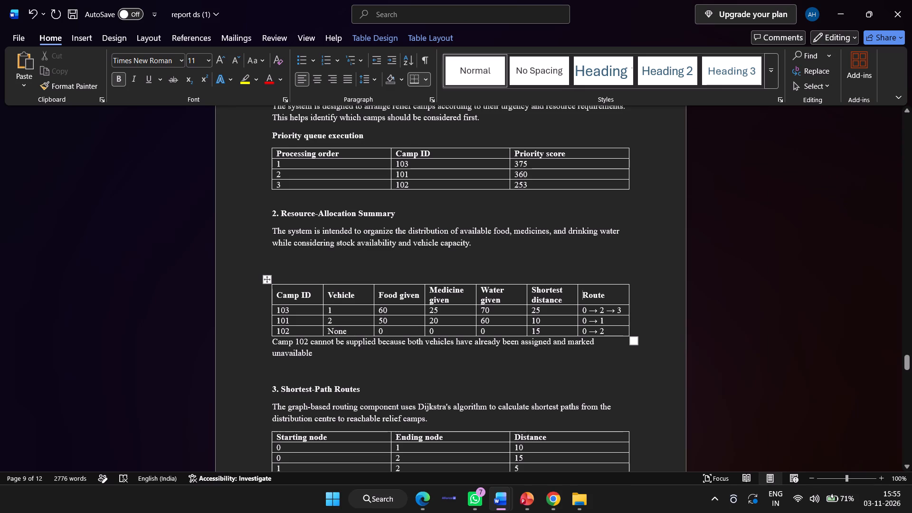
Review the report's following sections, from Shortest-Path Routes to the final distribution report and Sample Data Structure tables.
scroll(352, 322, down, 3)
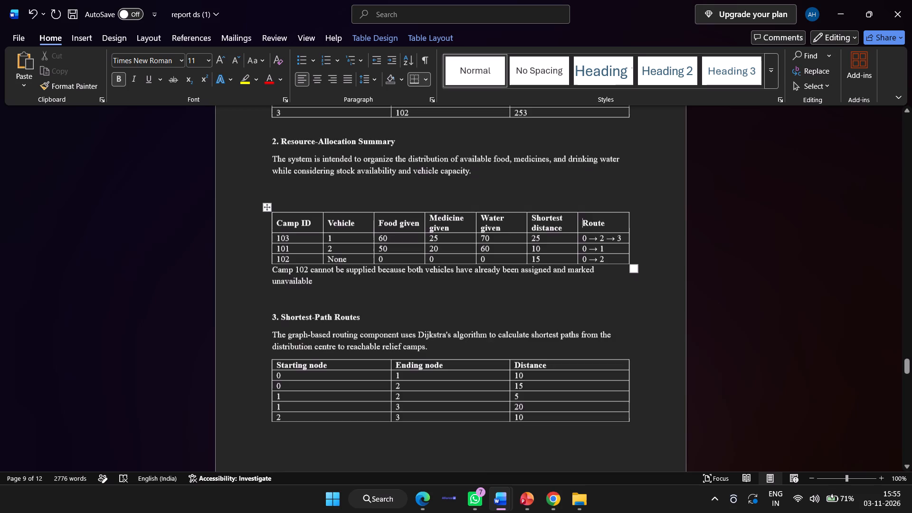
scroll(352, 322, down, 5)
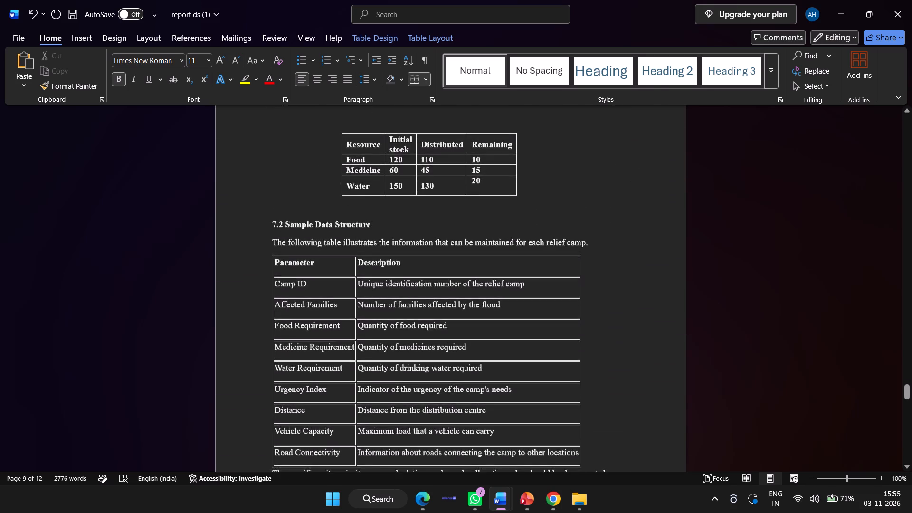
scroll(352, 322, up, 1)
scroll(352, 322, down, 1)
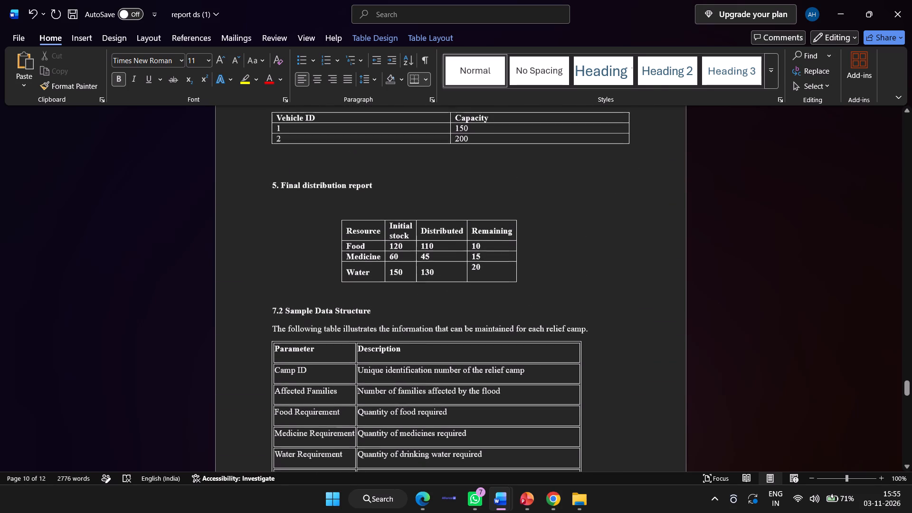
scroll(352, 322, down, 1)
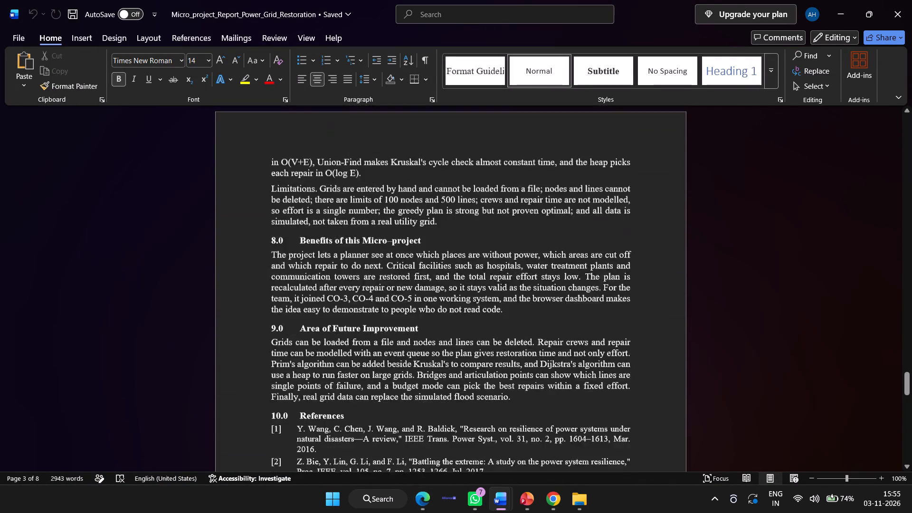
scroll(443, 323, up, 8)
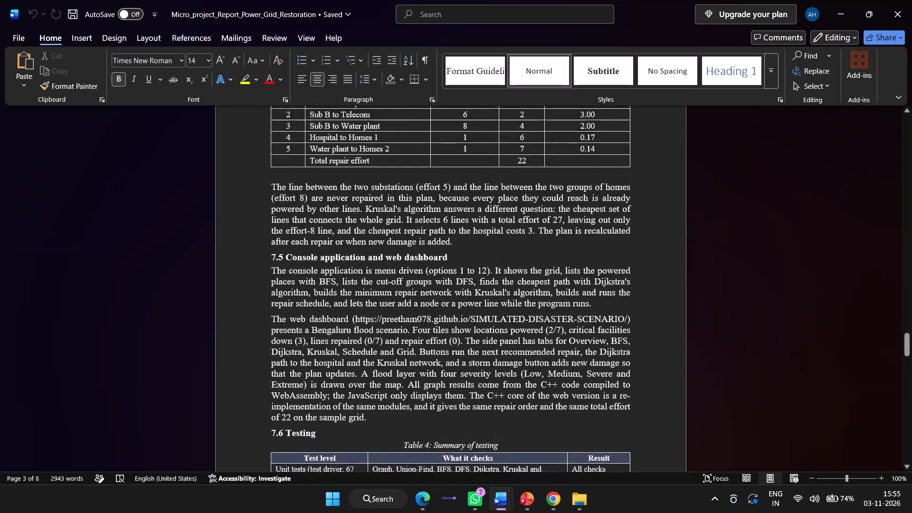
scroll(443, 323, up, 1)
scroll(443, 323, down, 2)
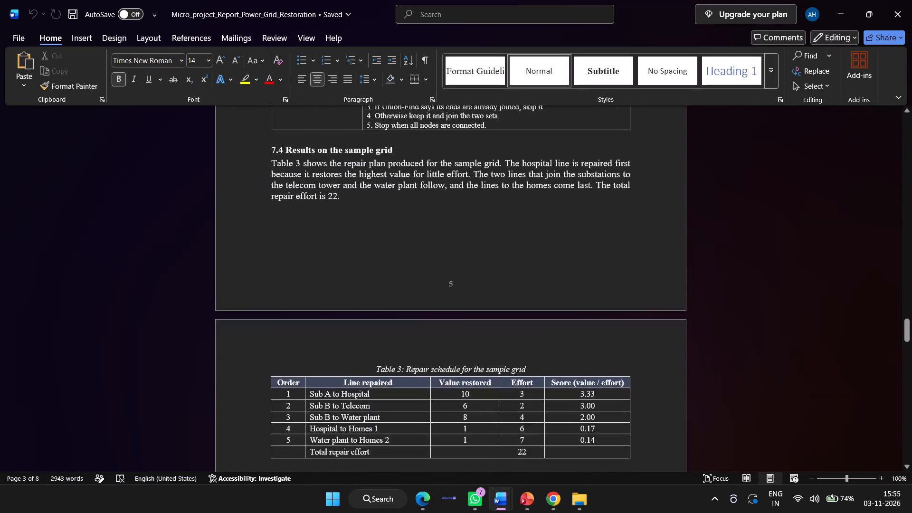
scroll(443, 323, down, 4)
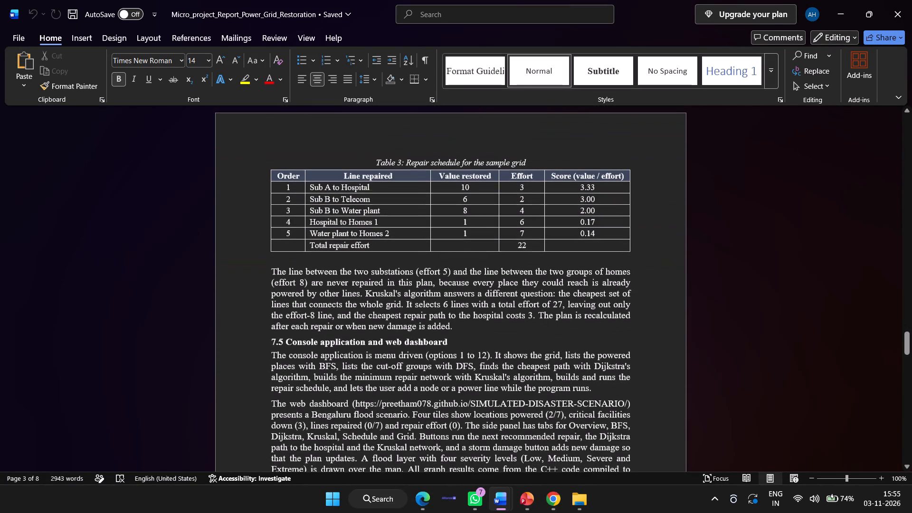
scroll(443, 323, down, 2)
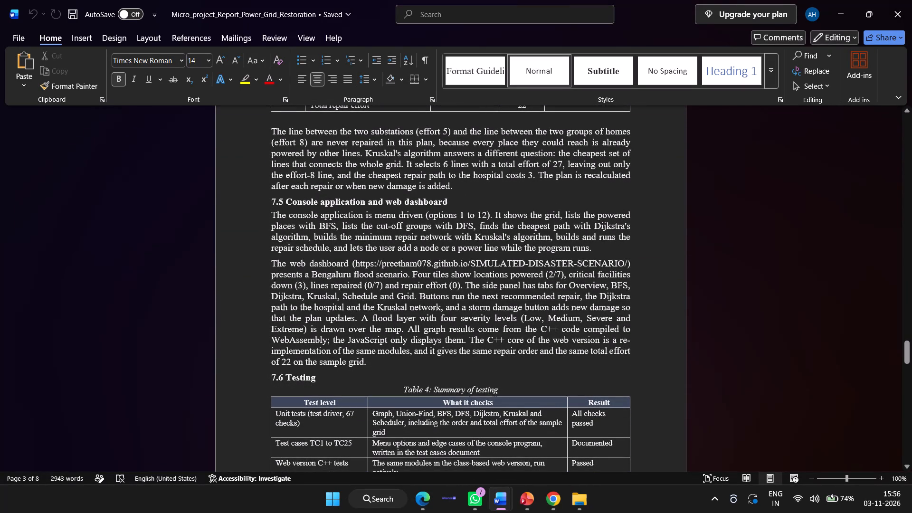
scroll(443, 323, up, 1)
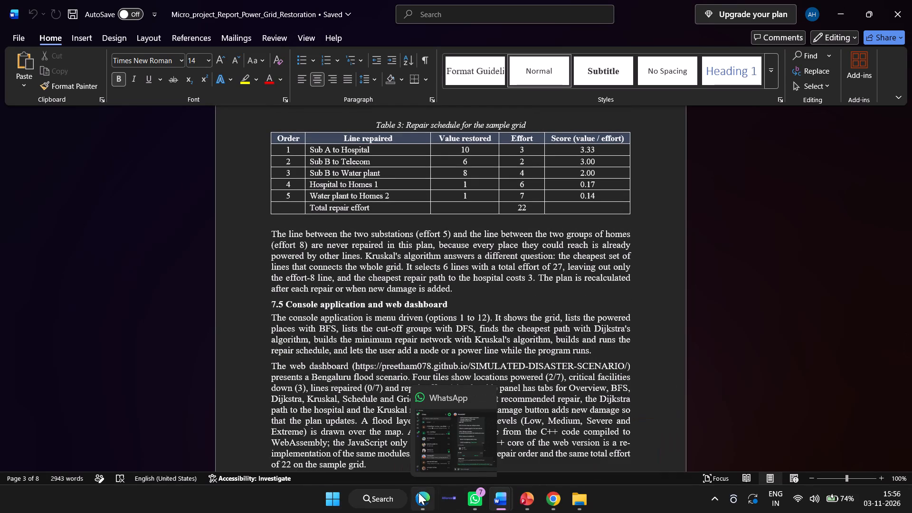
Return to the report ds (1) document and review its Sample Data Structure and Findings sections and the tables before them.
click(513, 437)
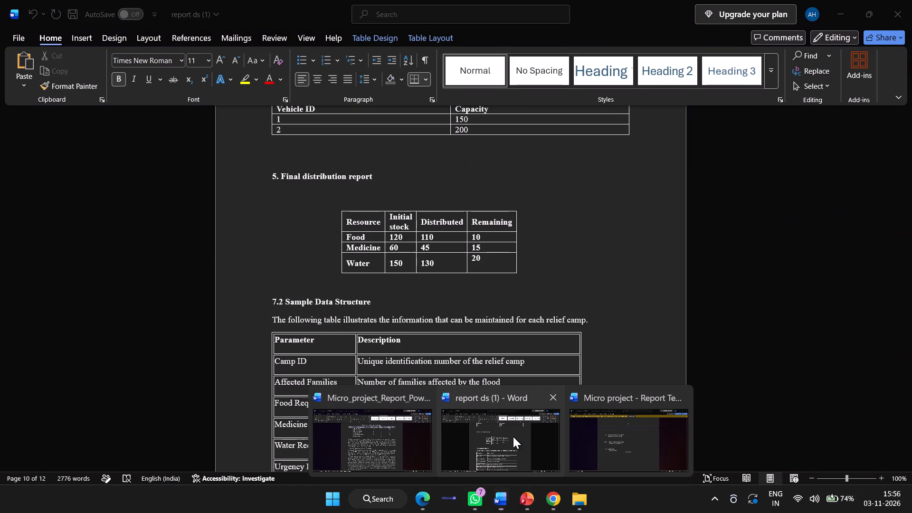
scroll(475, 271, down, 5)
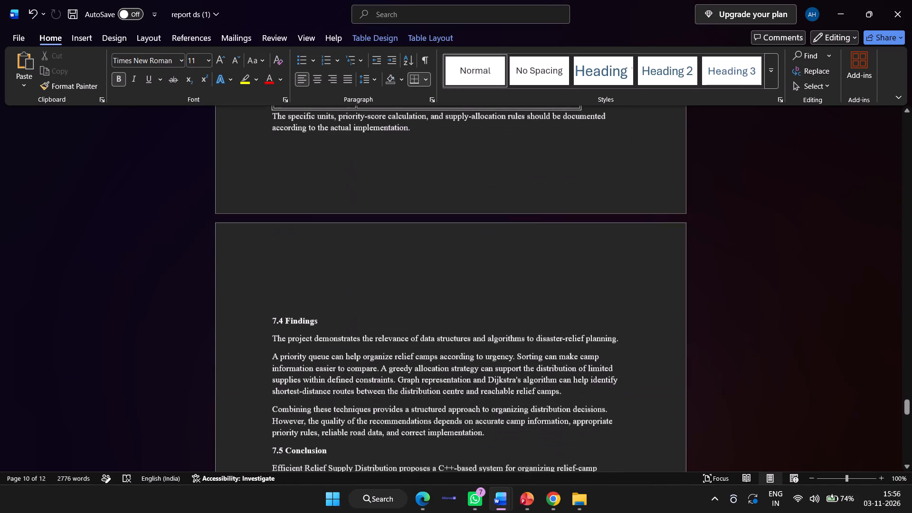
scroll(475, 271, down, 2)
scroll(475, 271, up, 2)
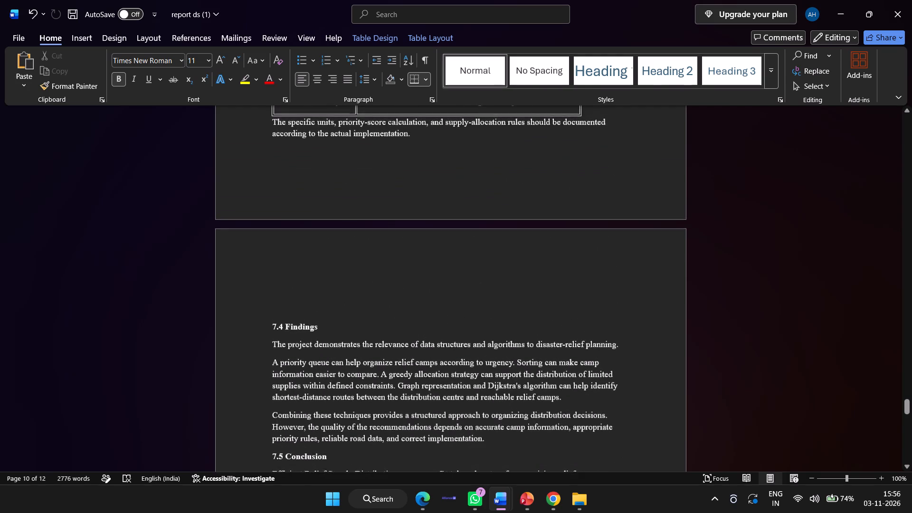
scroll(475, 271, up, 5)
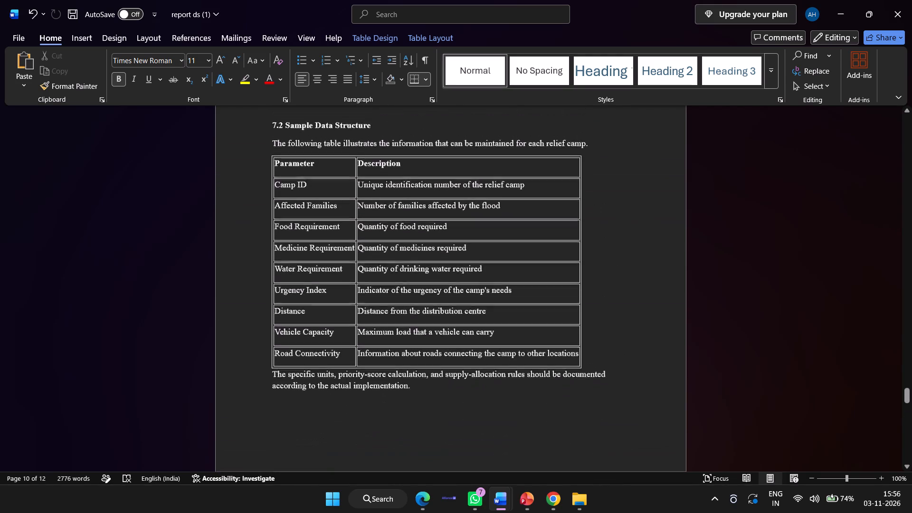
scroll(475, 271, up, 2)
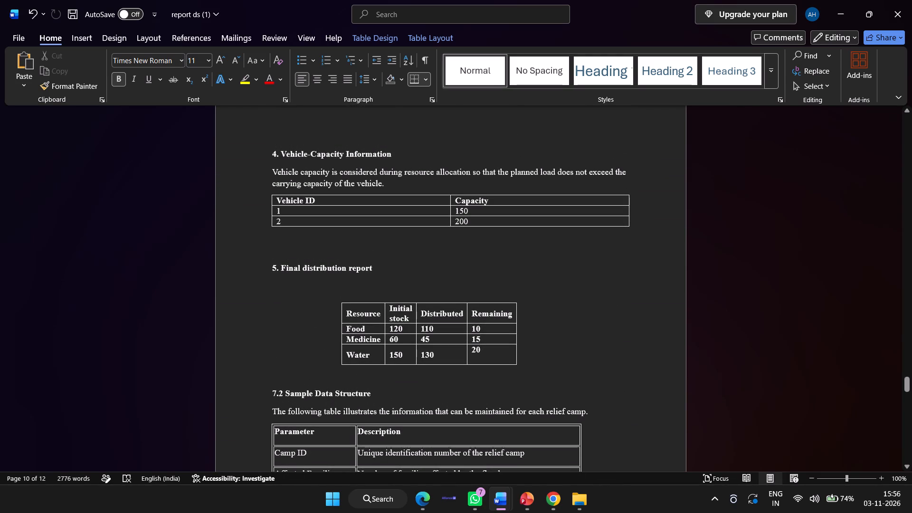
Enlarge the table under Final distribution report, widening it to nearly the right text margin and making it slightly taller.
scroll(479, 358, down, 1)
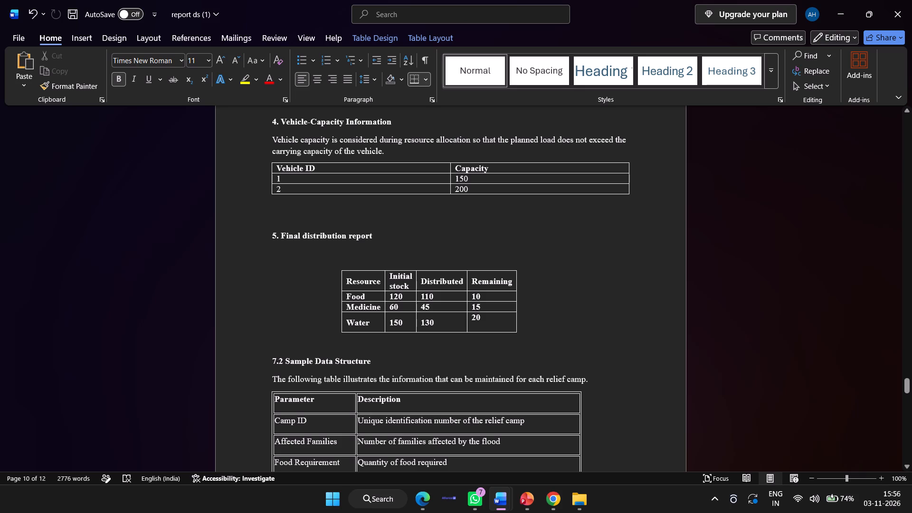
click(344, 275)
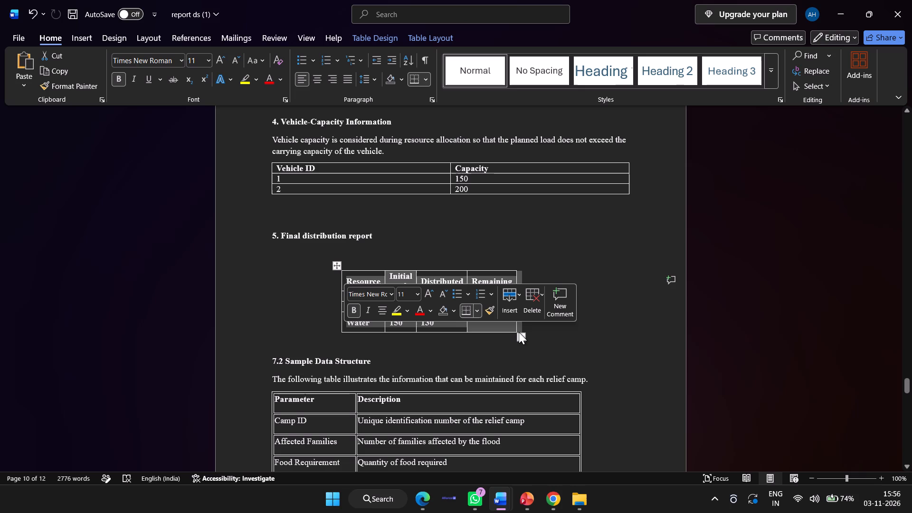
drag(521, 336, 549, 350)
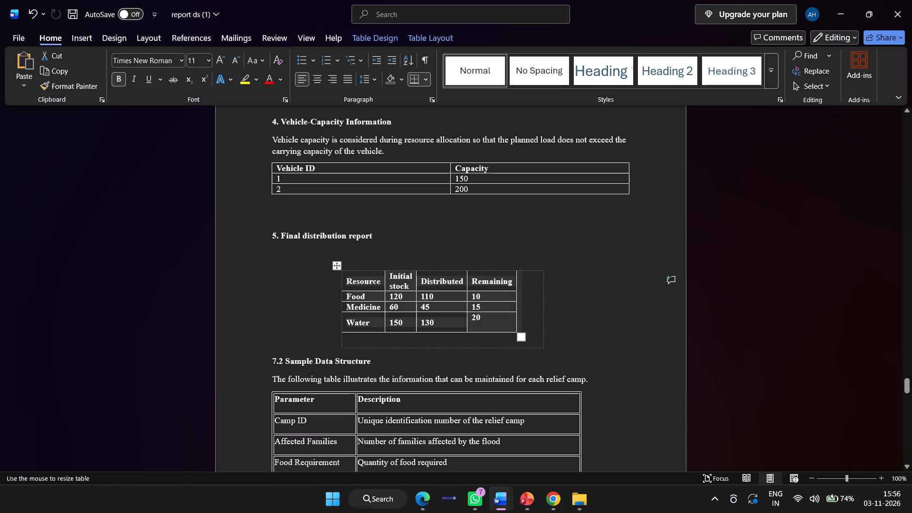
drag(549, 350, 612, 345)
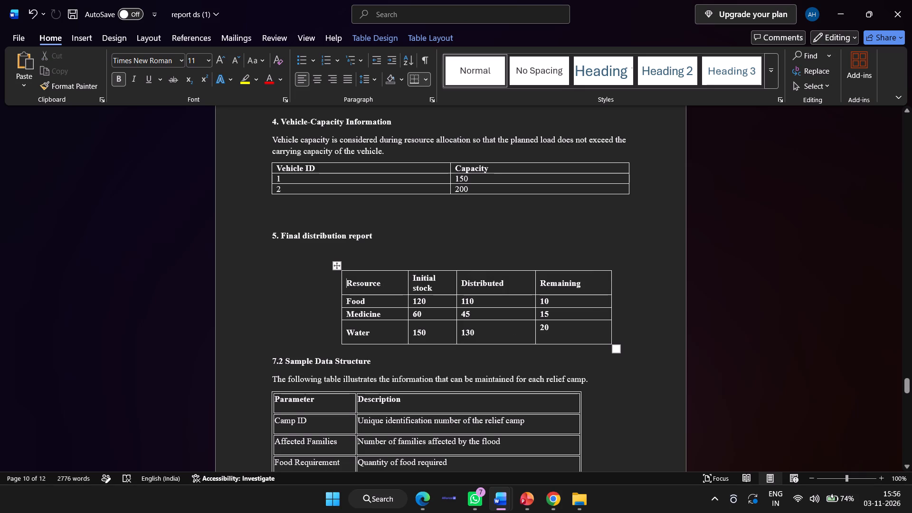
Move the Final distribution report table closer to its heading and the left margin, and enlarge it slightly.
drag(335, 268, 280, 249)
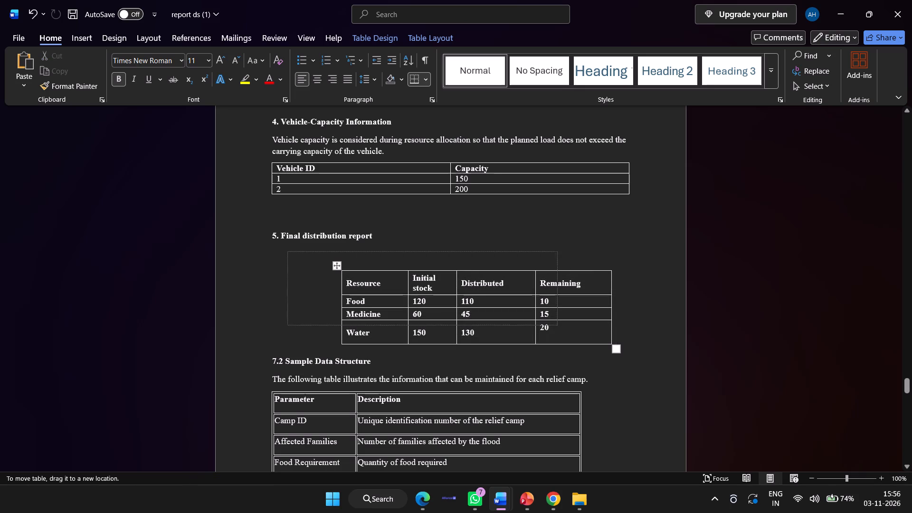
drag(280, 249, 292, 256)
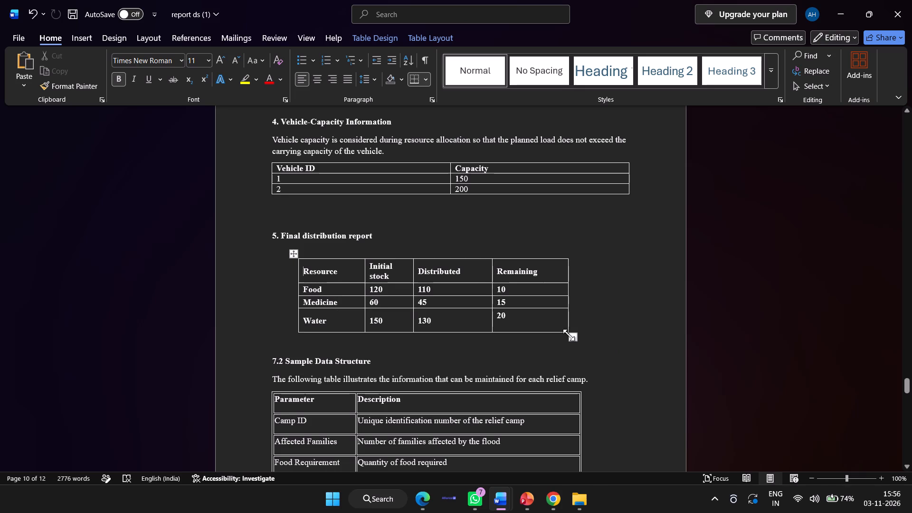
drag(569, 338, 588, 340)
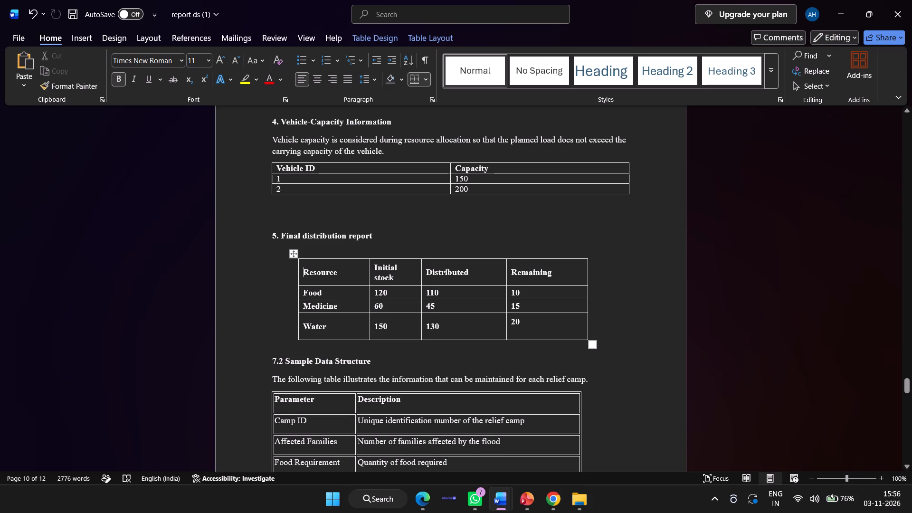
scroll(491, 226, down, 1)
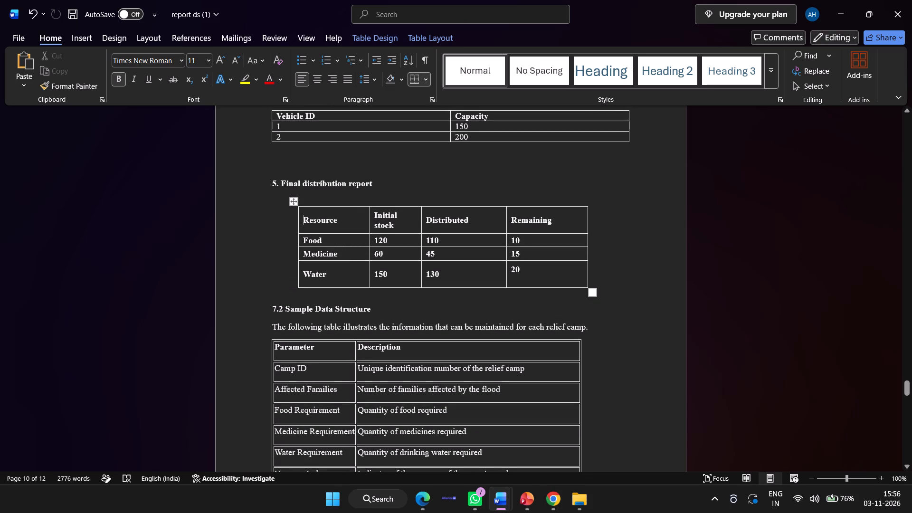
click(285, 306)
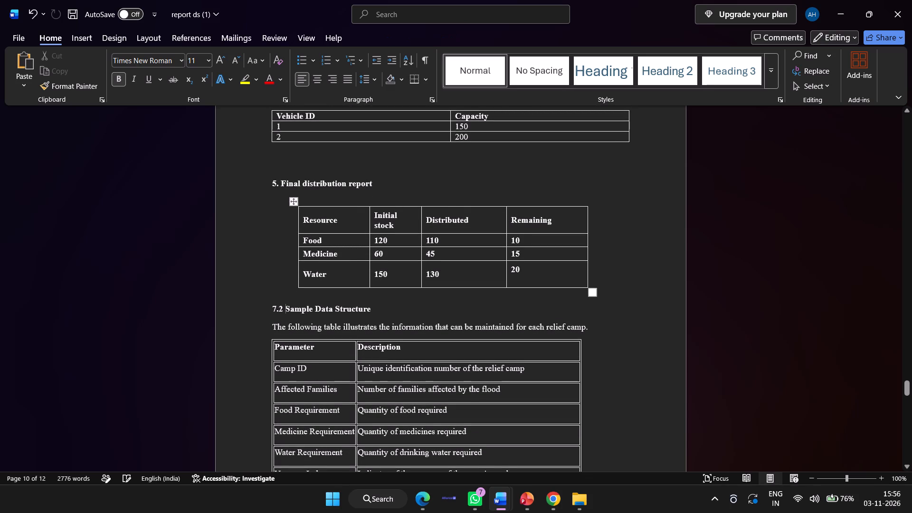
Review the report from the Available resources table through the expected outputs, findings, conclusion, limitations and references.
scroll(380, 209, up, 5)
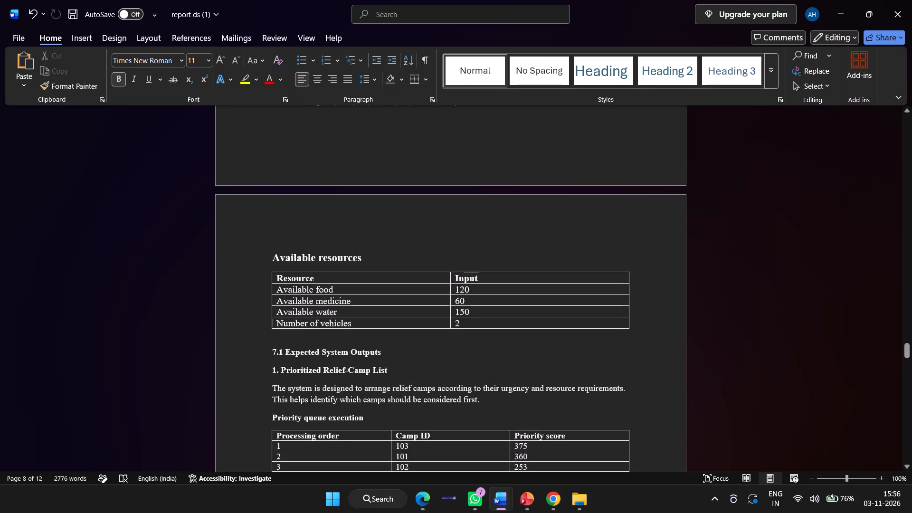
scroll(380, 209, down, 4)
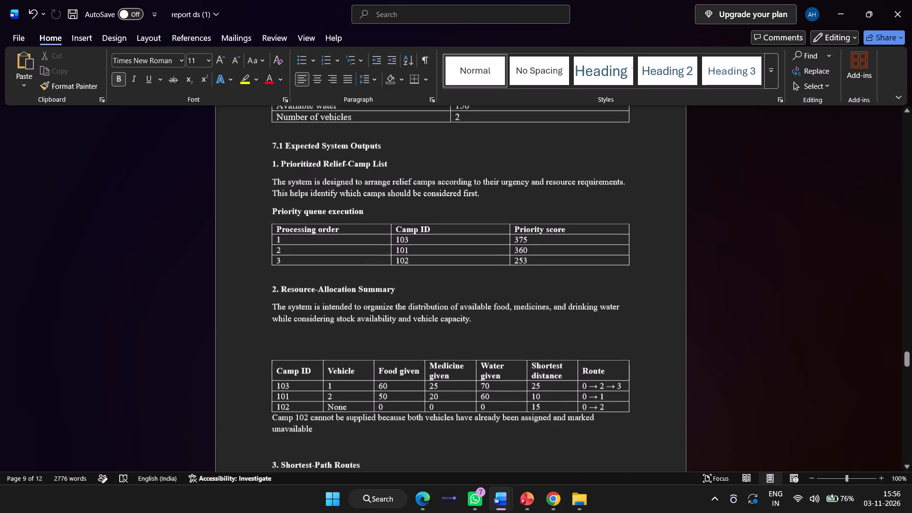
scroll(380, 209, down, 4)
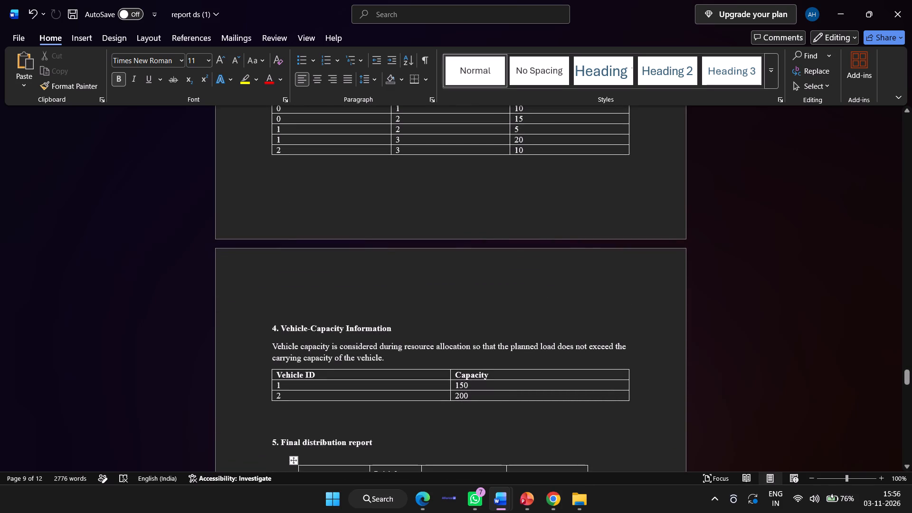
scroll(380, 209, down, 1)
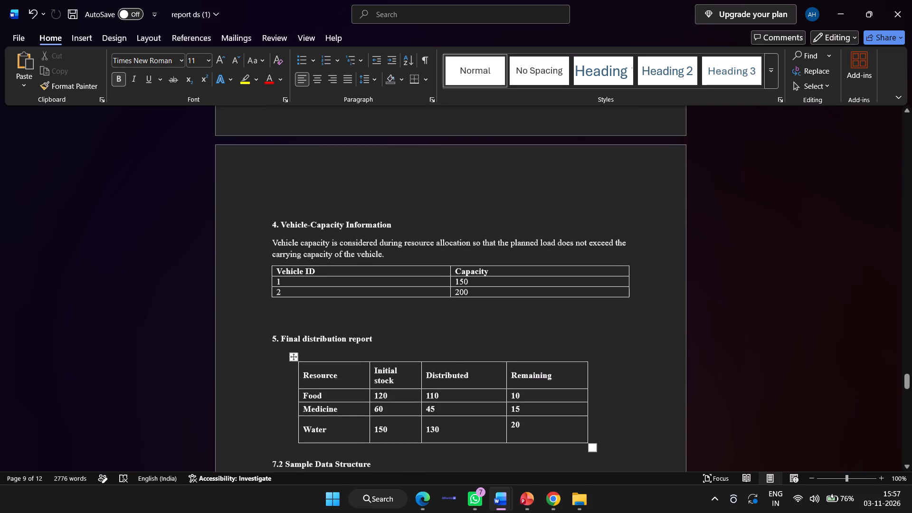
scroll(380, 209, down, 1)
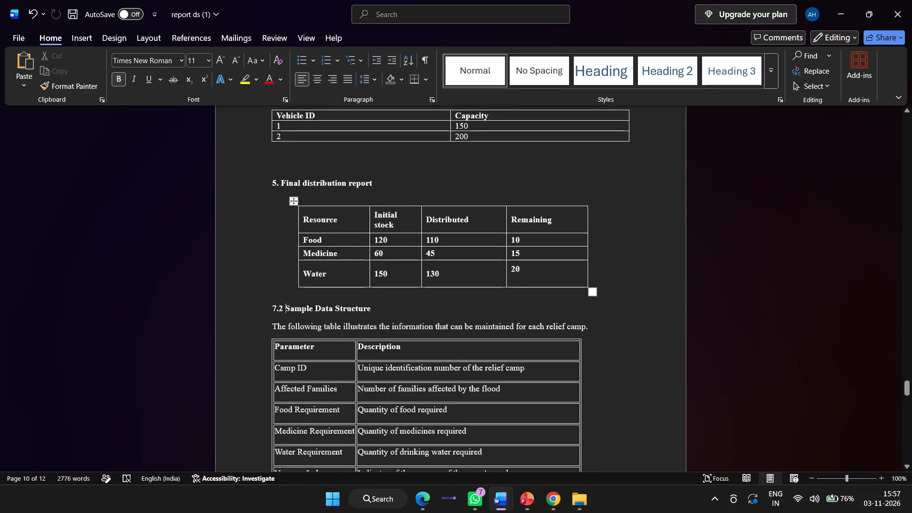
scroll(380, 209, down, 3)
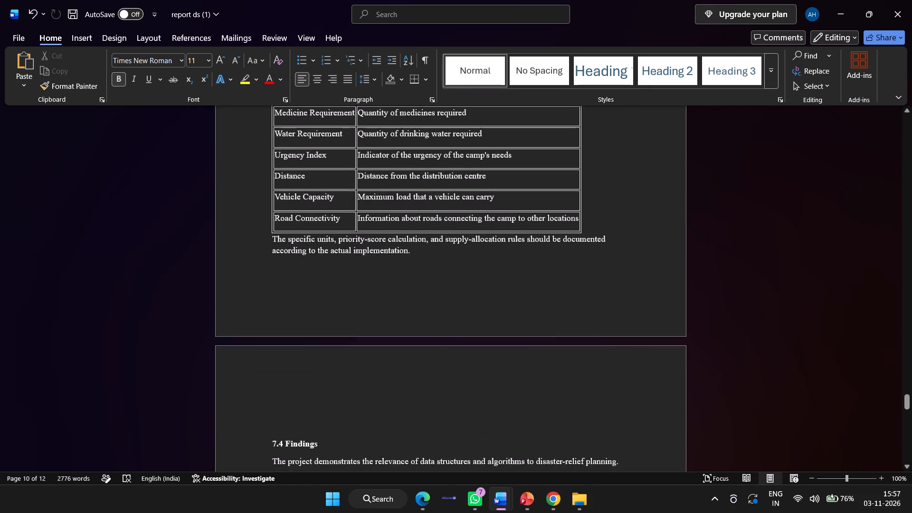
scroll(380, 209, down, 3)
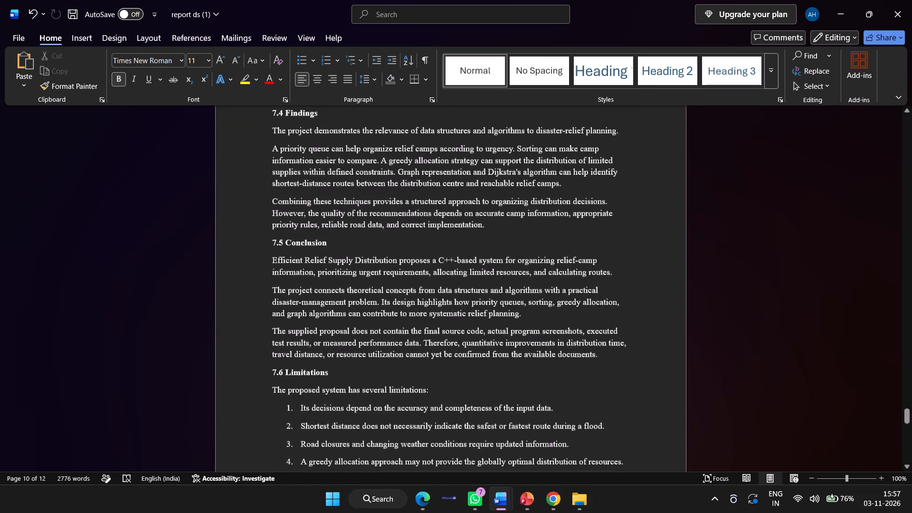
scroll(380, 209, down, 3)
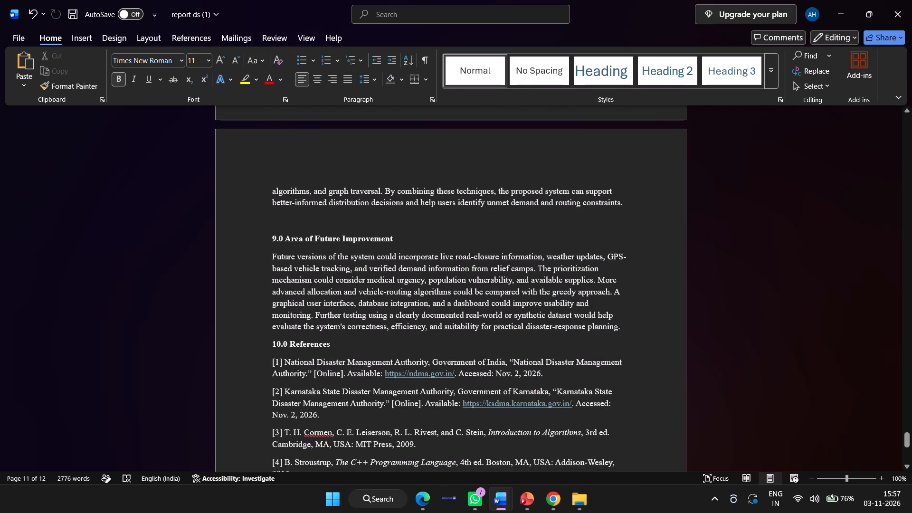
scroll(380, 209, down, 2)
scroll(380, 209, up, 4)
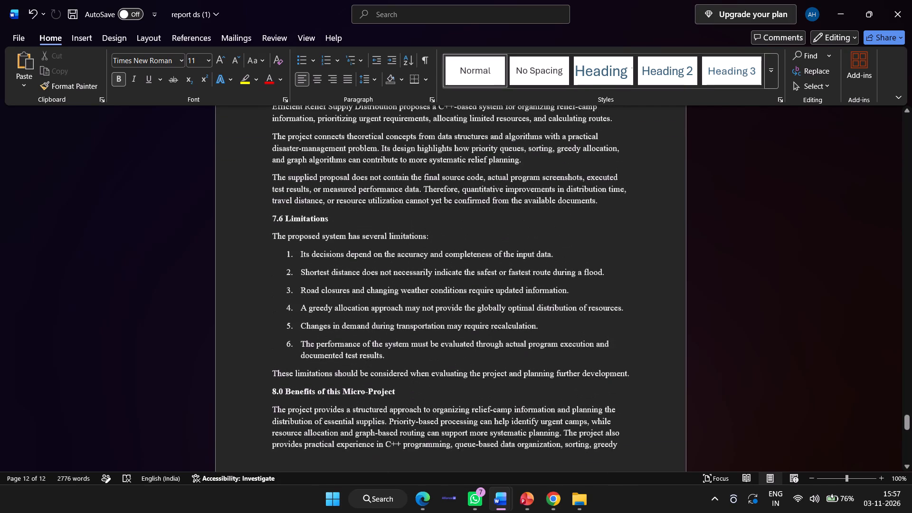
scroll(380, 209, down, 2)
Go back through the earlier pages and examine the Algorithm Outline list and the gap before the 5.4 Flow chart section.
scroll(380, 209, up, 3)
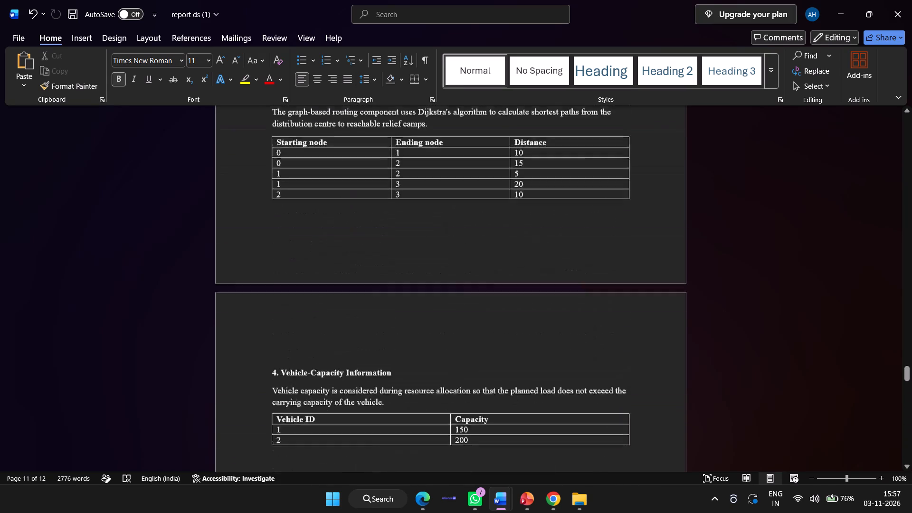
scroll(380, 209, up, 8)
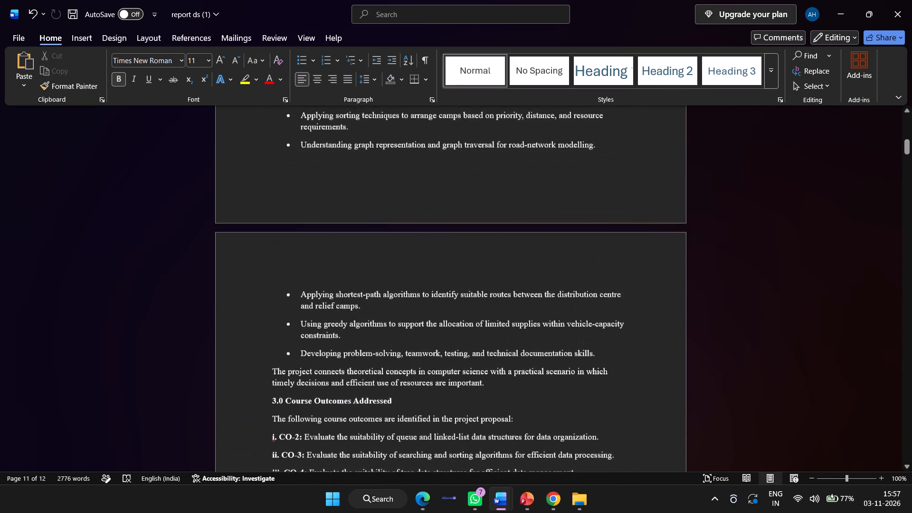
scroll(380, 209, up, 3)
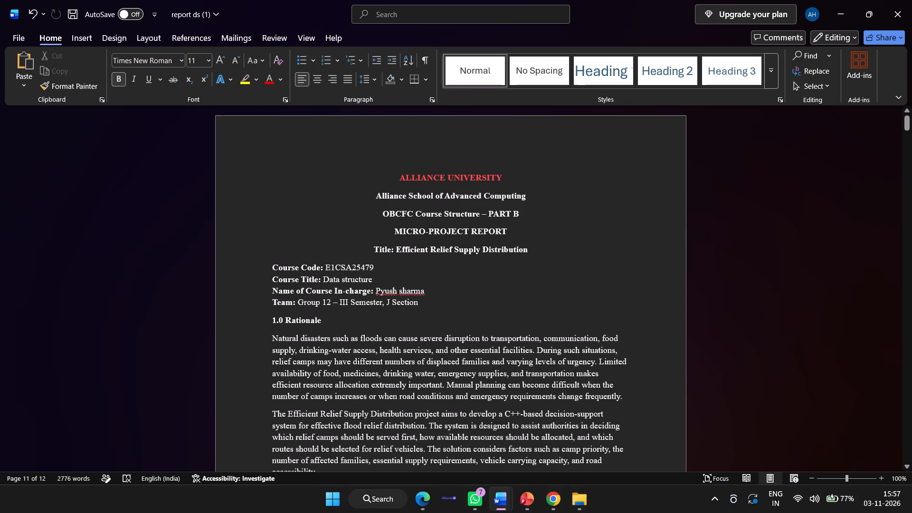
scroll(380, 209, down, 8)
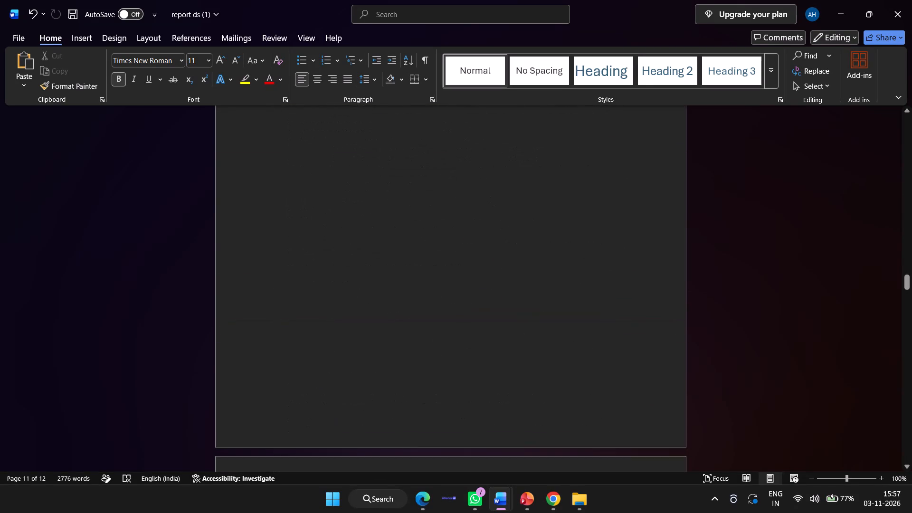
scroll(380, 209, down, 1)
scroll(380, 209, up, 4)
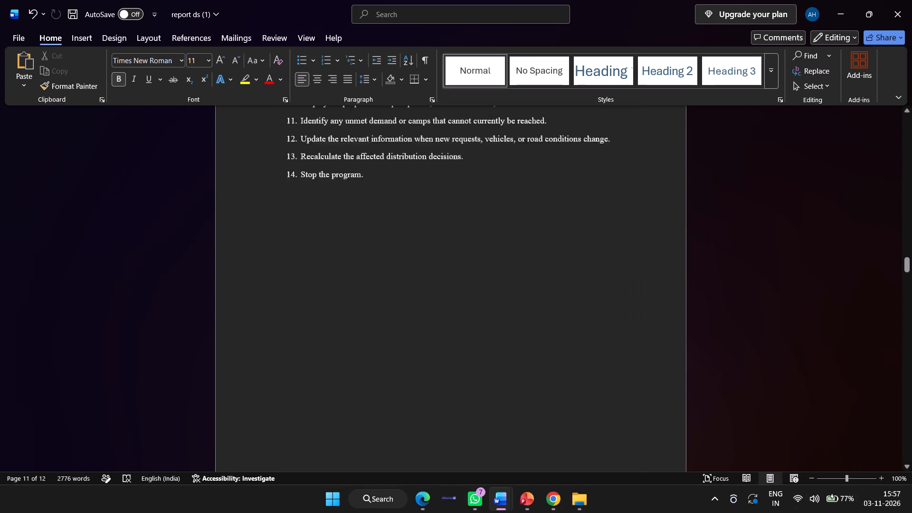
scroll(380, 209, down, 2)
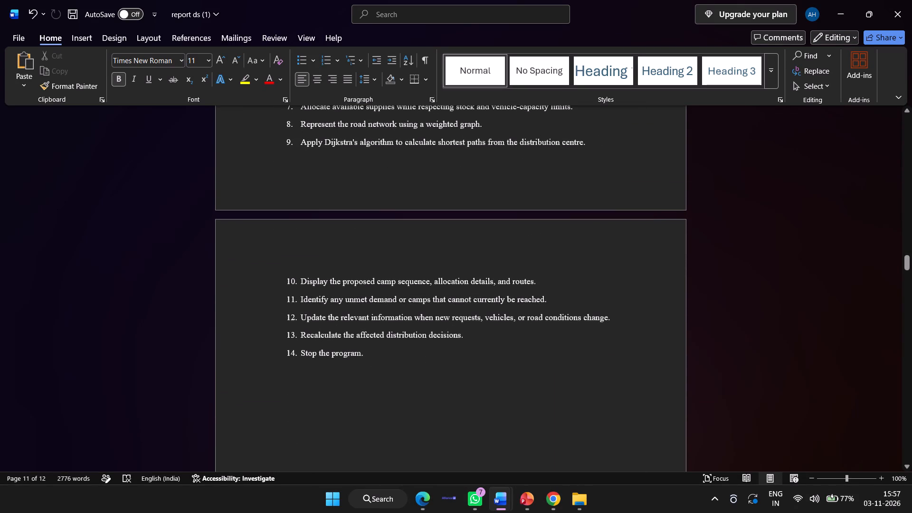
scroll(380, 209, down, 1)
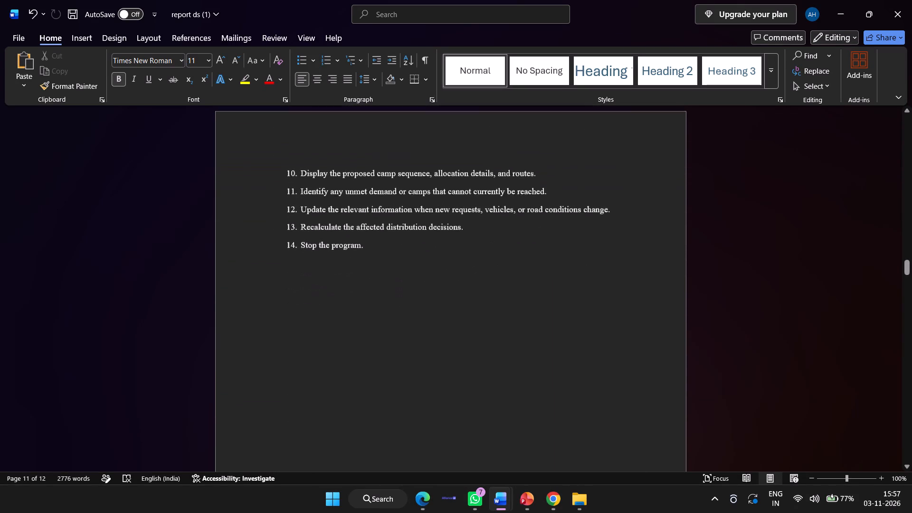
scroll(380, 209, down, 3)
scroll(380, 209, up, 3)
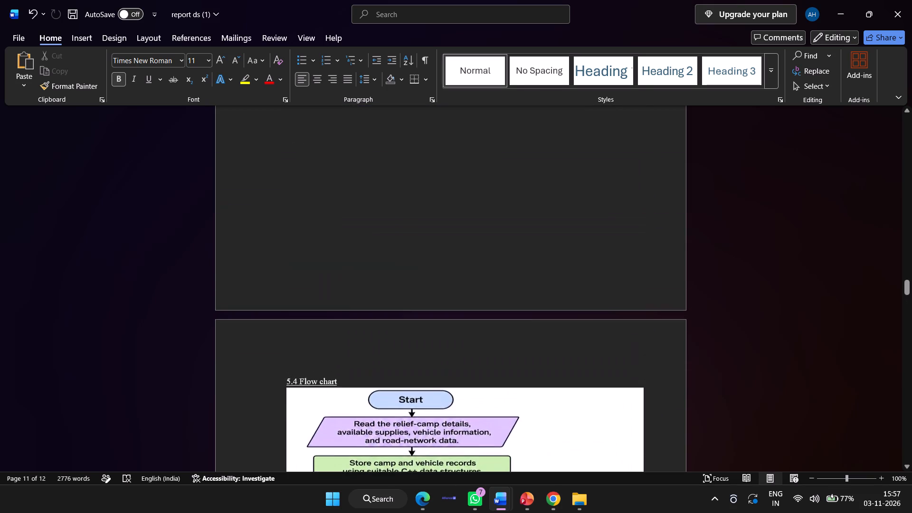
scroll(380, 209, up, 3)
scroll(380, 209, down, 4)
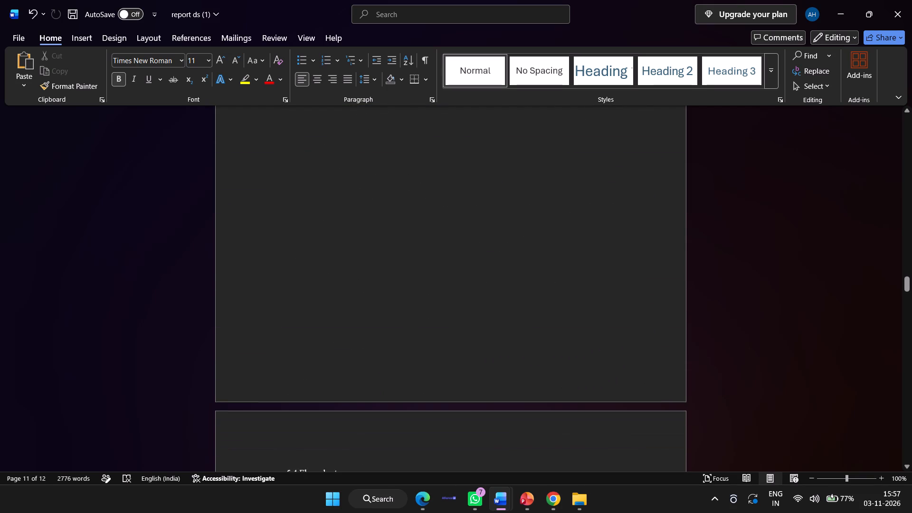
scroll(380, 209, down, 1)
scroll(380, 209, up, 7)
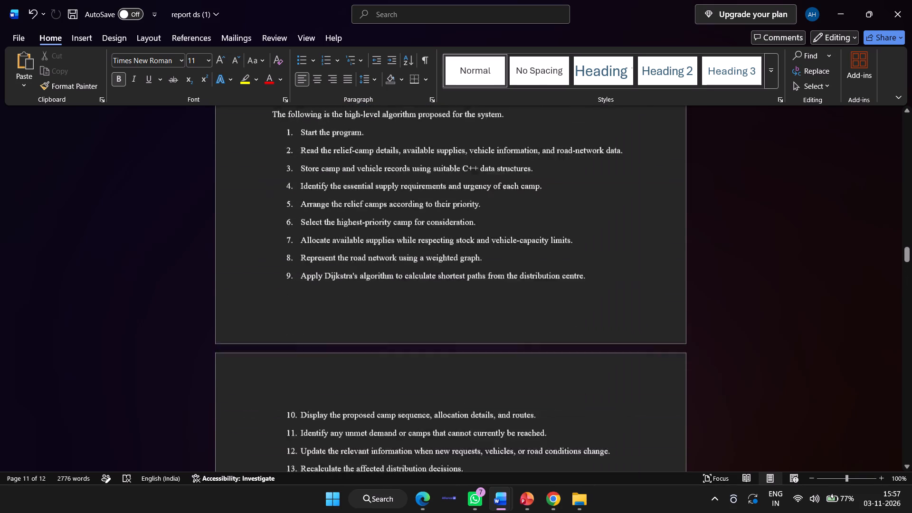
scroll(380, 209, down, 3)
scroll(380, 209, up, 1)
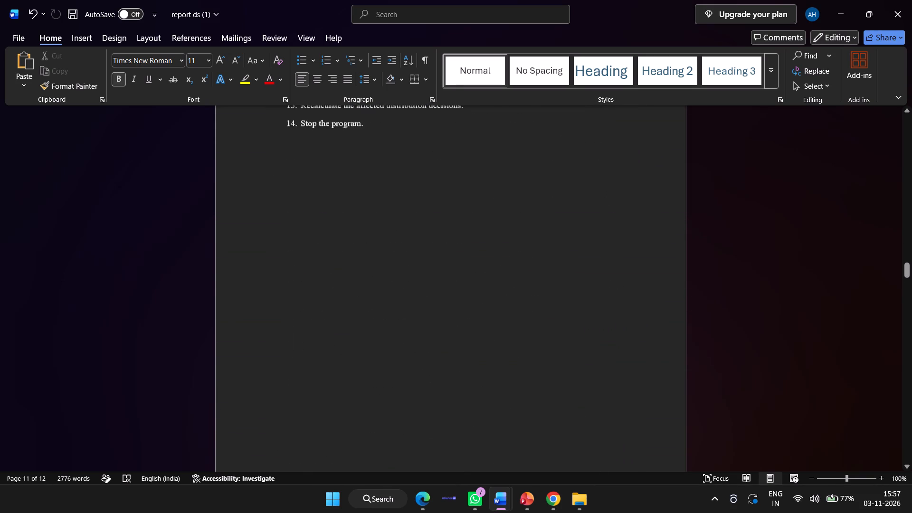
scroll(380, 209, up, 3)
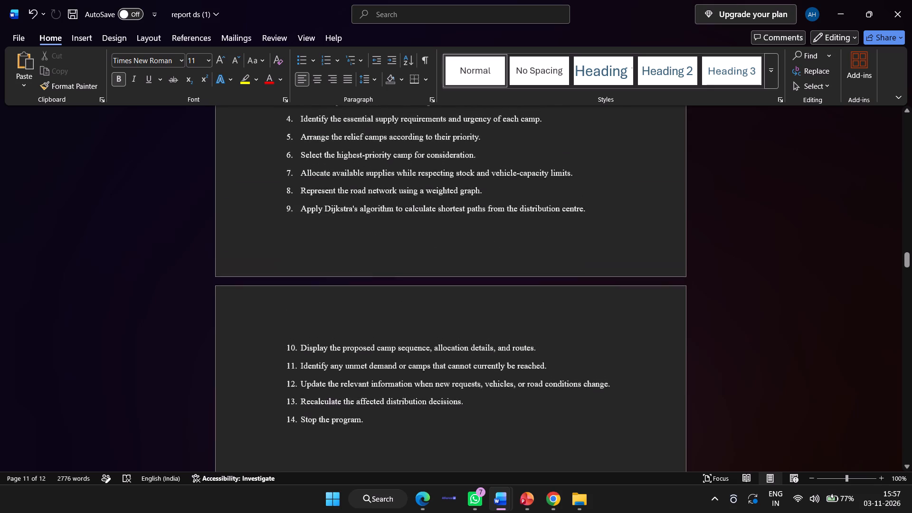
scroll(380, 209, up, 2)
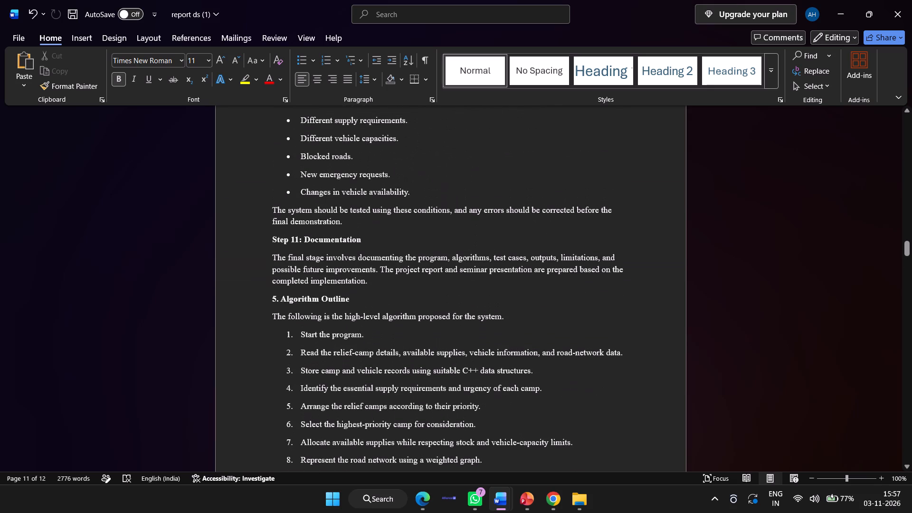
scroll(380, 209, down, 2)
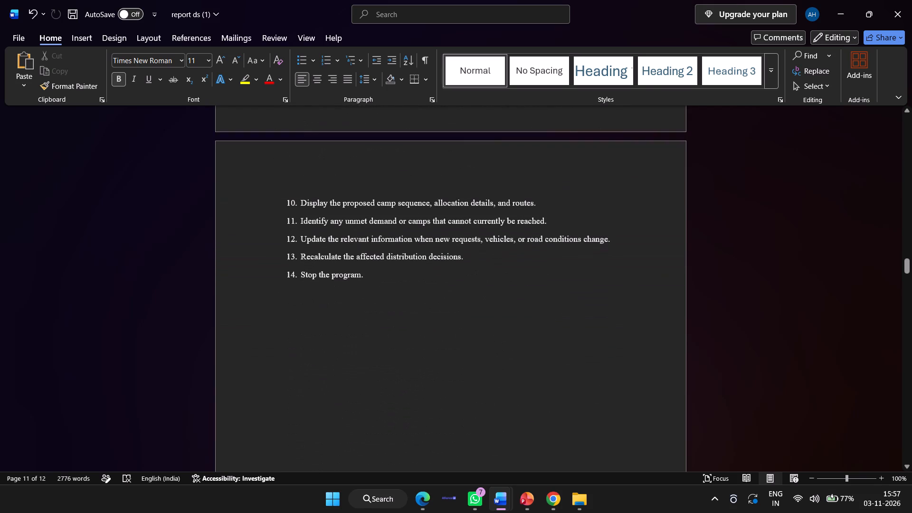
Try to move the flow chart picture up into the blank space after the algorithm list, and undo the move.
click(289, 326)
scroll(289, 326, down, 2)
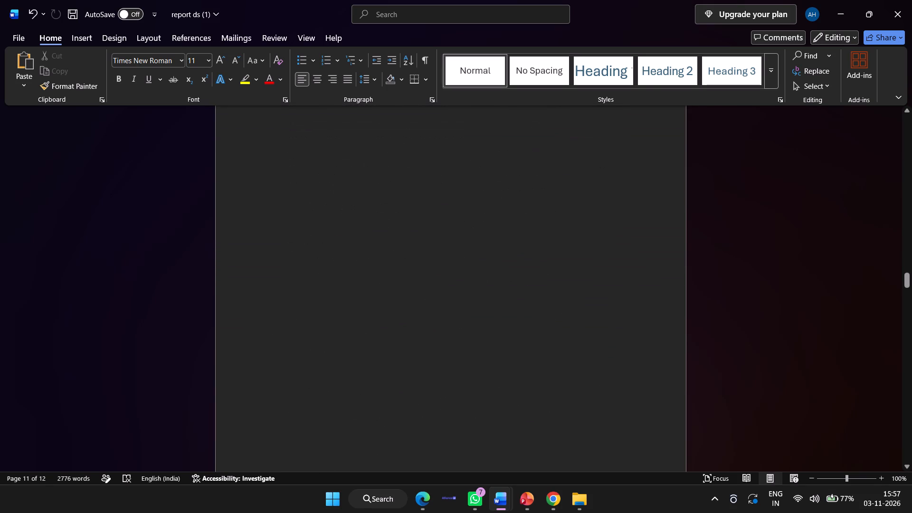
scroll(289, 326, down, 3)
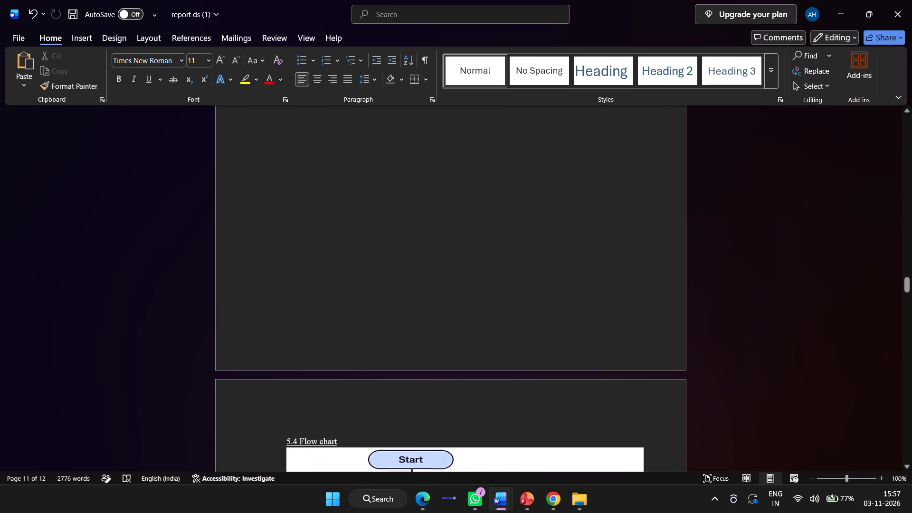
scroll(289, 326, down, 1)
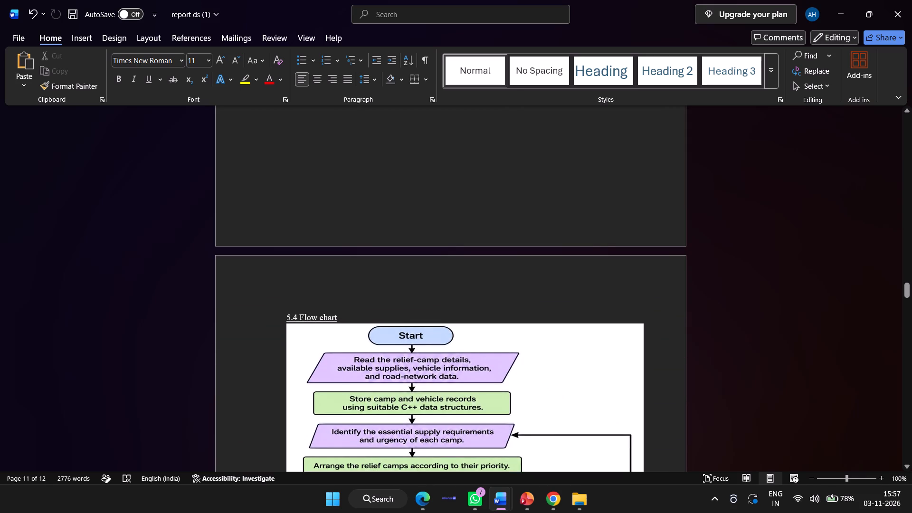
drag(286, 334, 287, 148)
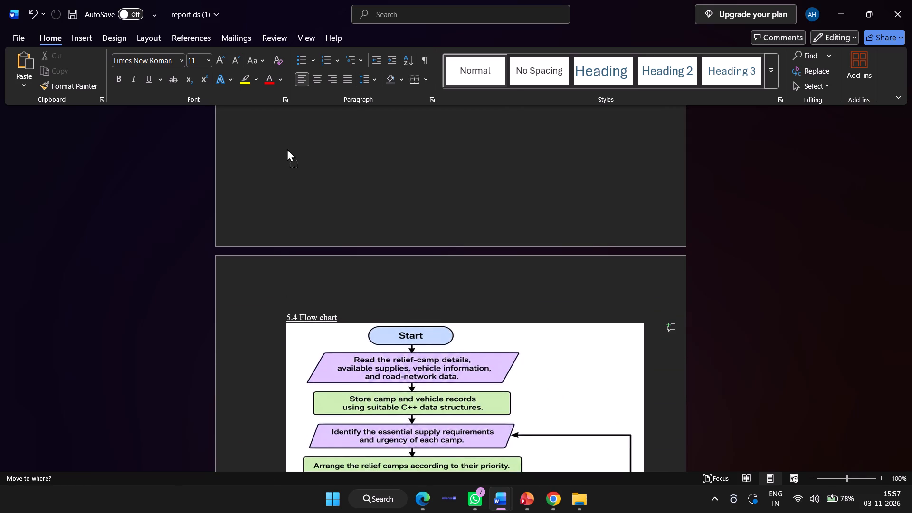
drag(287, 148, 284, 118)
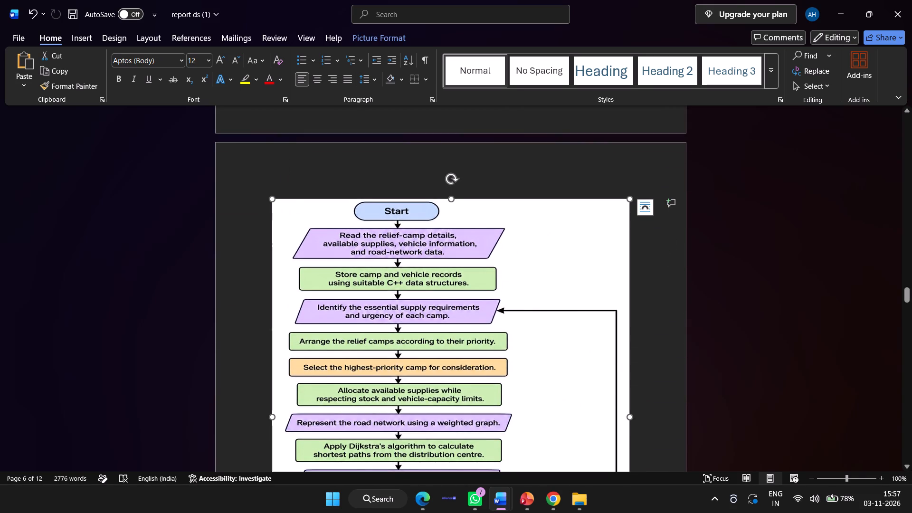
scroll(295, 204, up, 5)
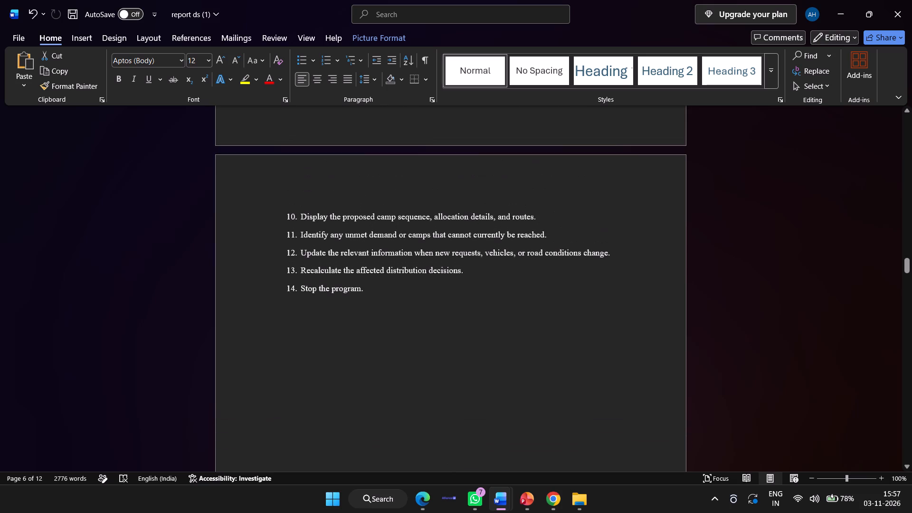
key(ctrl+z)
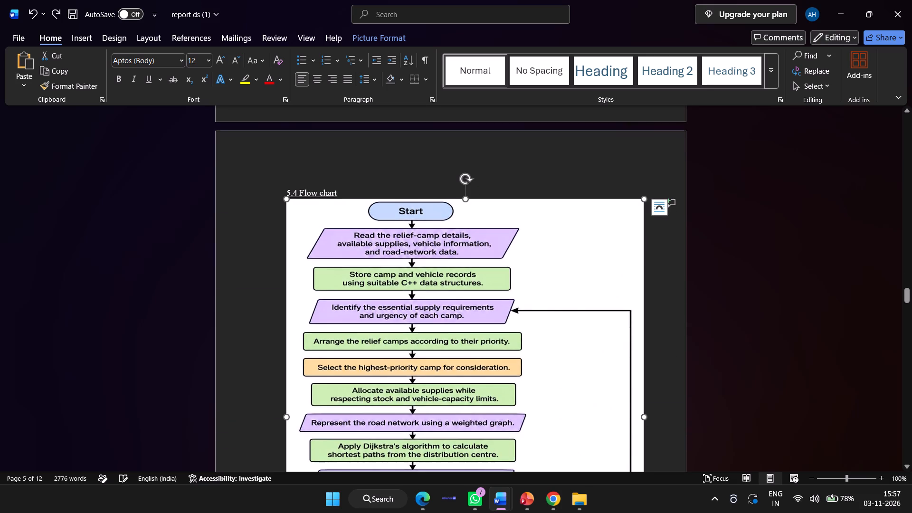
Review the whole report from the title page to the references, including the algorithm outline, flow chart and sample input table.
scroll(295, 204, up, 4)
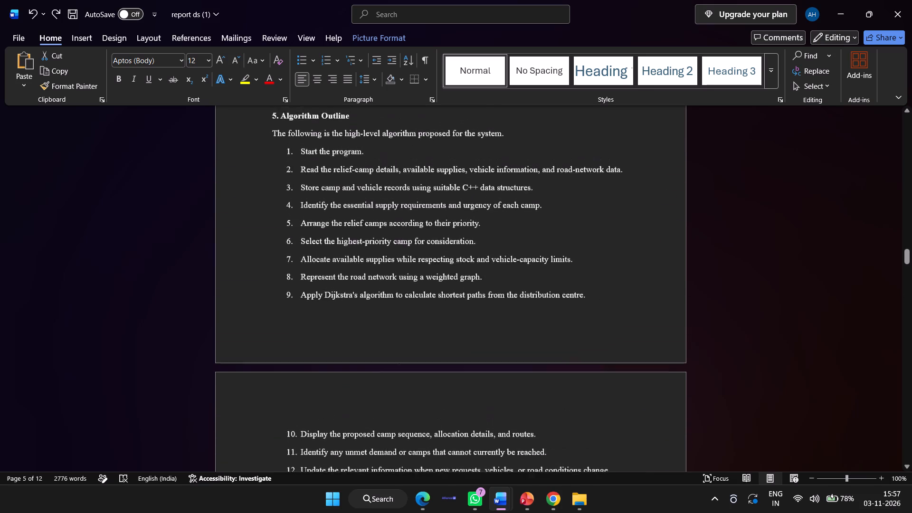
scroll(295, 204, up, 7)
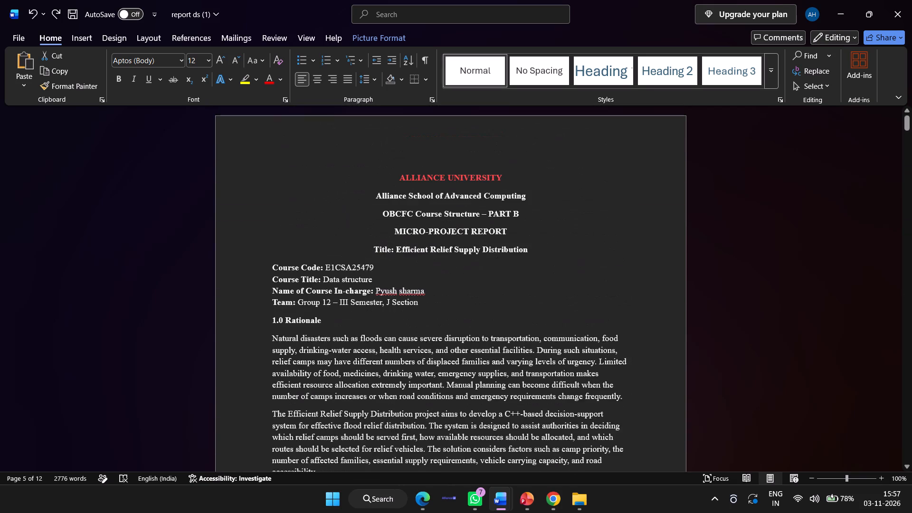
scroll(295, 204, down, 16)
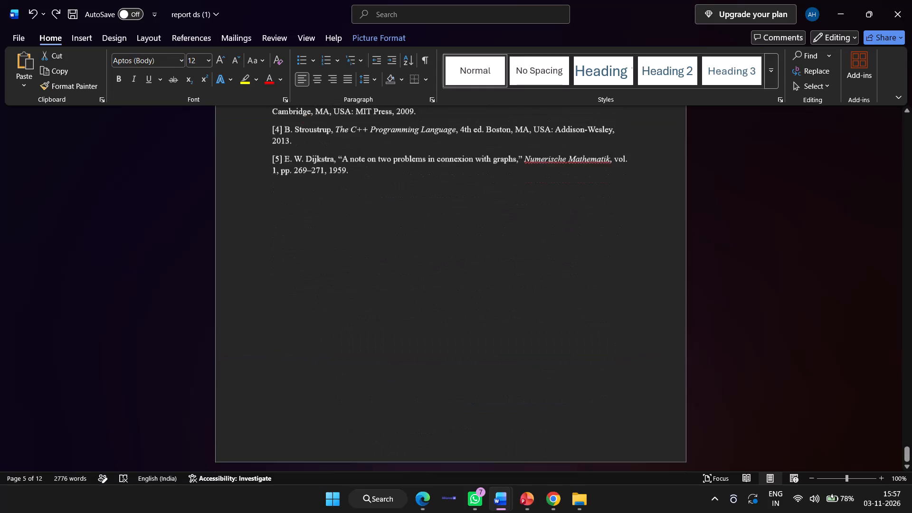
scroll(295, 204, down, 3)
scroll(295, 204, up, 7)
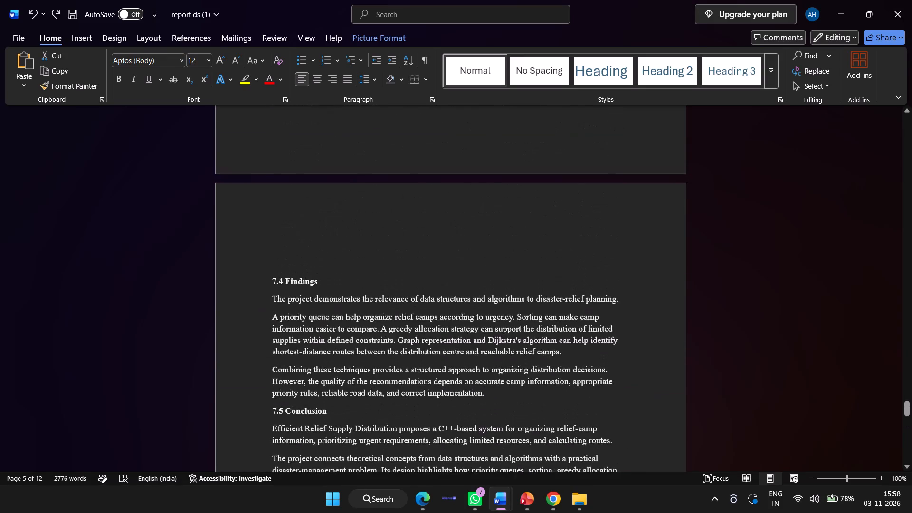
scroll(295, 204, up, 7)
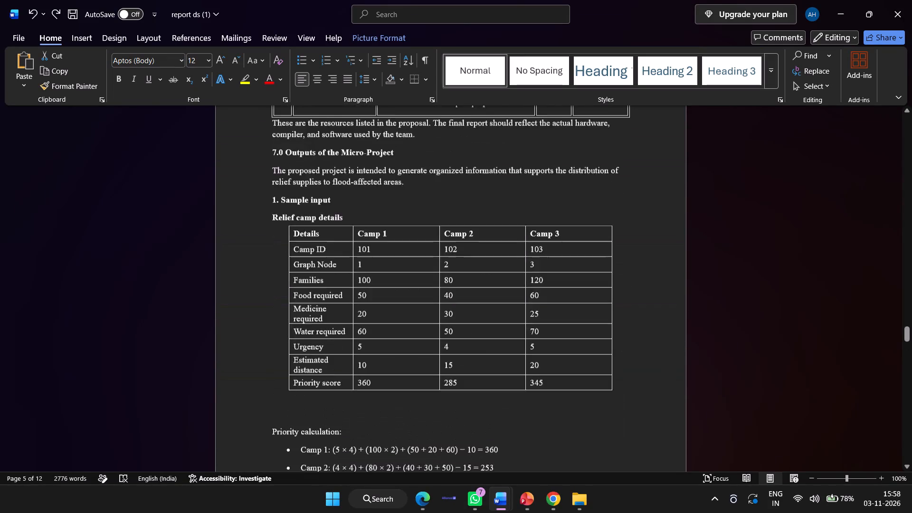
scroll(295, 204, up, 4)
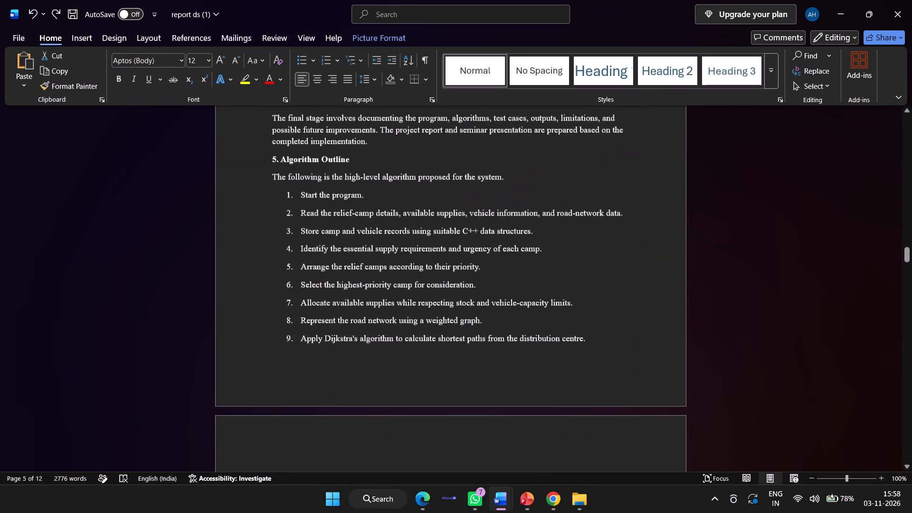
scroll(295, 204, down, 7)
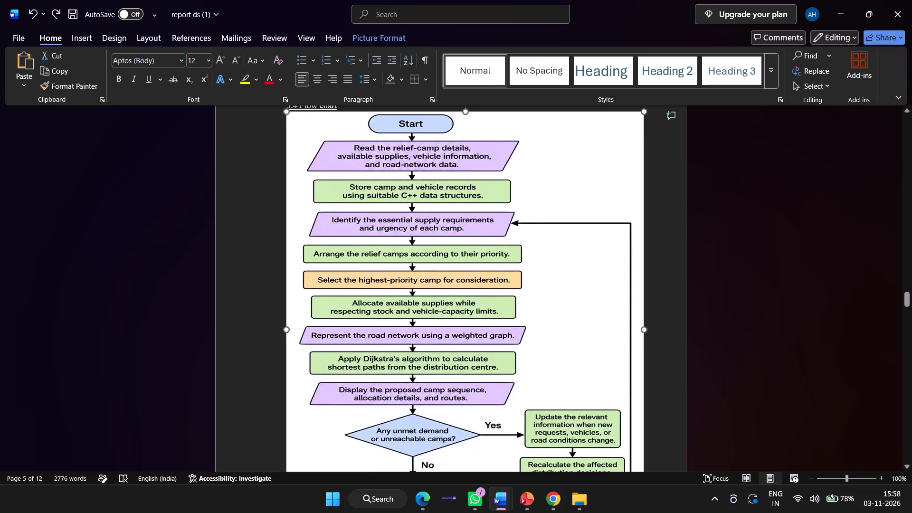
scroll(295, 204, up, 8)
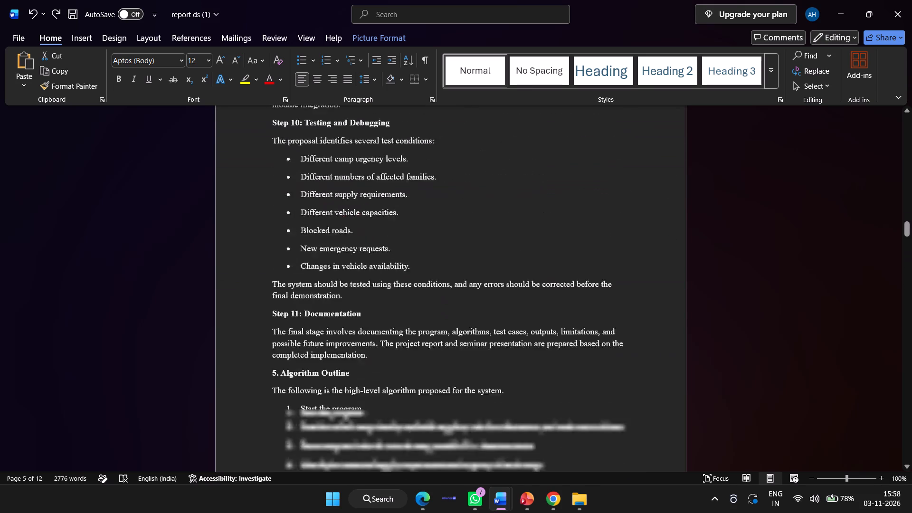
scroll(295, 204, up, 1)
Save the report document.
key(ctrl+s)
key(ctrl+s)
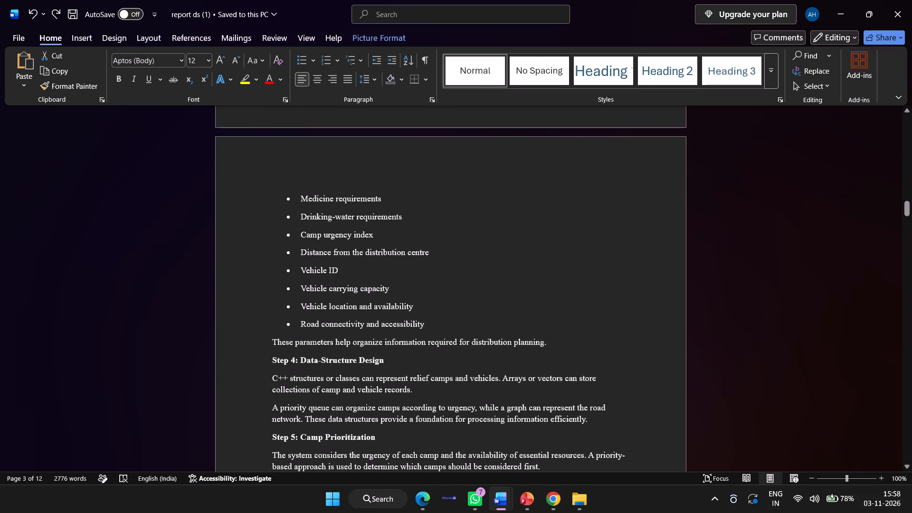
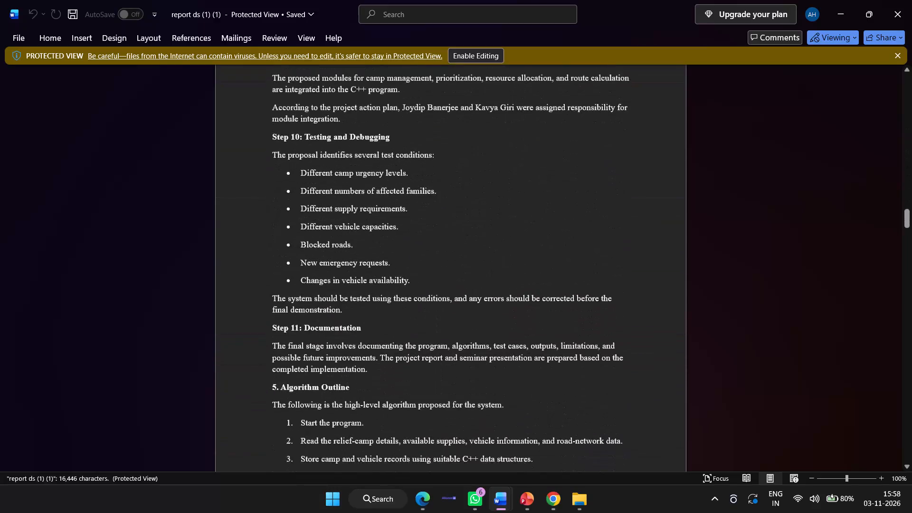
Examine the Algorithm Outline, the 5.4 Flow chart page and the sample input tables in the report ds (1) (1) copy.
scroll(516, 327, down, 7)
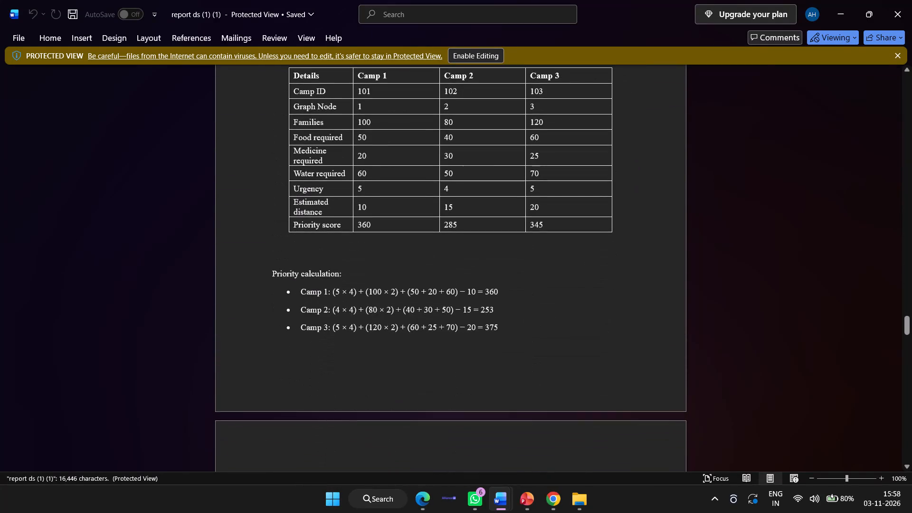
scroll(516, 327, up, 6)
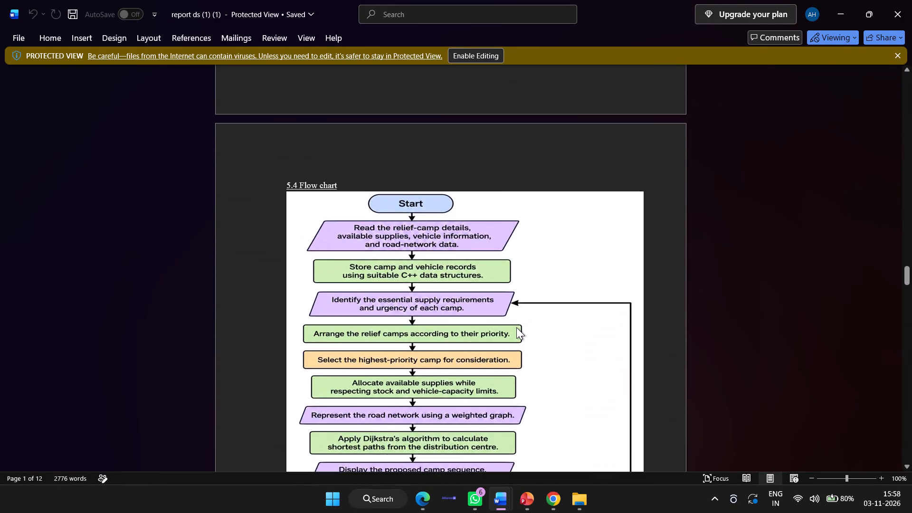
scroll(516, 327, up, 5)
scroll(516, 327, down, 8)
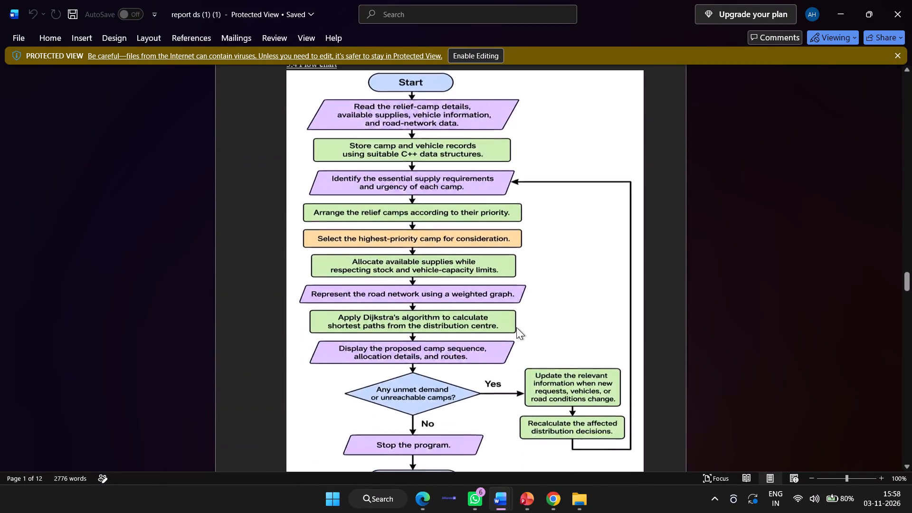
scroll(516, 327, up, 2)
scroll(516, 327, down, 9)
scroll(516, 327, up, 3)
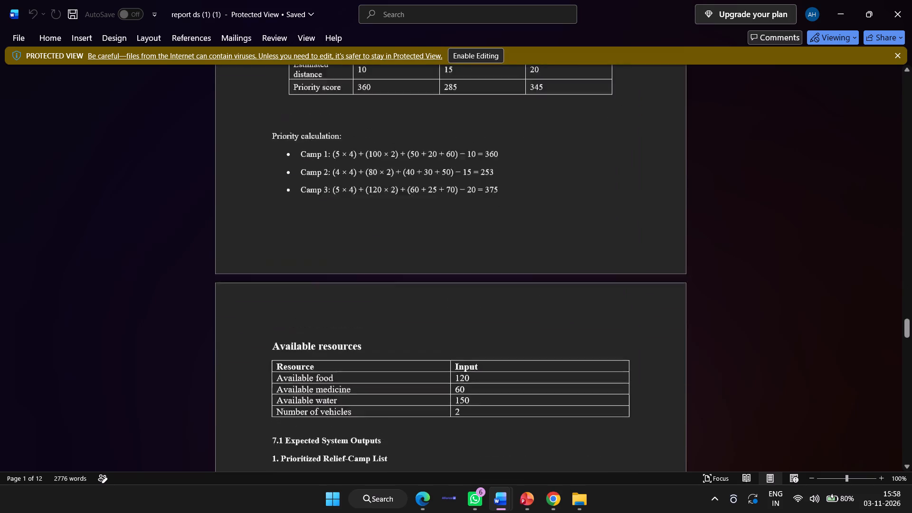
scroll(516, 327, up, 6)
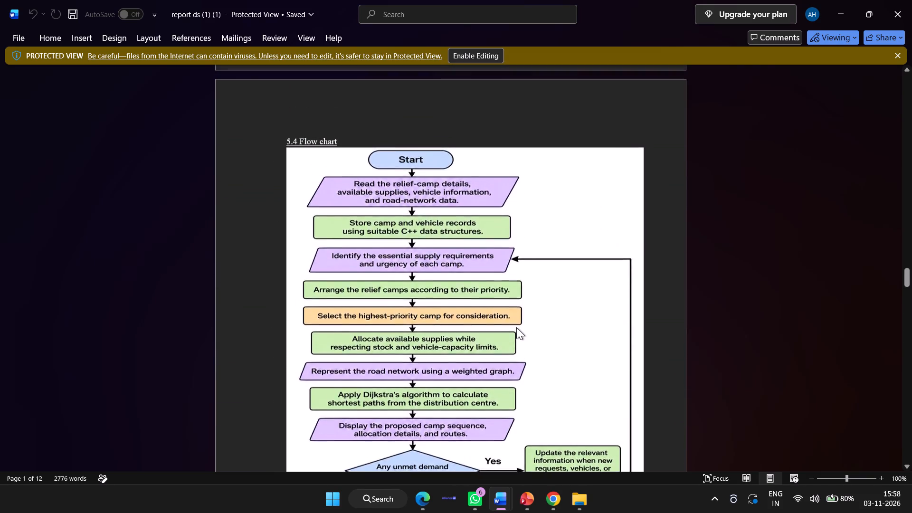
scroll(516, 327, up, 6)
scroll(516, 327, down, 1)
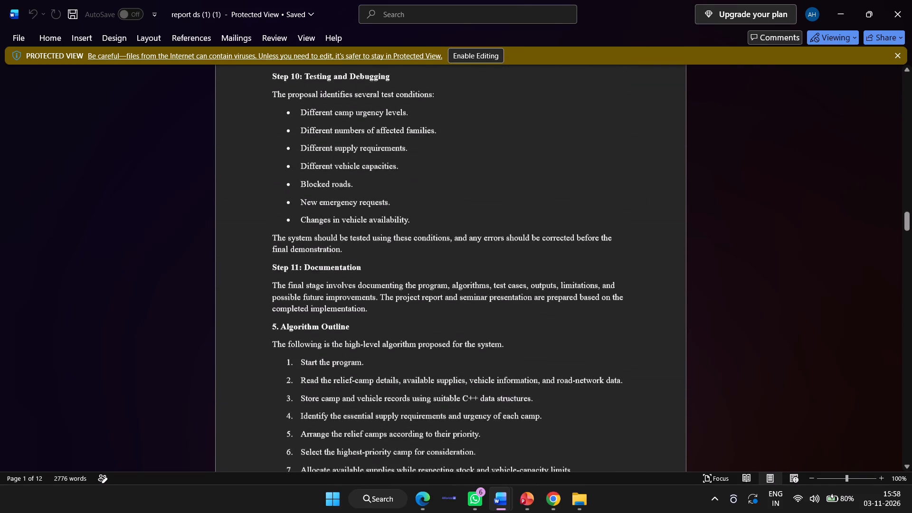
scroll(516, 327, down, 5)
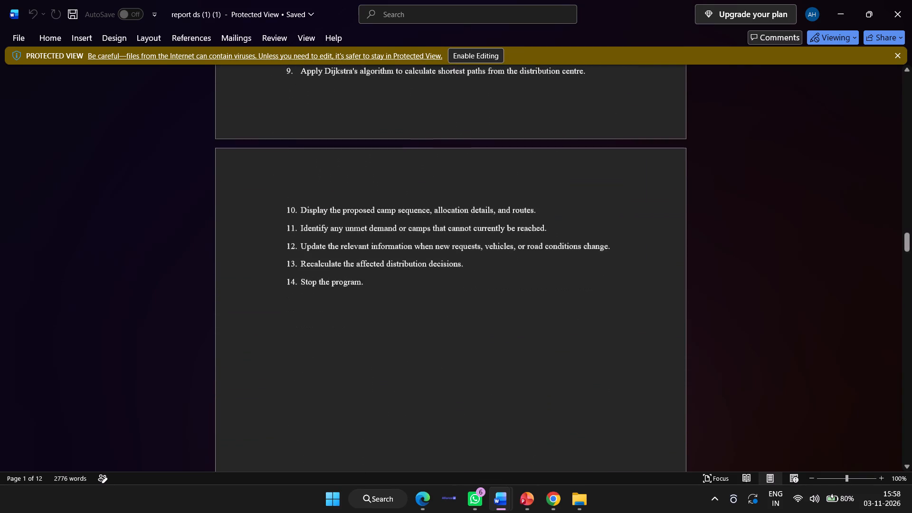
scroll(516, 327, down, 3)
scroll(516, 327, up, 1)
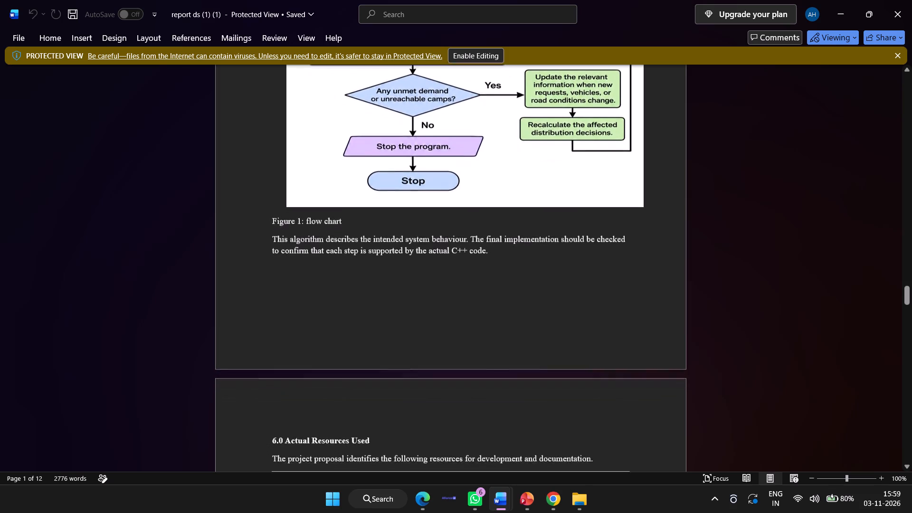
scroll(516, 327, up, 5)
scroll(516, 327, down, 2)
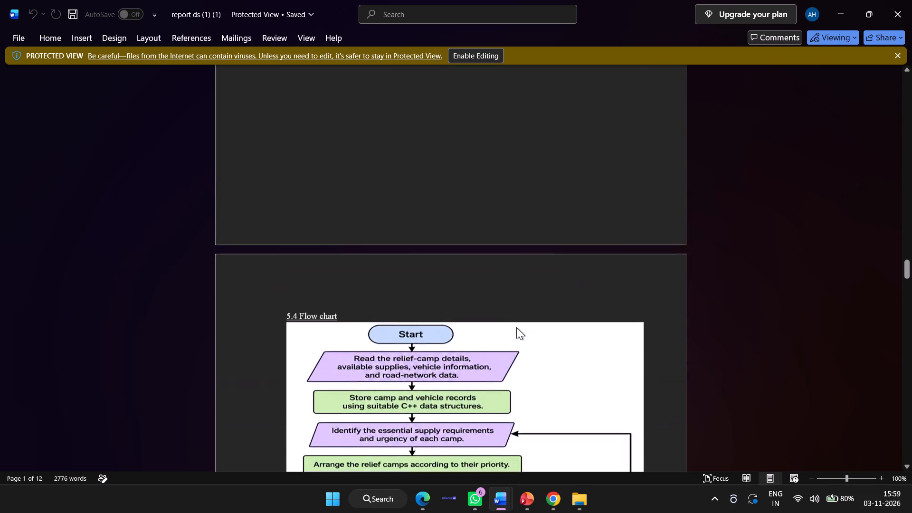